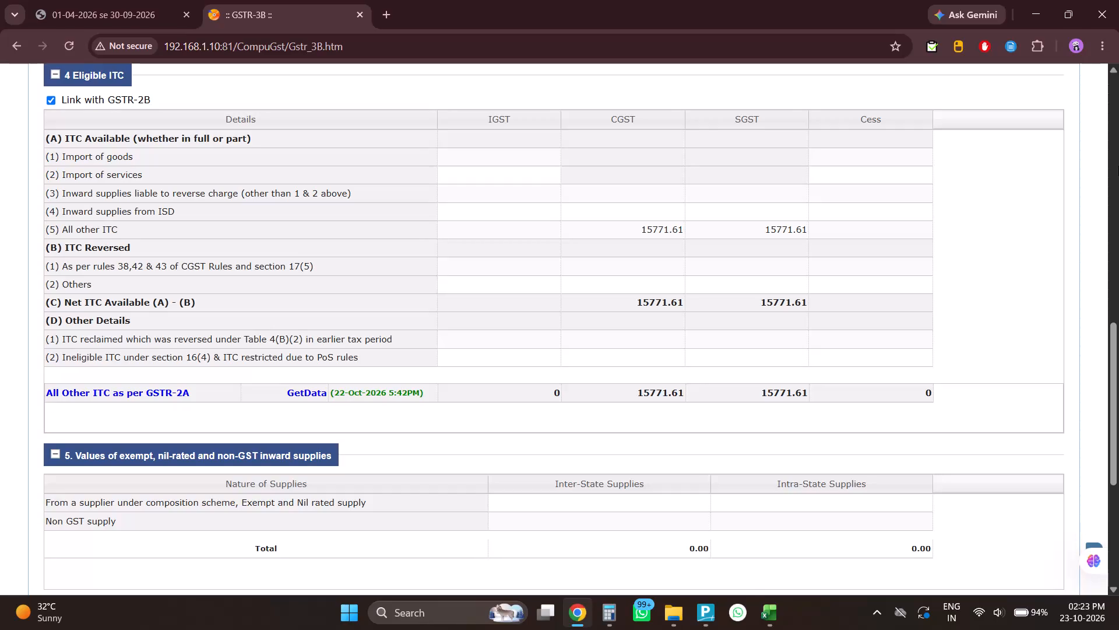
Open Boravas's quarterly GSTR-2B workbook from File Explorer, check its B2B-CDNR, B2B-CDNRA, B2BA and B2B sheets, and close it.
{"action": "key", "text": "alt+Tab"}
{"action": "key", "text": "alt+Tab"}
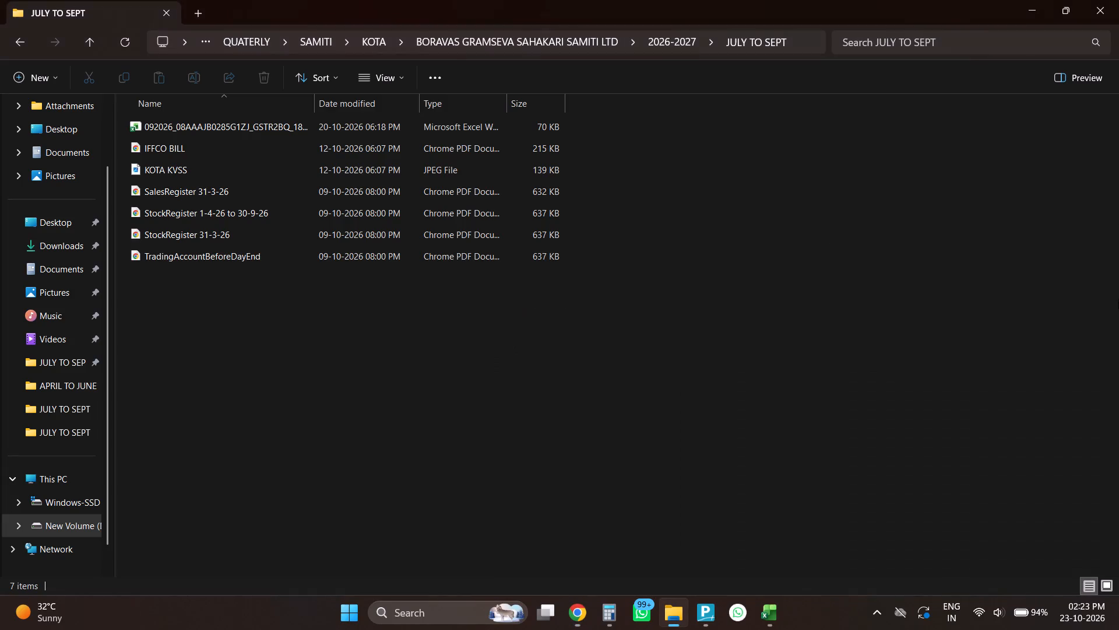
{"action": "double_click", "coordinate": [166, 132]}
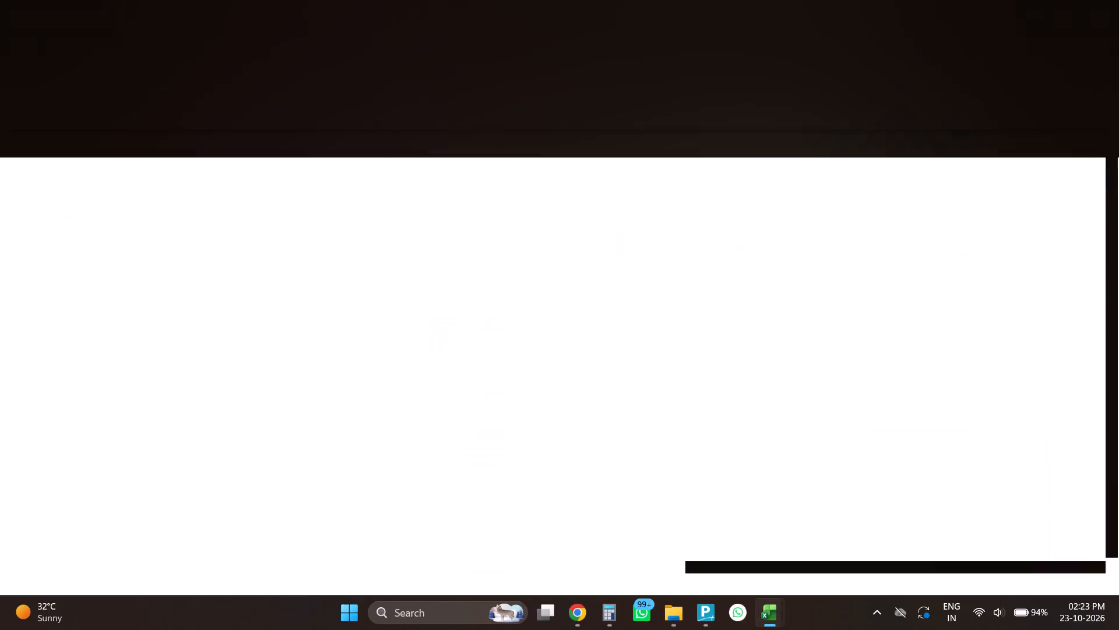
{"action": "left_click", "coordinate": [570, 566]}
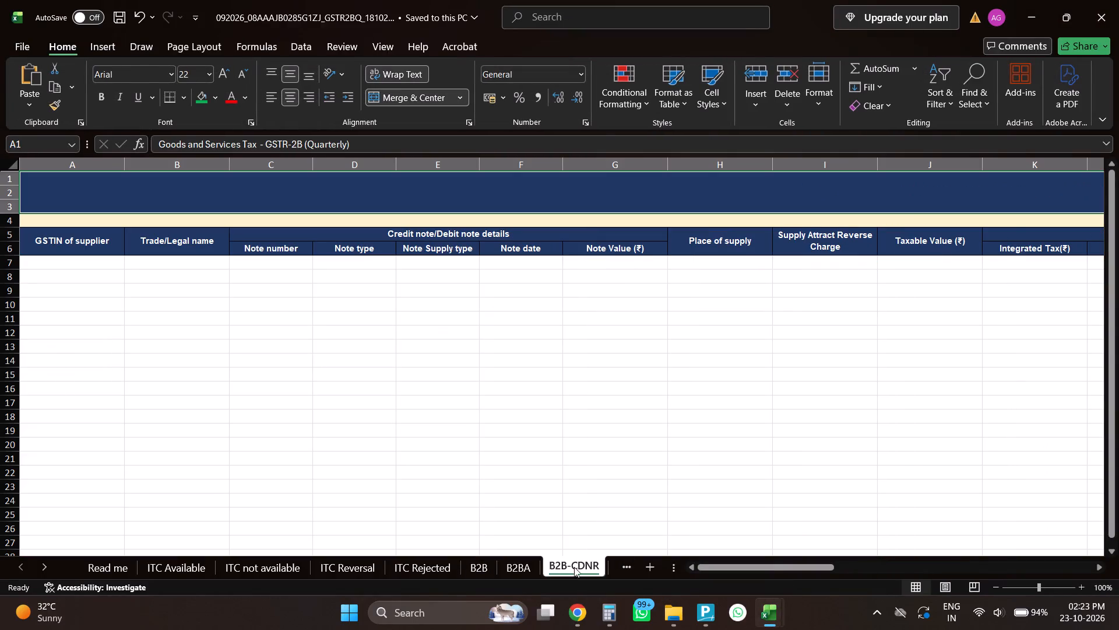
{"action": "double_click", "coordinate": [36, 568]}
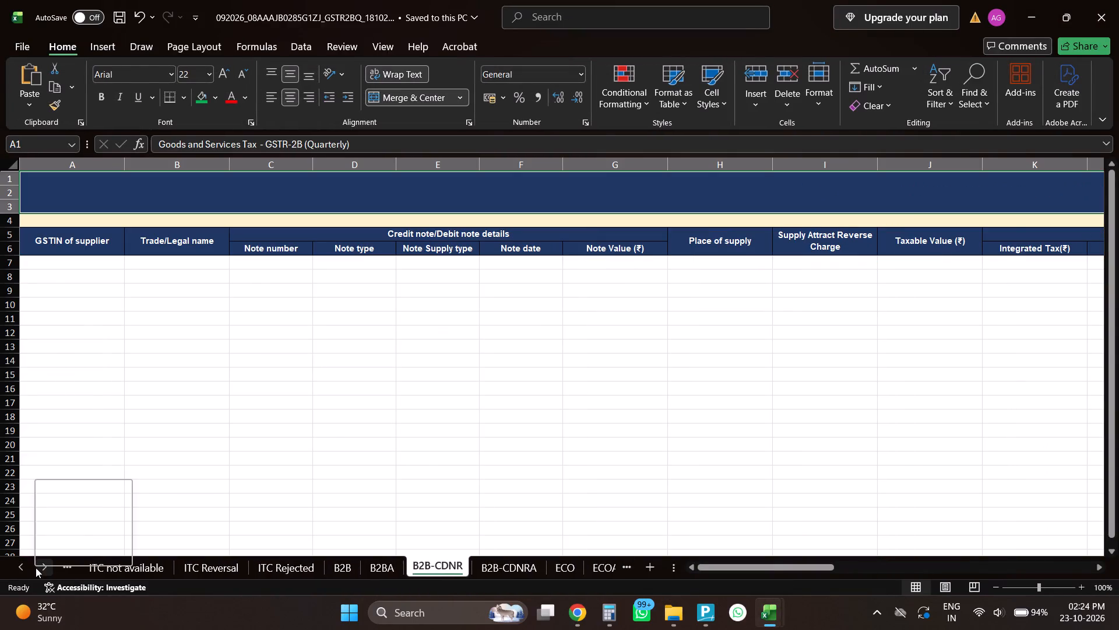
{"action": "left_click", "coordinate": [481, 565]}
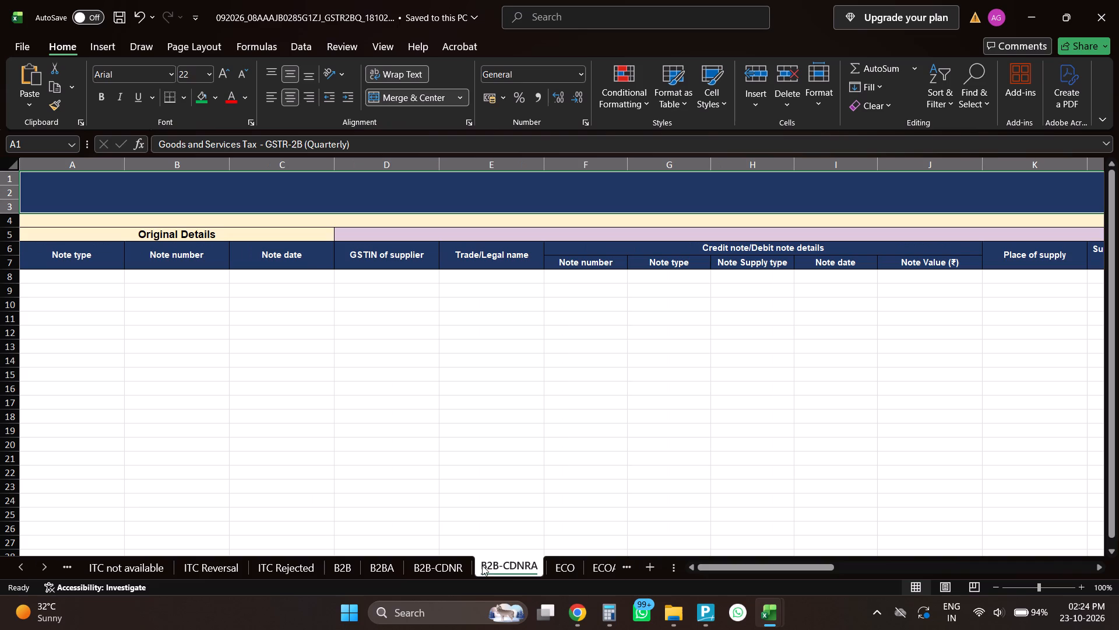
{"action": "left_click", "coordinate": [425, 569]}
{"action": "left_click", "coordinate": [386, 567]}
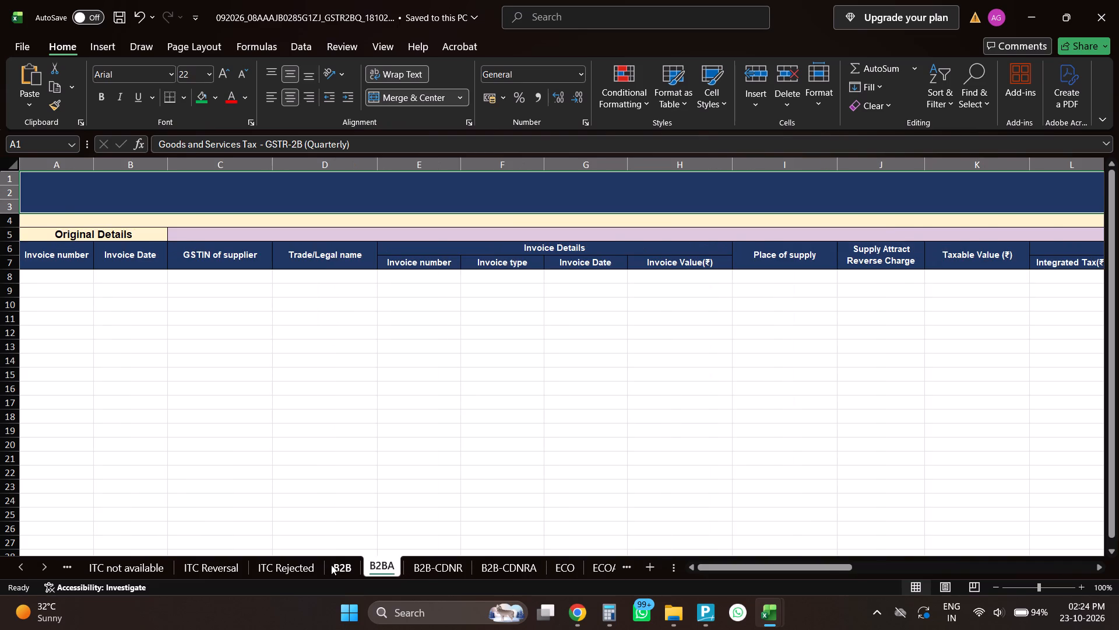
{"action": "left_click", "coordinate": [331, 565]}
{"action": "scroll", "coordinate": [441, 418], "scroll_direction": "up", "scroll_amount": 4}
{"action": "left_click", "coordinate": [1118, 0]}
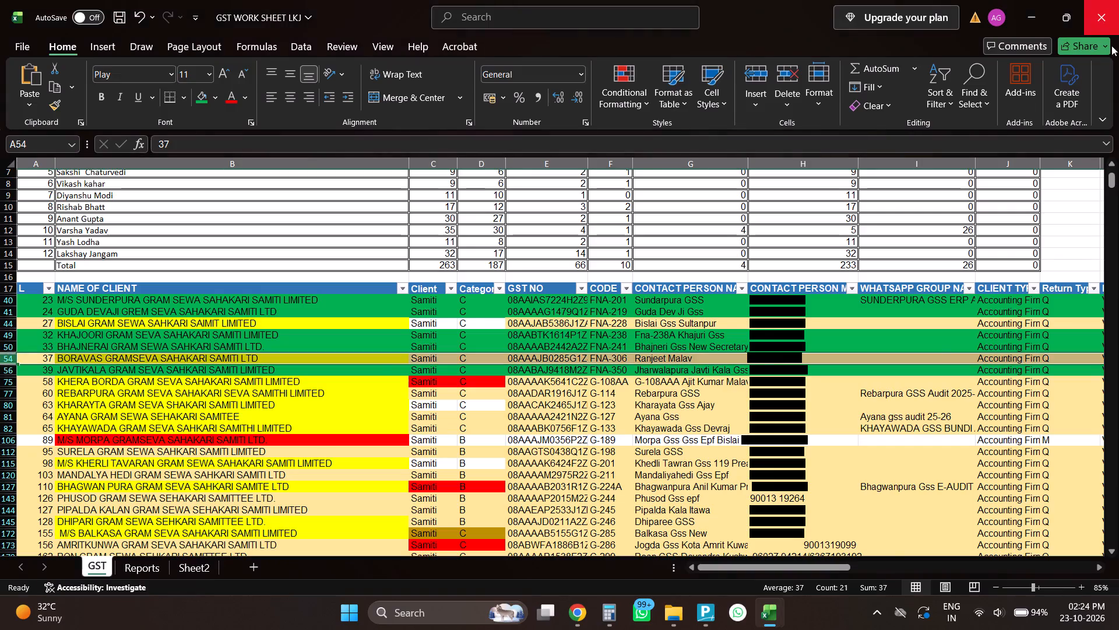
Switch back to CompuGst in Chrome and return to section 3.1 outward supplies of Boravas's September GSTR-3B.
{"action": "key", "text": "alt+Tab"}
{"action": "key", "text": "alt+Tab"}
{"action": "scroll", "coordinate": [919, 383], "scroll_direction": "up", "scroll_amount": 17}
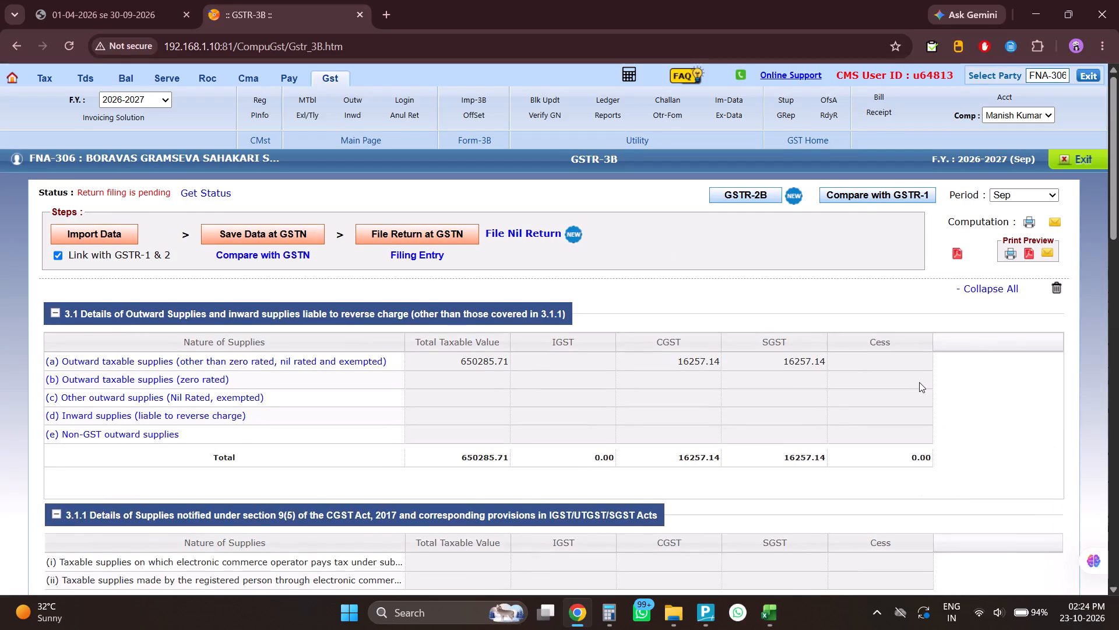
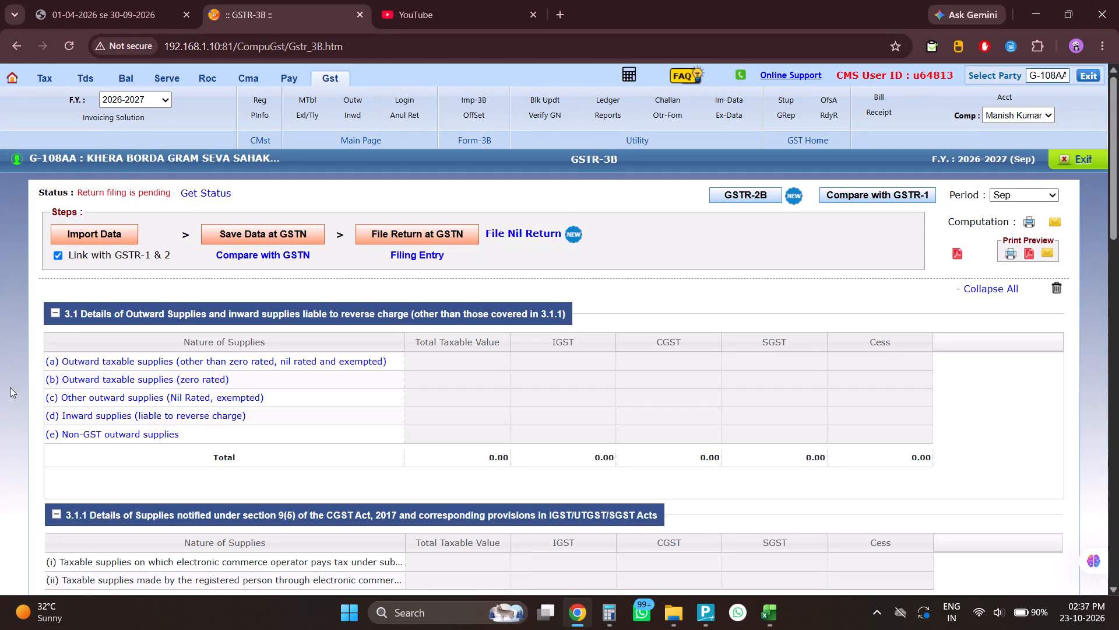
Look over Khera Borda's GSTR-3B sections down to Eligible ITC in CompuGst, and glance at its GSTR-3B report in TallyPrime.
{"action": "scroll", "coordinate": [412, 430], "scroll_direction": "down", "scroll_amount": 4}
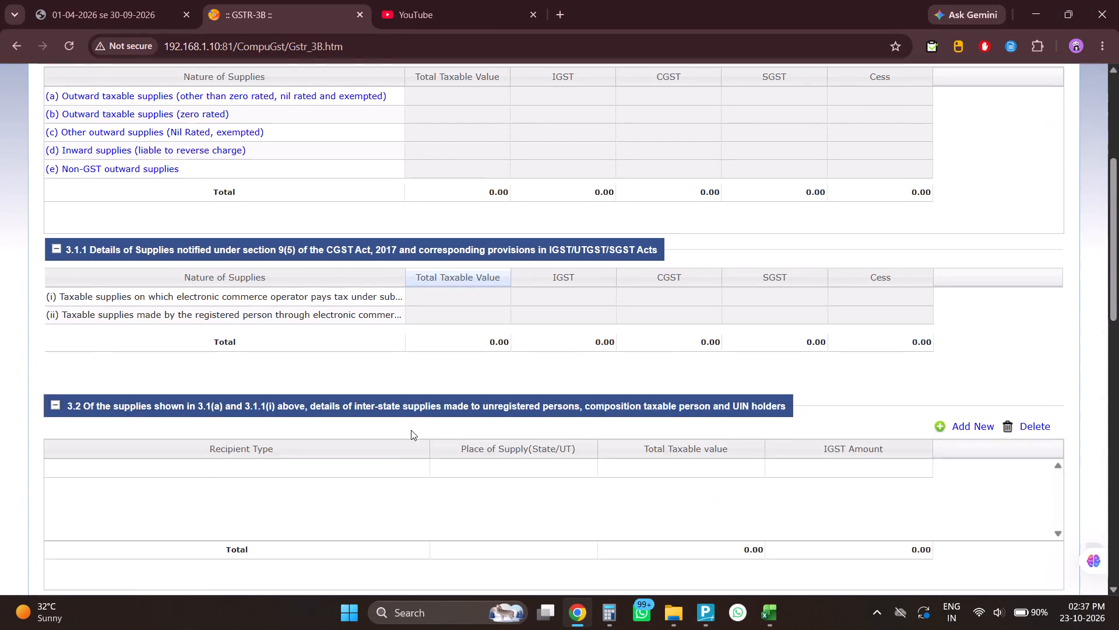
{"action": "scroll", "coordinate": [410, 430], "scroll_direction": "down", "scroll_amount": 13}
{"action": "scroll", "coordinate": [412, 416], "scroll_direction": "up", "scroll_amount": 12}
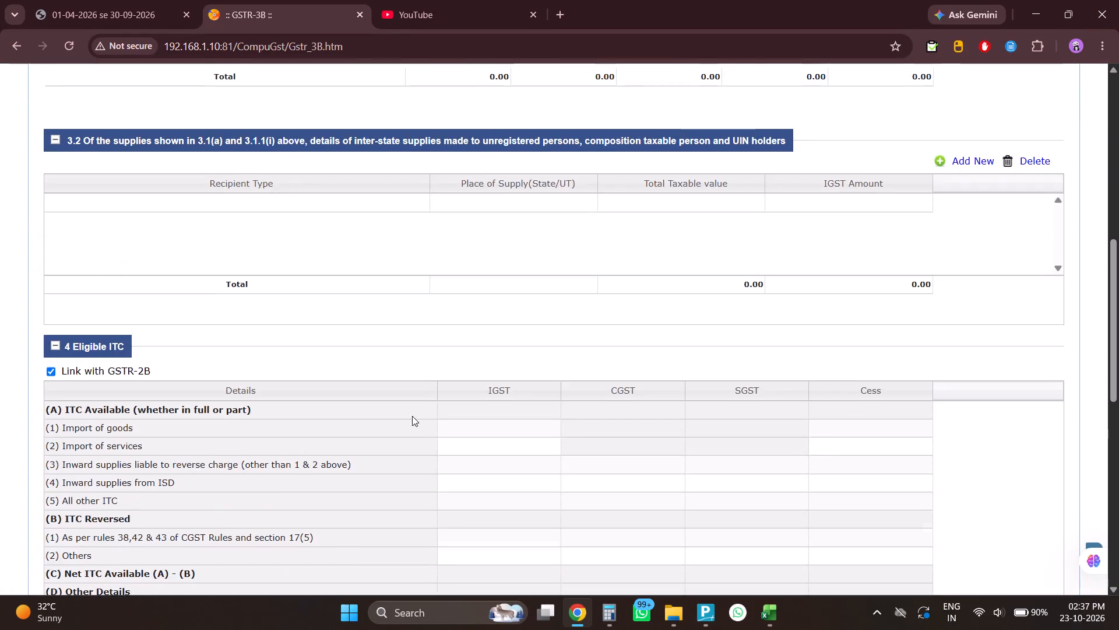
{"action": "scroll", "coordinate": [412, 416], "scroll_direction": "up", "scroll_amount": 8}
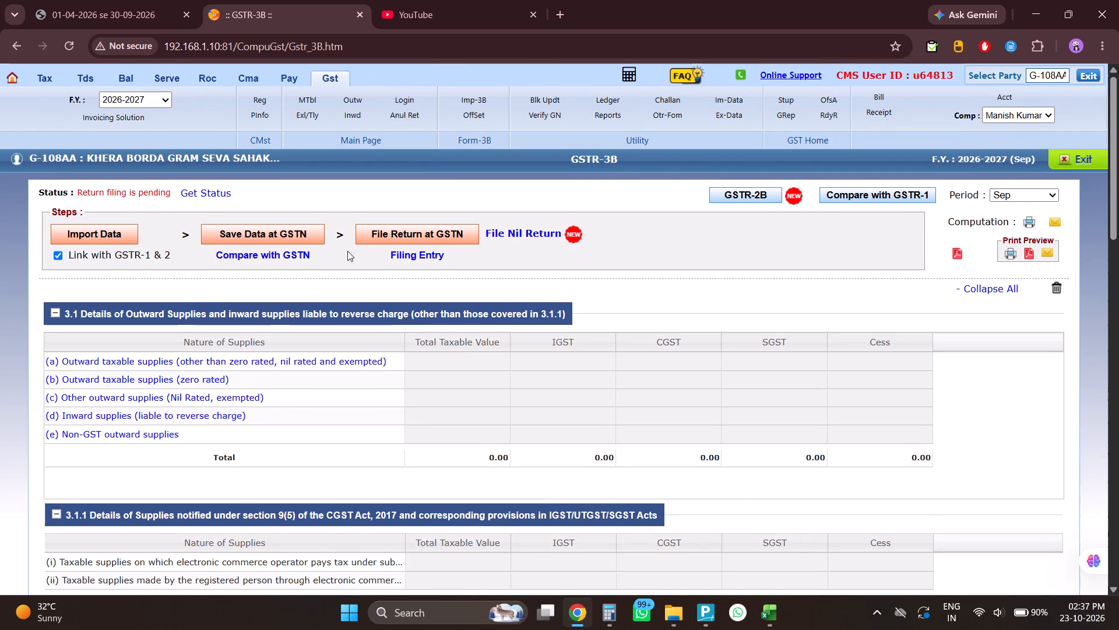
{"action": "key", "text": "alt+Tab"}
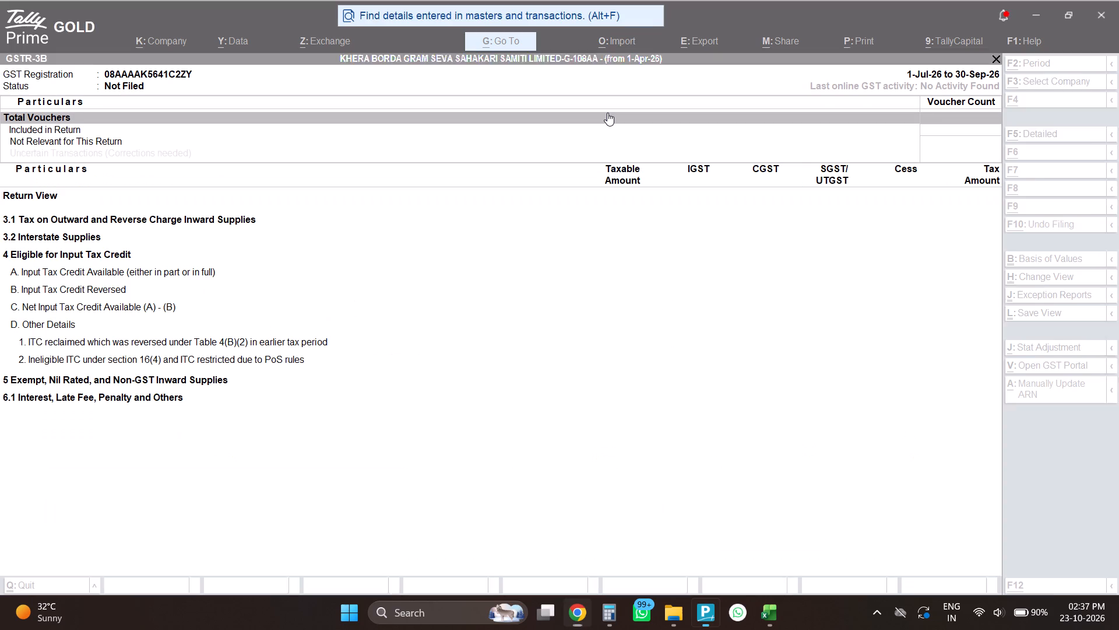
{"action": "key", "text": "alt+Tab"}
Open the quarterly report comparing GSTR-3B with GSTR-1 and GSTR-2A for Khera Borda's year 2026-2027.
{"action": "left_click", "coordinate": [607, 113]}
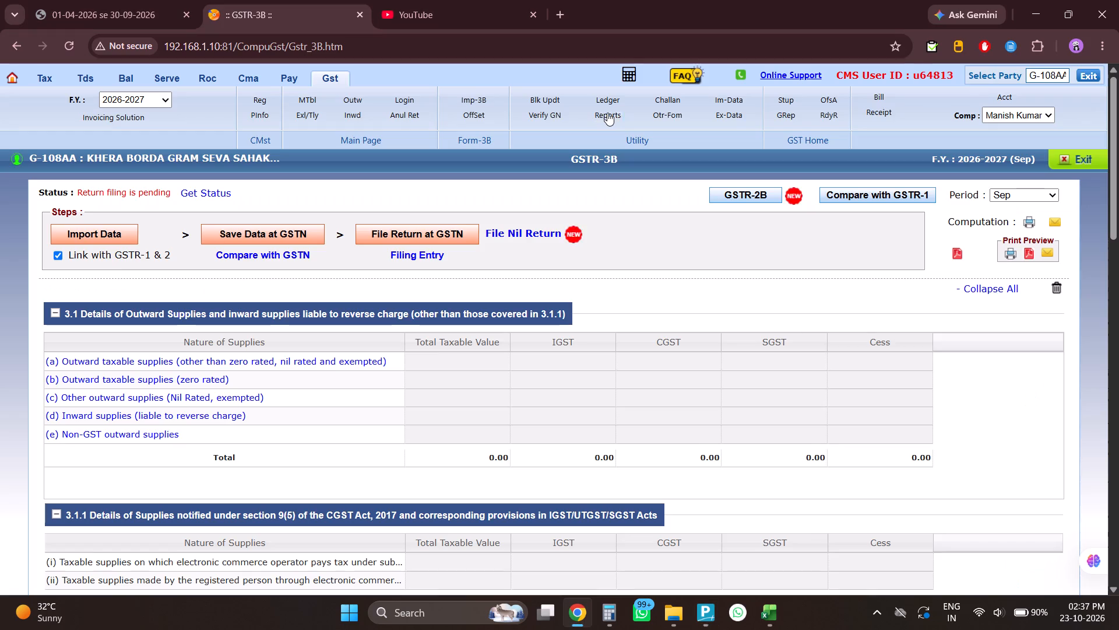
{"action": "left_click", "coordinate": [580, 320]}
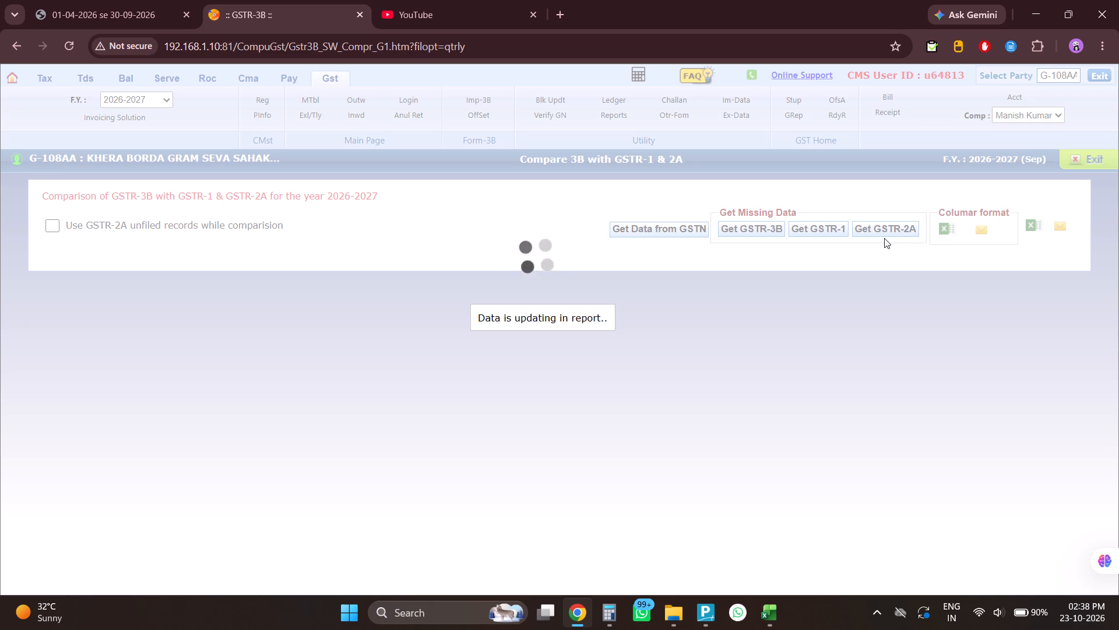
Fetch GSTR-2A data without OTP for all periods from April to October 2026, entering the login captcha.
{"action": "left_click", "coordinate": [884, 238]}
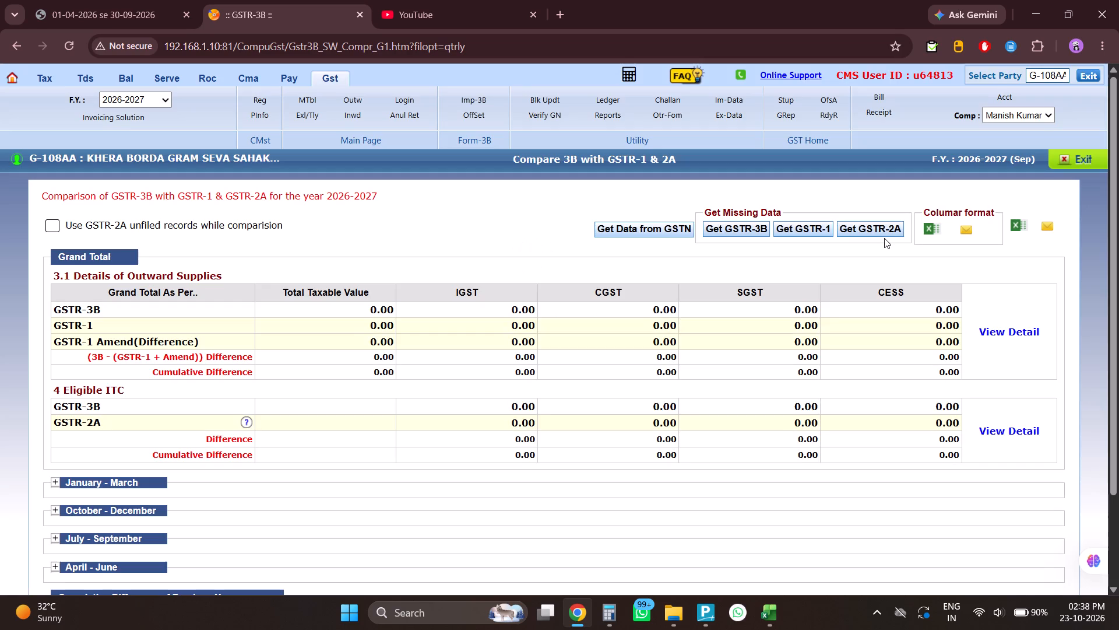
{"action": "left_click", "coordinate": [884, 238]}
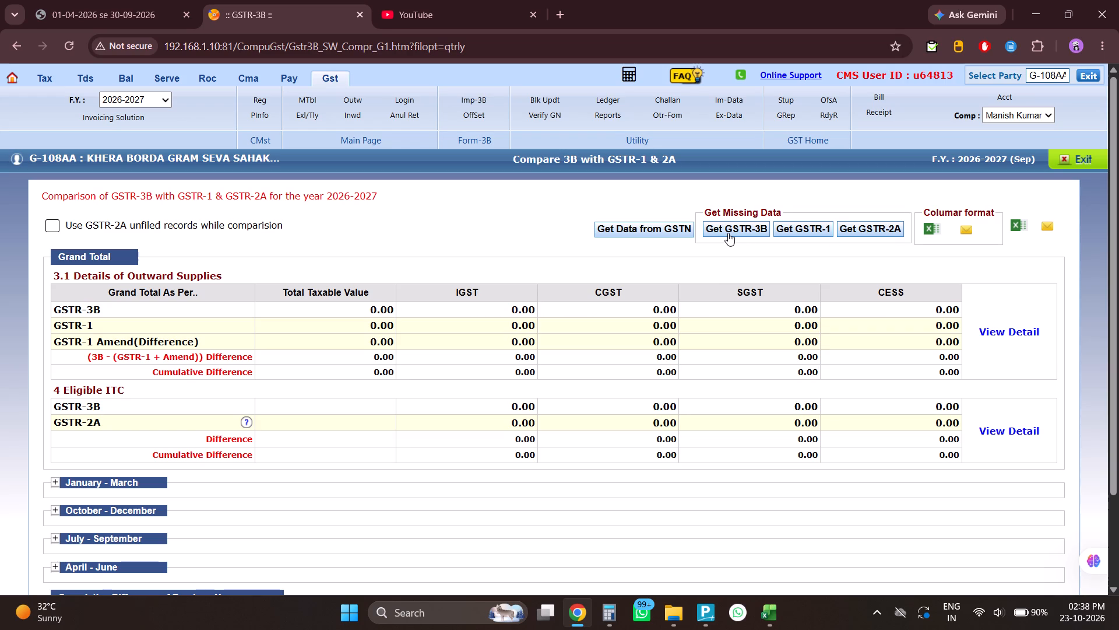
{"action": "left_click", "coordinate": [861, 225]}
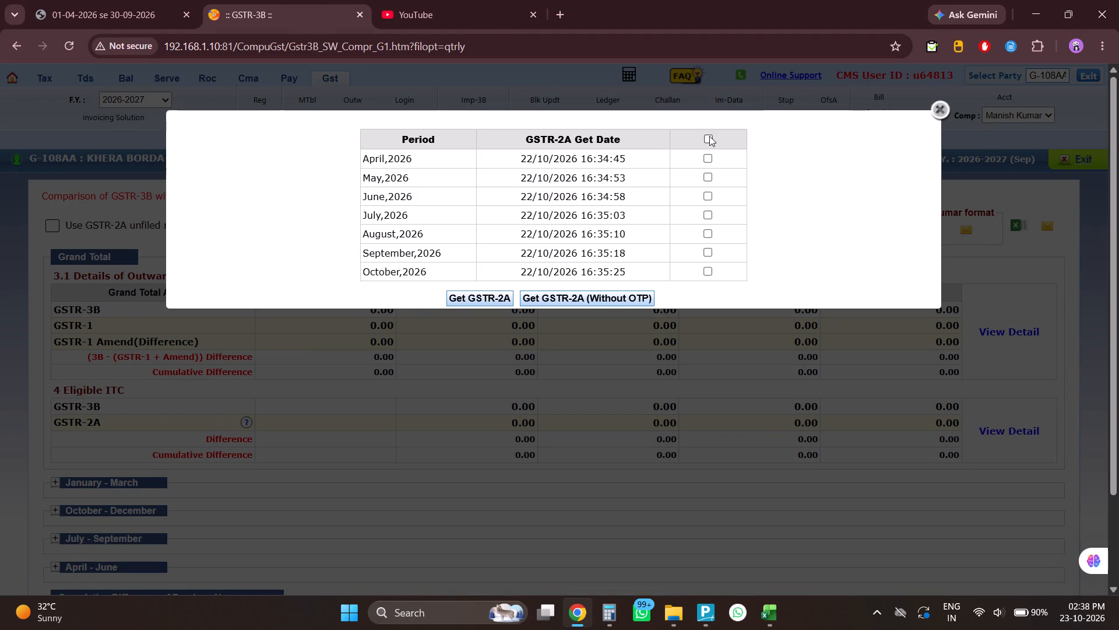
{"action": "left_click", "coordinate": [709, 136]}
{"action": "left_click", "coordinate": [613, 300]}
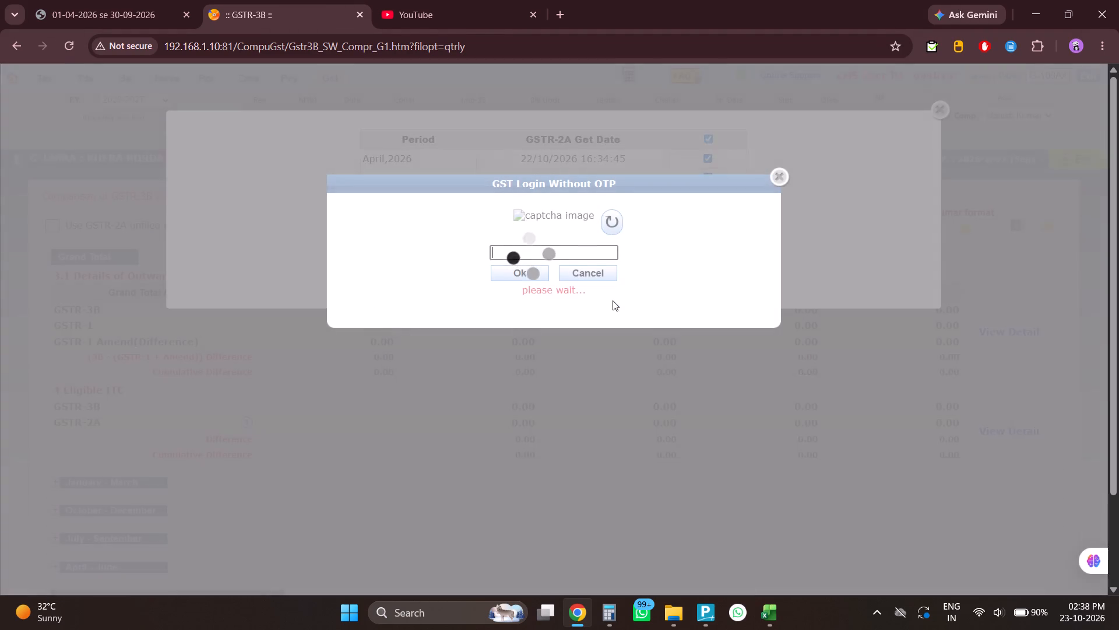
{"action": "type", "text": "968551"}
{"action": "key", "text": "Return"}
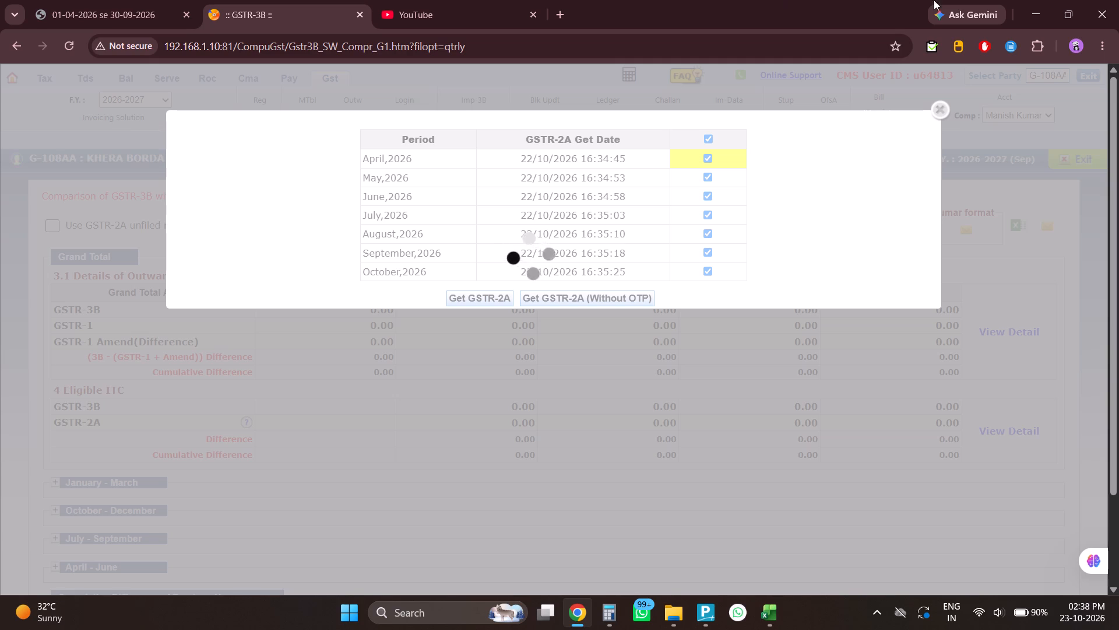
Browse the recommended music videos on YouTube's home feed, and return to the CompuGst GSTR-3B page.
{"action": "left_click", "coordinate": [410, 0]}
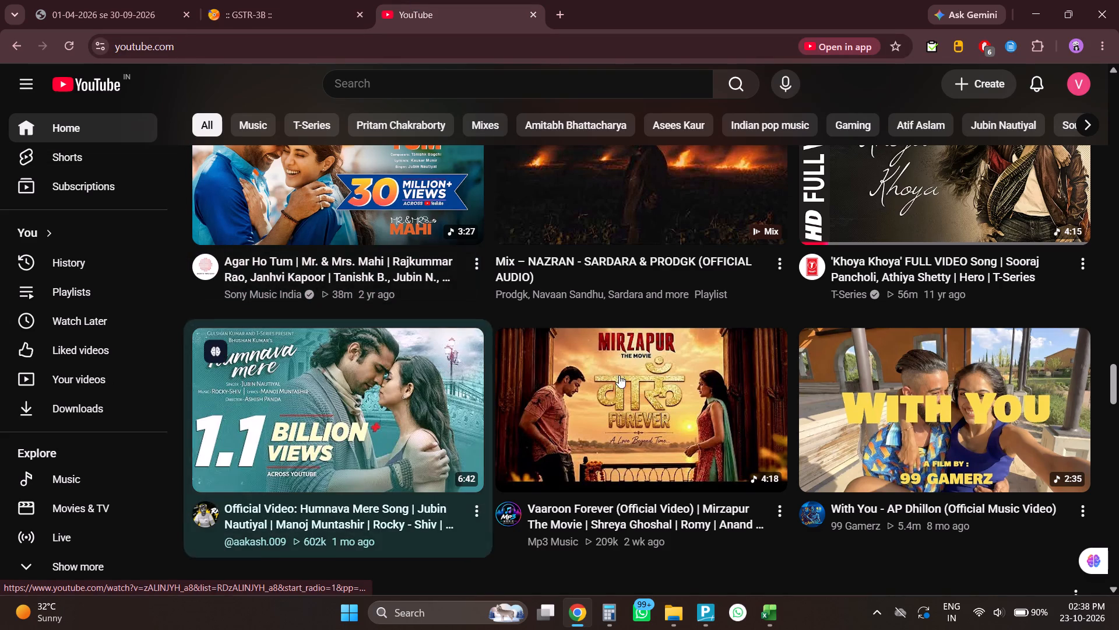
{"action": "scroll", "coordinate": [703, 379], "scroll_direction": "down", "scroll_amount": 6}
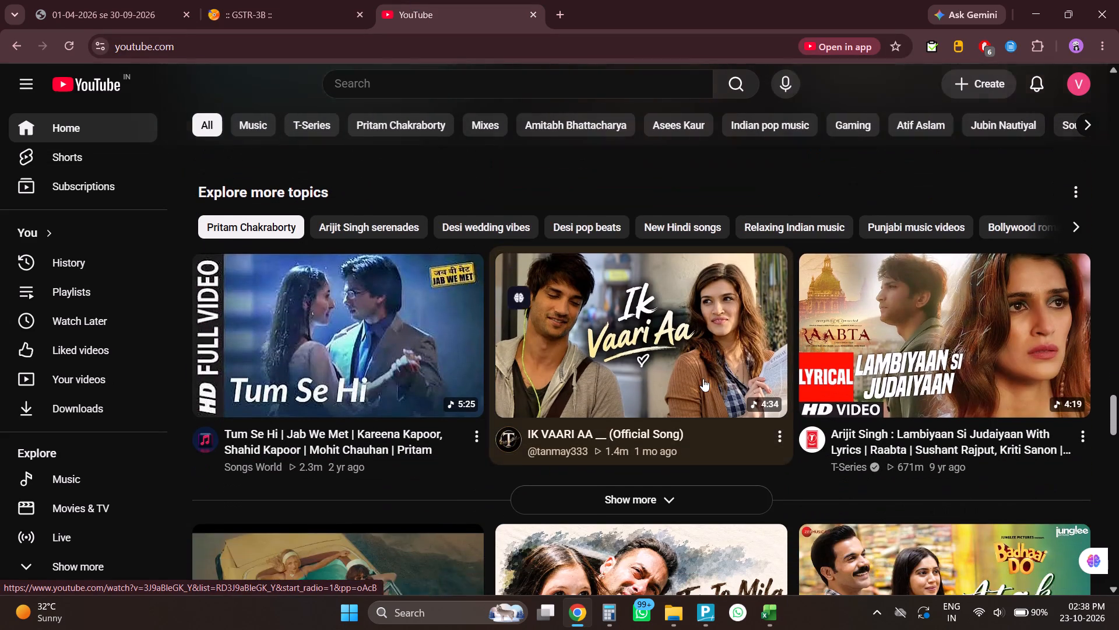
{"action": "scroll", "coordinate": [703, 379], "scroll_direction": "down", "scroll_amount": 10}
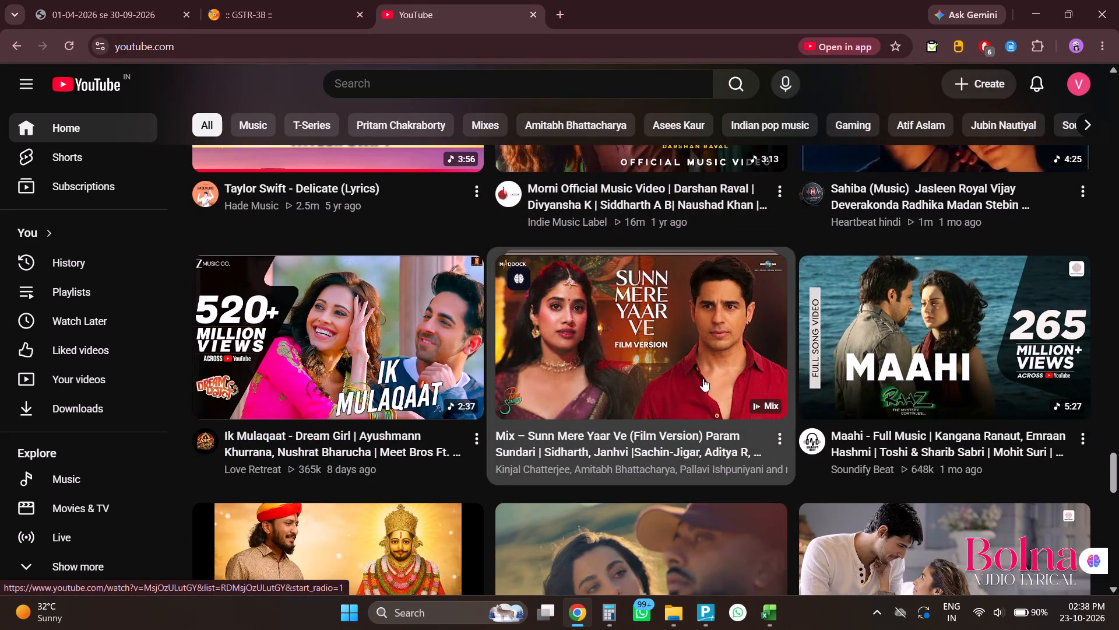
{"action": "scroll", "coordinate": [703, 379], "scroll_direction": "down", "scroll_amount": 7}
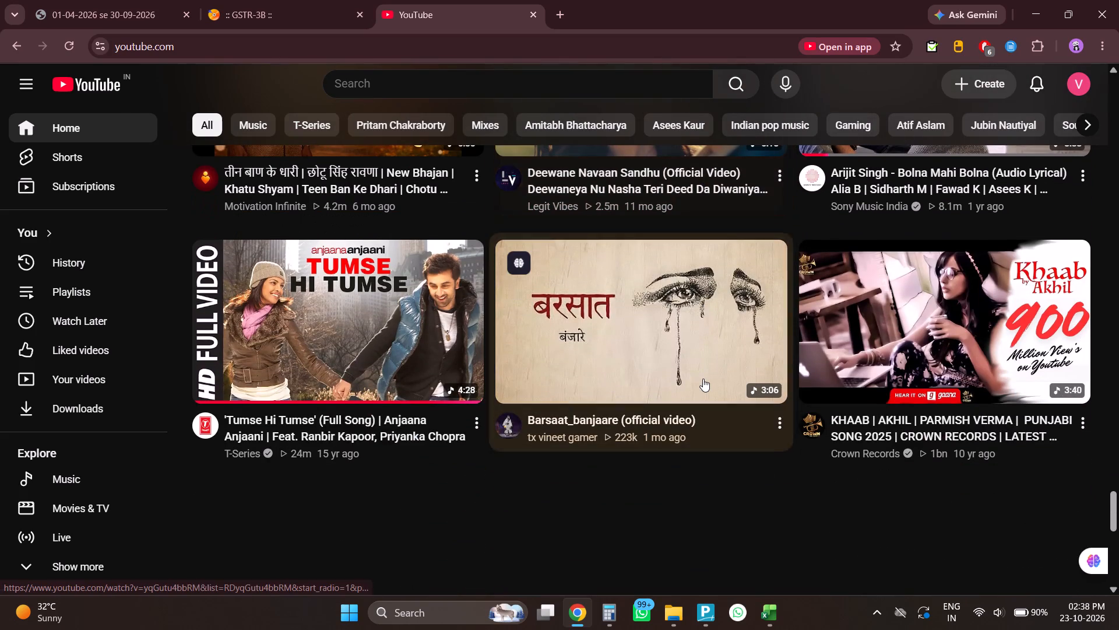
{"action": "scroll", "coordinate": [703, 379], "scroll_direction": "down", "scroll_amount": 4}
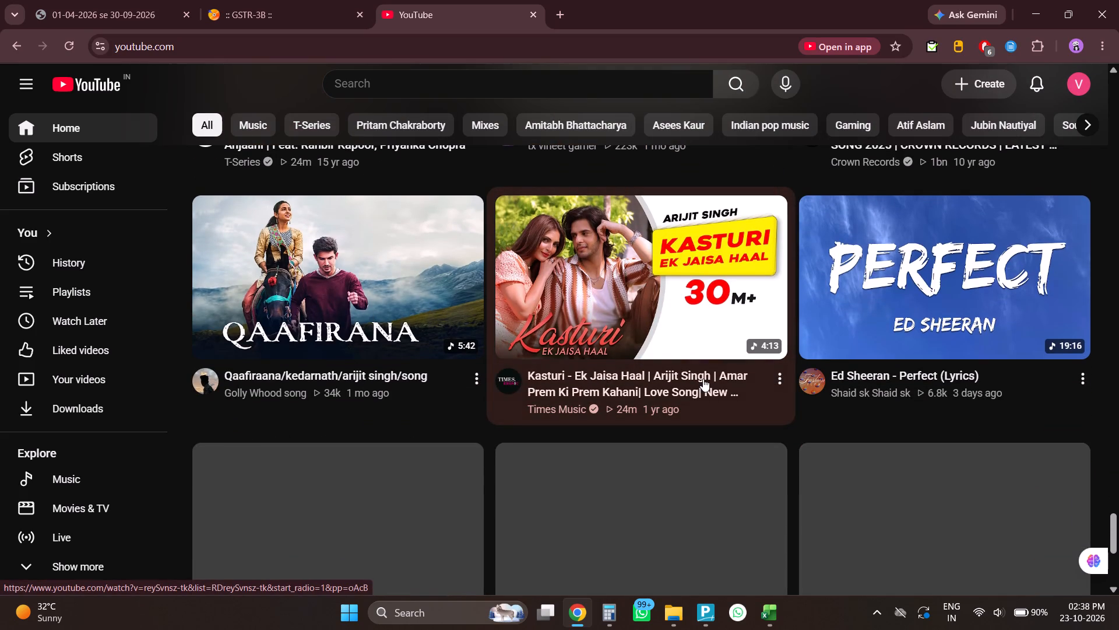
{"action": "scroll", "coordinate": [703, 379], "scroll_direction": "down", "scroll_amount": 2}
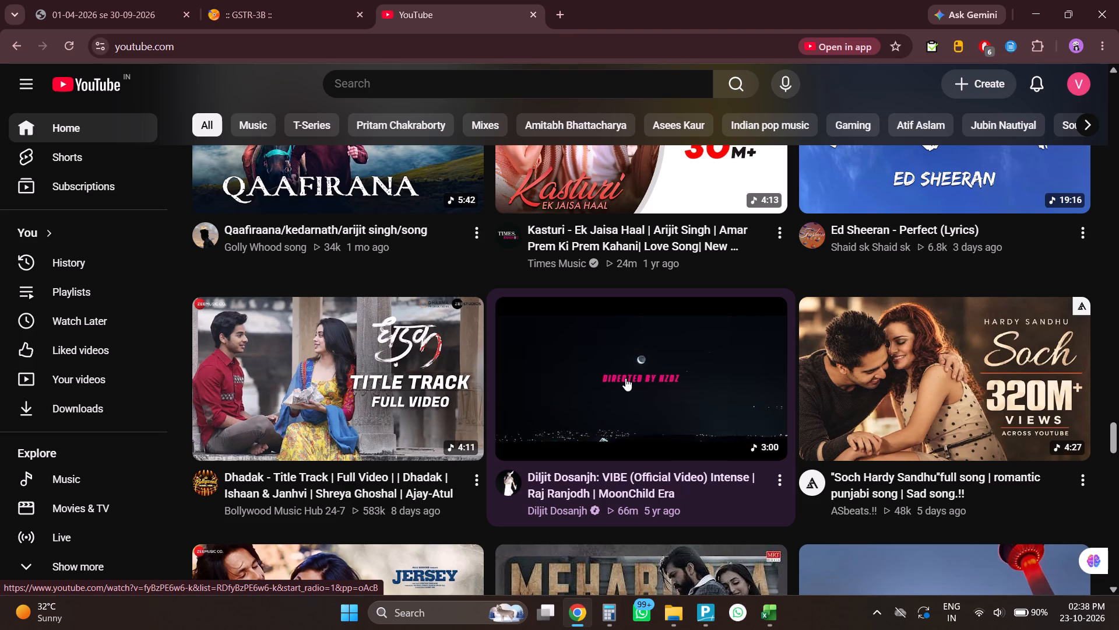
{"action": "scroll", "coordinate": [625, 378], "scroll_direction": "down", "scroll_amount": 6}
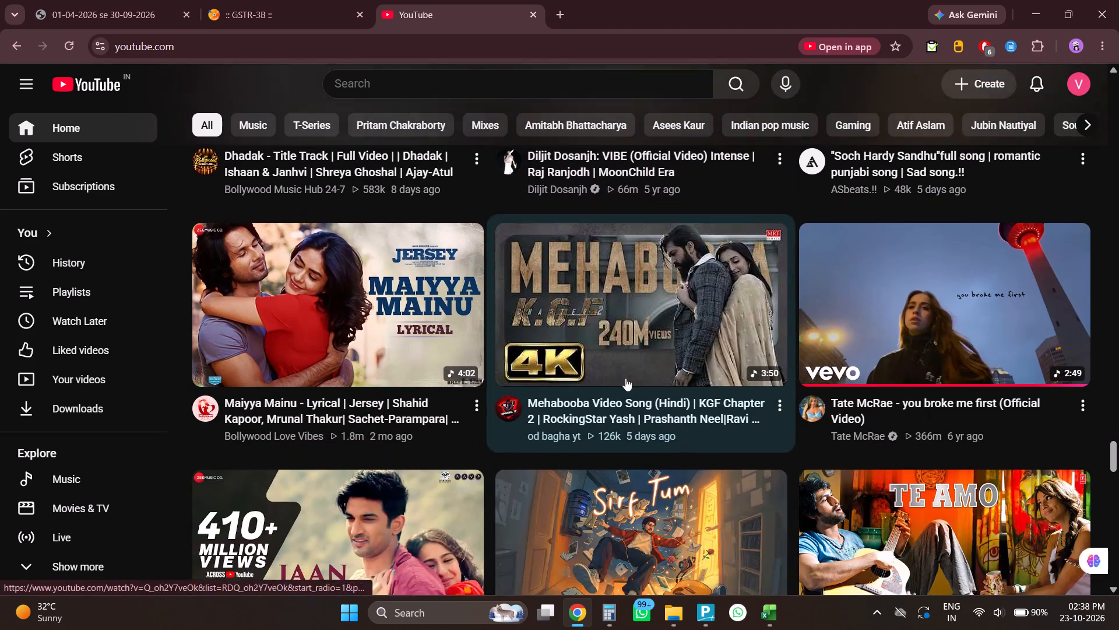
{"action": "scroll", "coordinate": [624, 378], "scroll_direction": "down", "scroll_amount": 2}
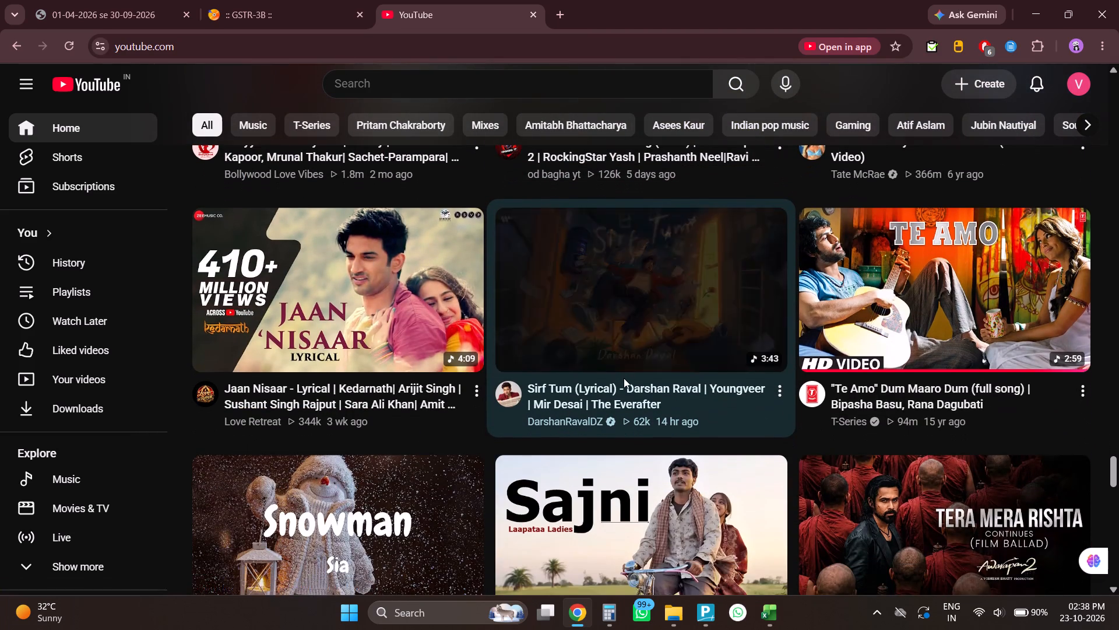
{"action": "scroll", "coordinate": [624, 378], "scroll_direction": "down", "scroll_amount": 3}
{"action": "left_click", "coordinate": [255, 0]}
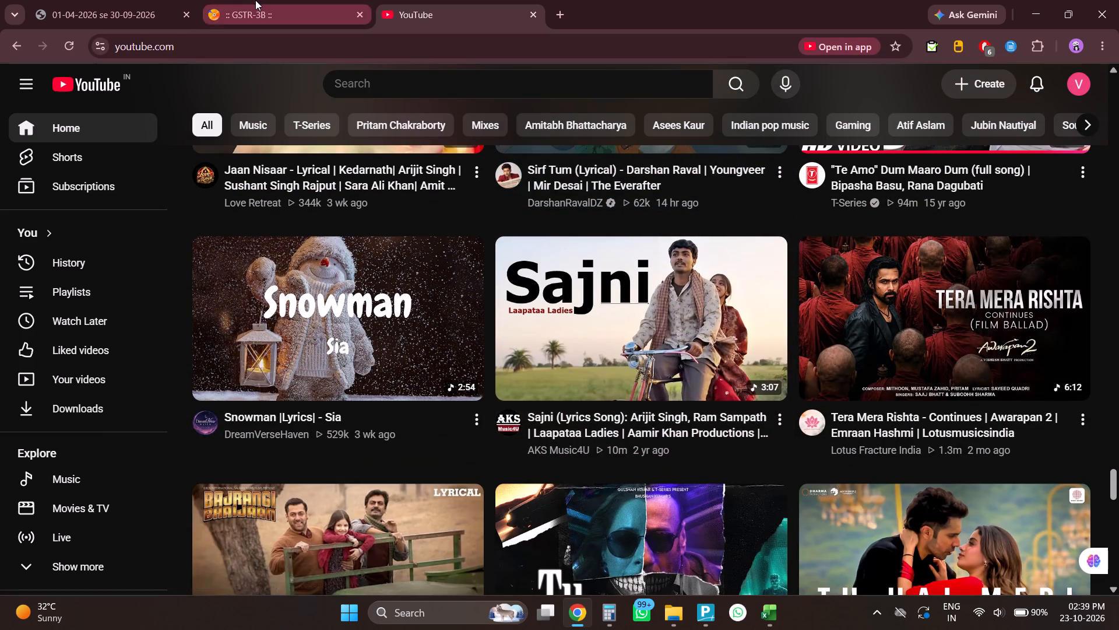
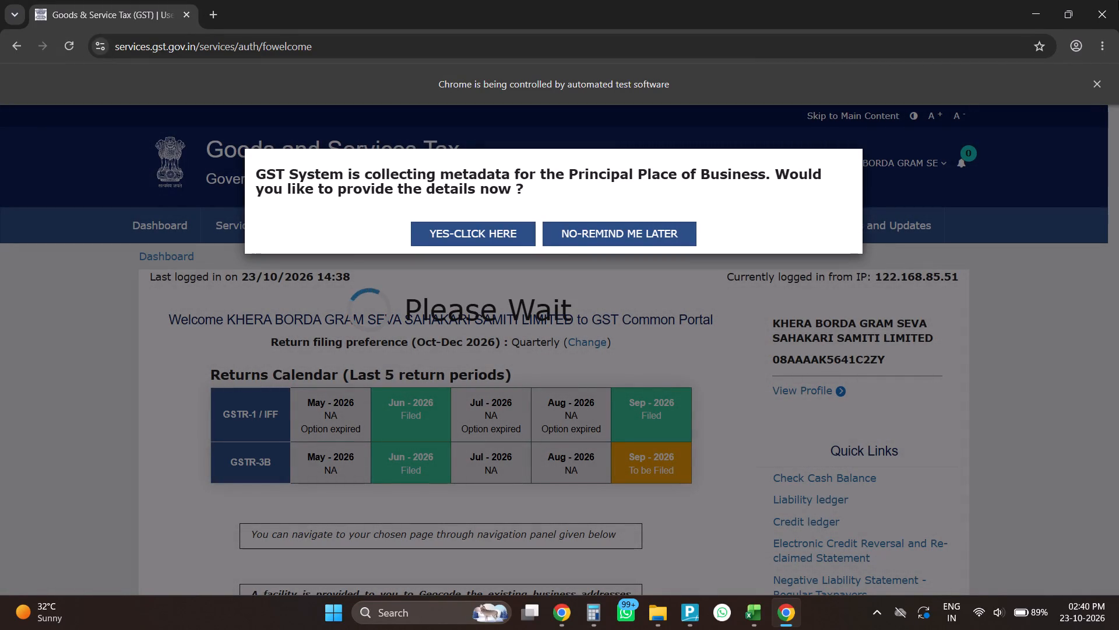
Postpone providing the principal place of business metadata for Khera Borda and open the returns dashboard on the GST portal.
{"action": "left_click", "coordinate": [609, 230]}
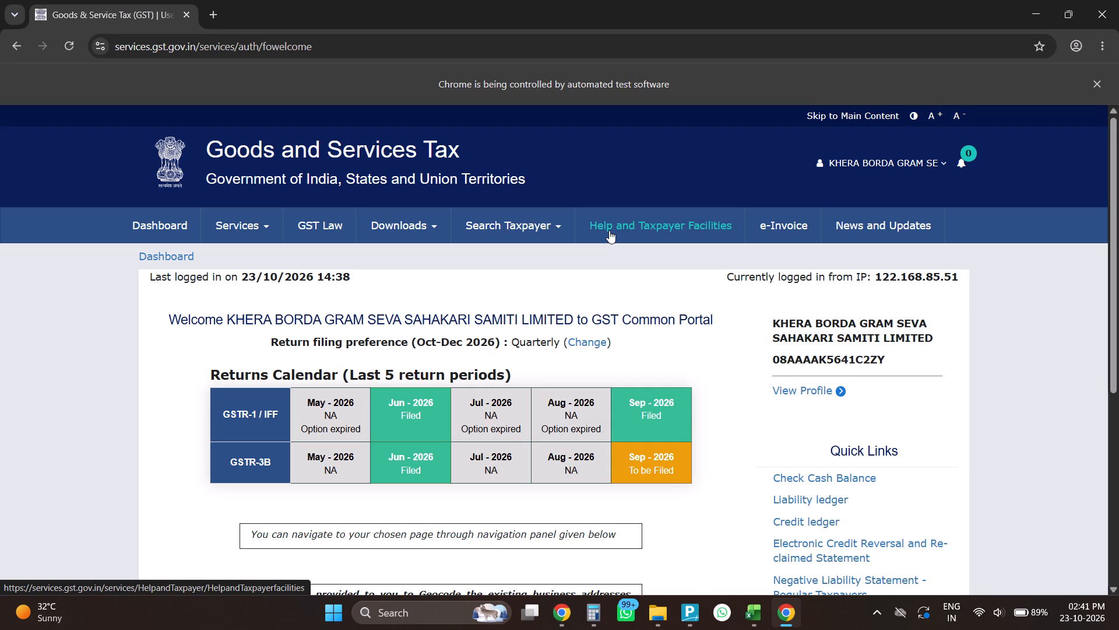
{"action": "scroll", "coordinate": [419, 459], "scroll_direction": "down", "scroll_amount": 4}
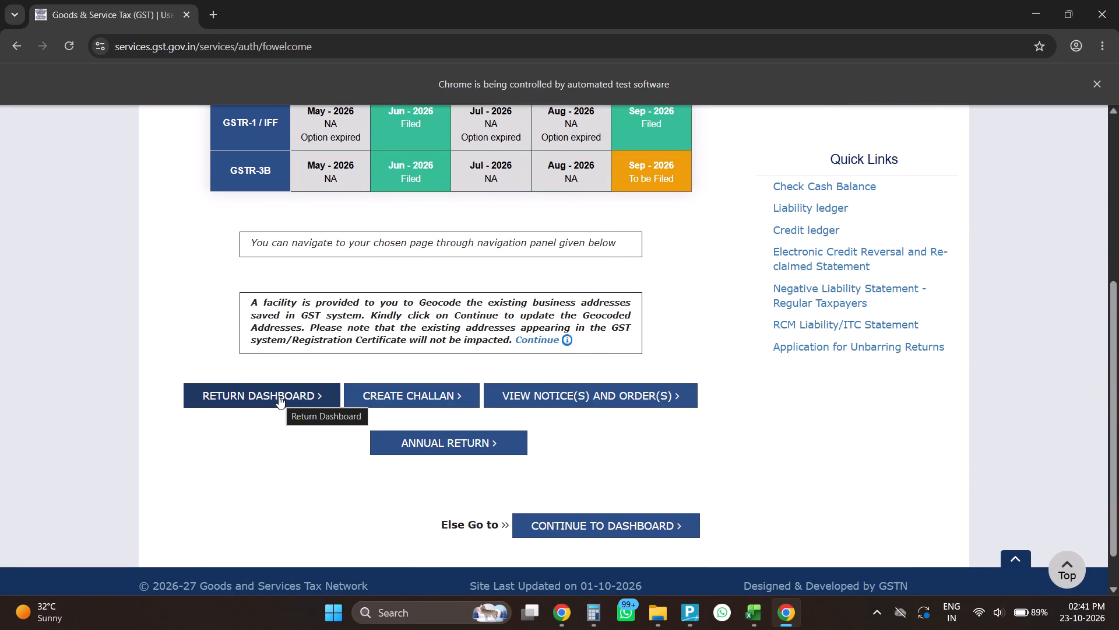
{"action": "left_click", "coordinate": [250, 409]}
{"action": "left_click", "coordinate": [263, 402]}
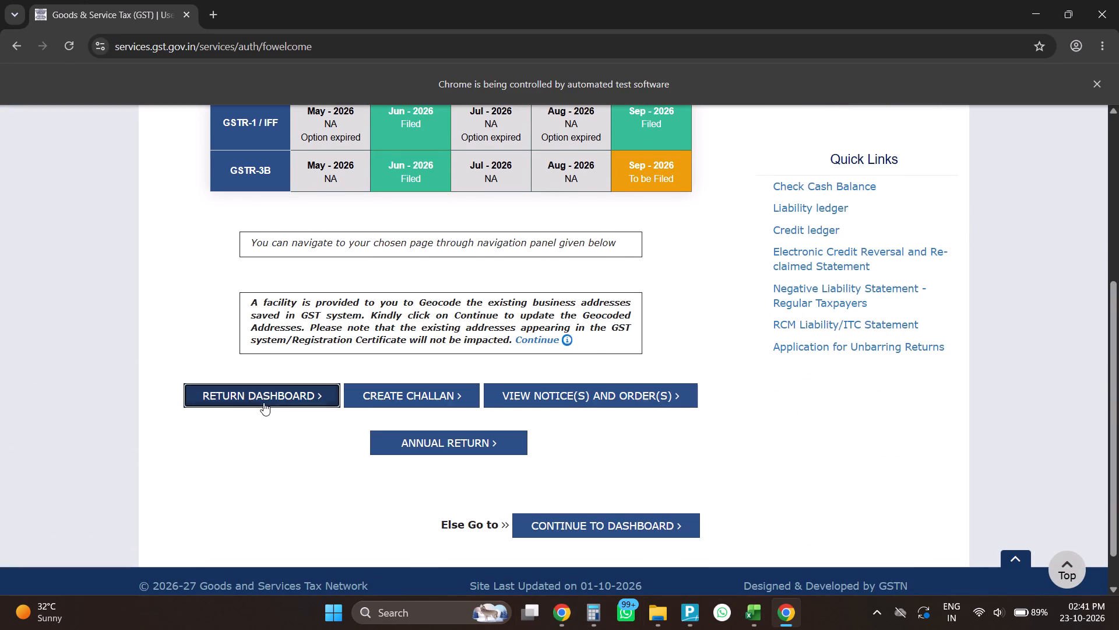
{"action": "scroll", "coordinate": [258, 404], "scroll_direction": "down", "scroll_amount": 5}
{"action": "scroll", "coordinate": [416, 393], "scroll_direction": "down", "scroll_amount": 2}
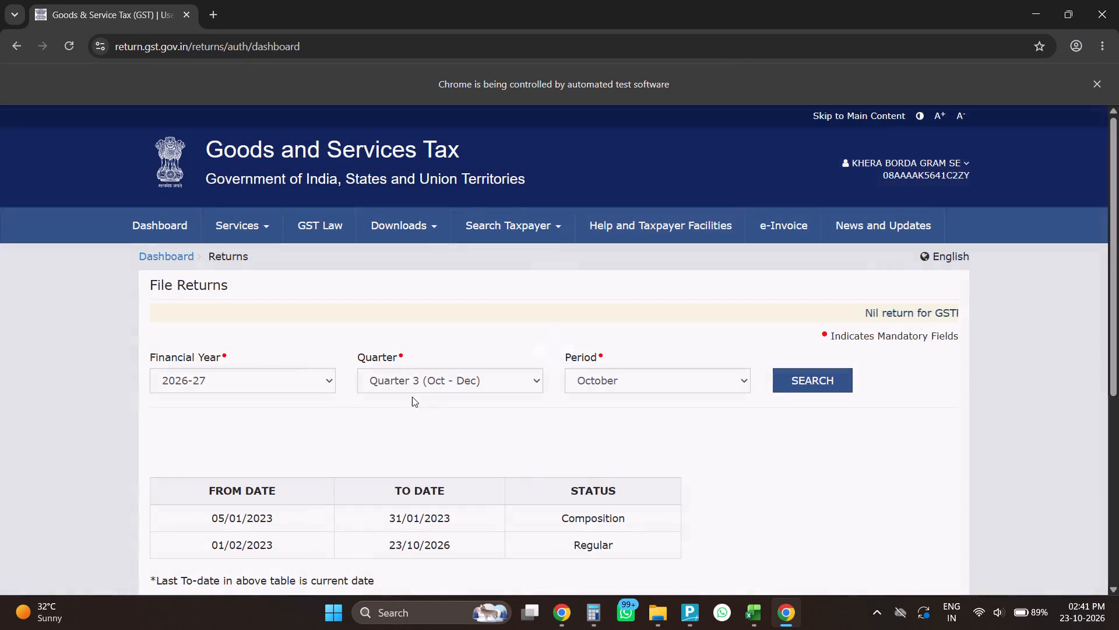
Open the quarterly GSTR-3B for Quarter 2 (Jul - Sep) of 2026-27 and dismiss the system generated summary.
{"action": "left_click", "coordinate": [472, 381]}
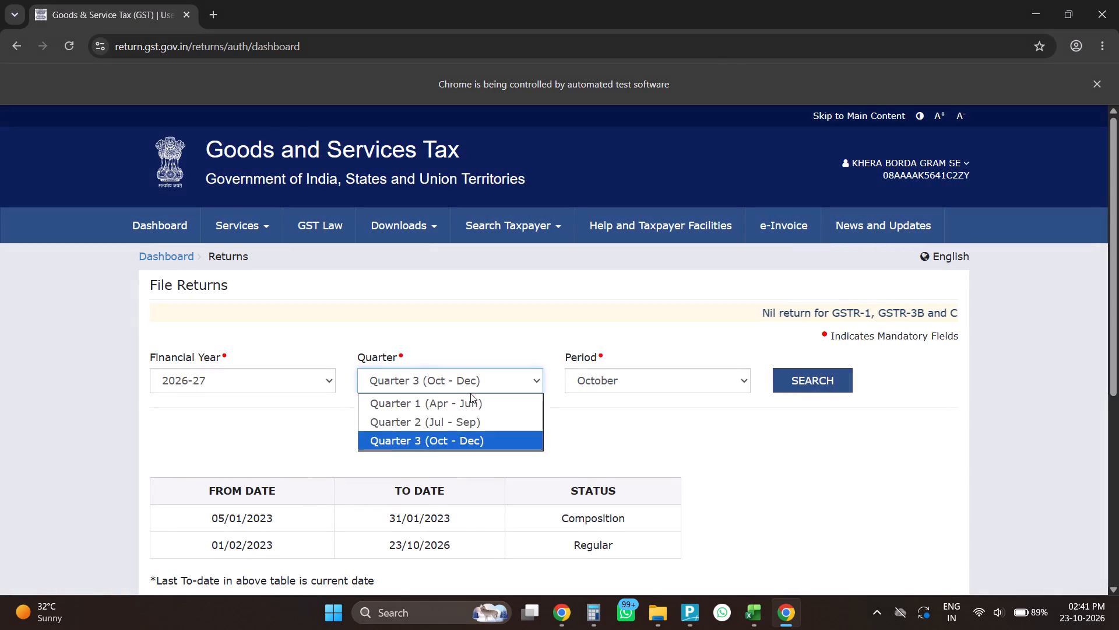
{"action": "left_click", "coordinate": [474, 415]}
{"action": "left_click", "coordinate": [780, 376]}
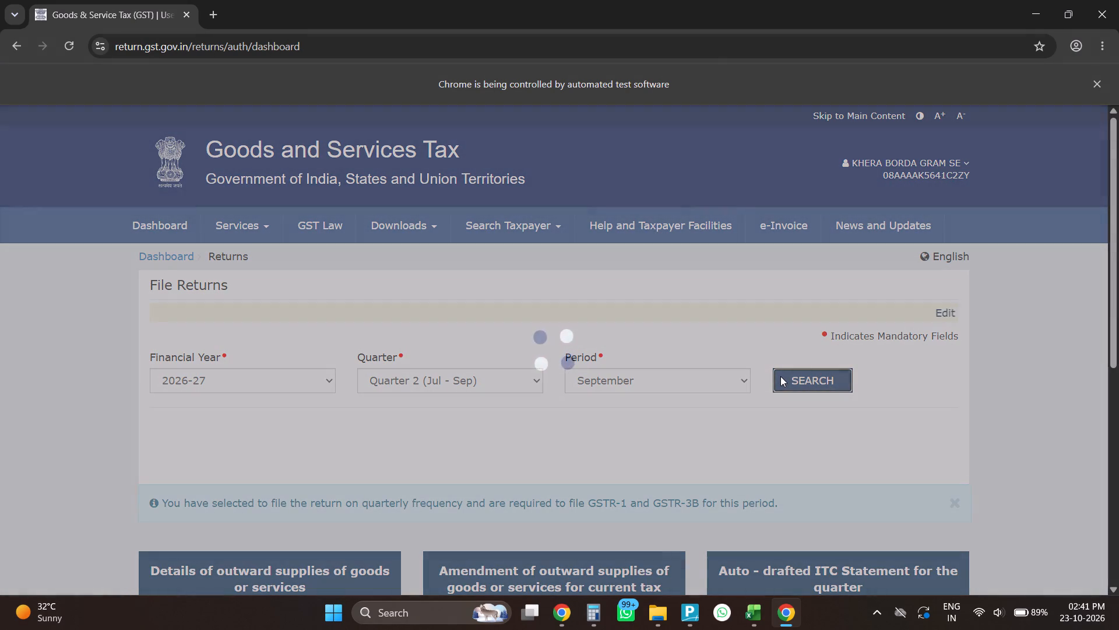
{"action": "scroll", "coordinate": [529, 425], "scroll_direction": "down", "scroll_amount": 3}
{"action": "scroll", "coordinate": [364, 465], "scroll_direction": "down", "scroll_amount": 2}
{"action": "left_click", "coordinate": [266, 450]}
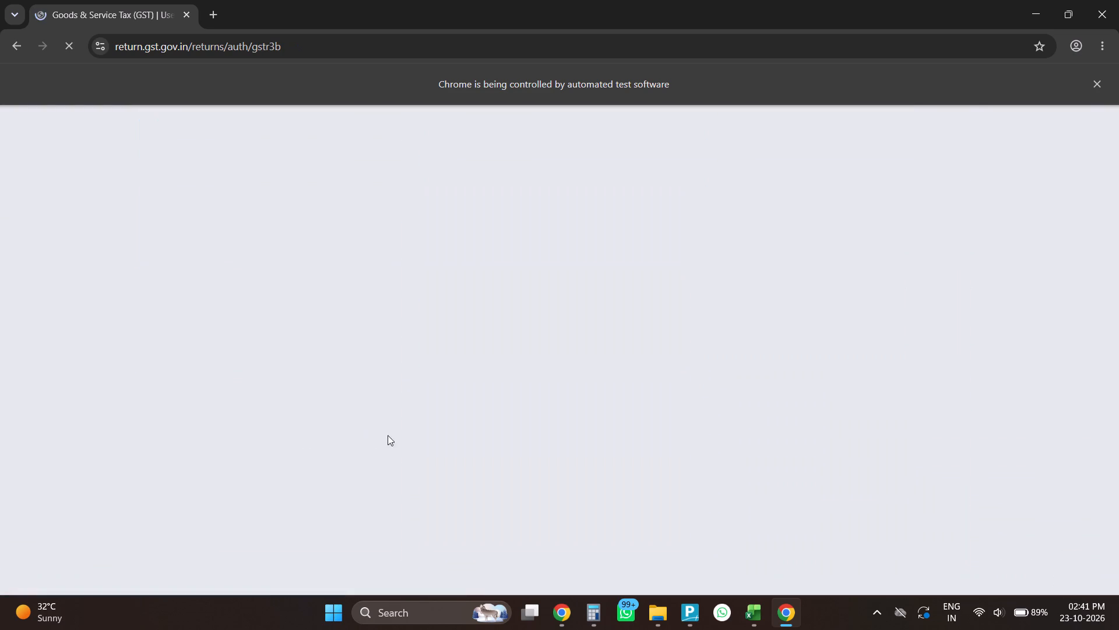
{"action": "scroll", "coordinate": [485, 426], "scroll_direction": "down", "scroll_amount": 5}
{"action": "scroll", "coordinate": [631, 424], "scroll_direction": "down", "scroll_amount": 2}
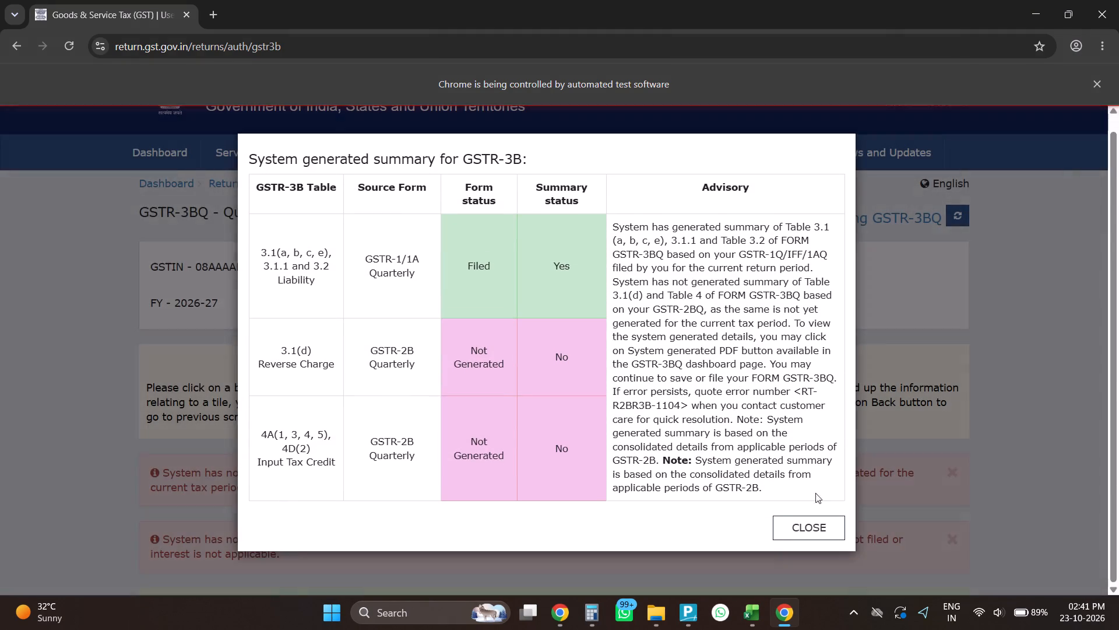
{"action": "left_click", "coordinate": [840, 533]}
Go through the GSTR-3B summary tiles and proceed to the payment of tax page.
{"action": "scroll", "coordinate": [596, 453], "scroll_direction": "down", "scroll_amount": 8}
{"action": "scroll", "coordinate": [331, 409], "scroll_direction": "down", "scroll_amount": 1}
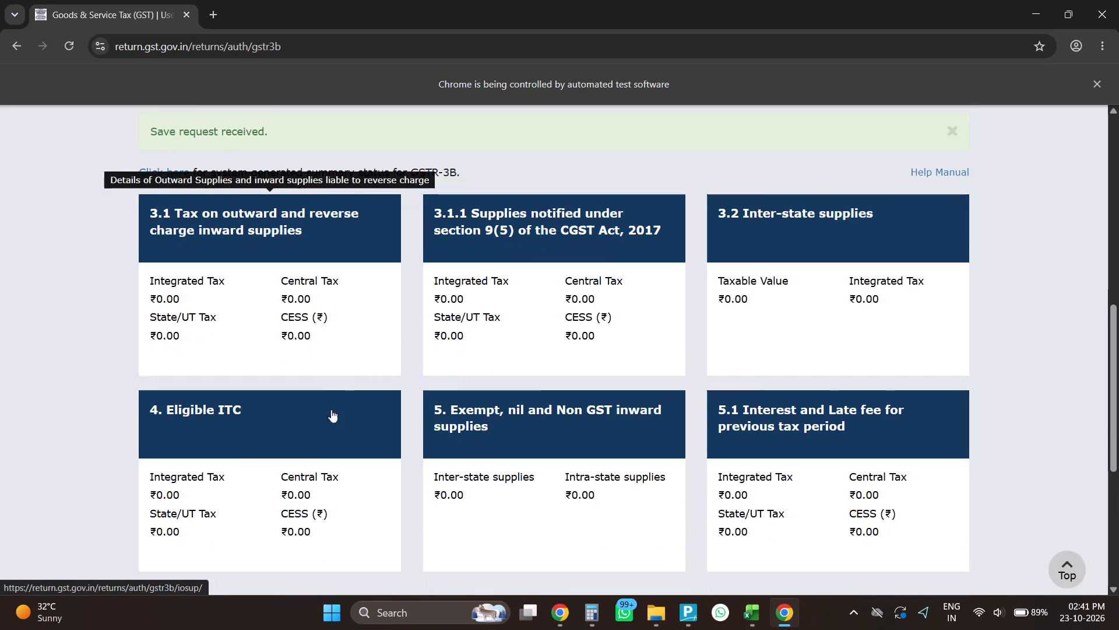
{"action": "scroll", "coordinate": [331, 409], "scroll_direction": "down", "scroll_amount": 1}
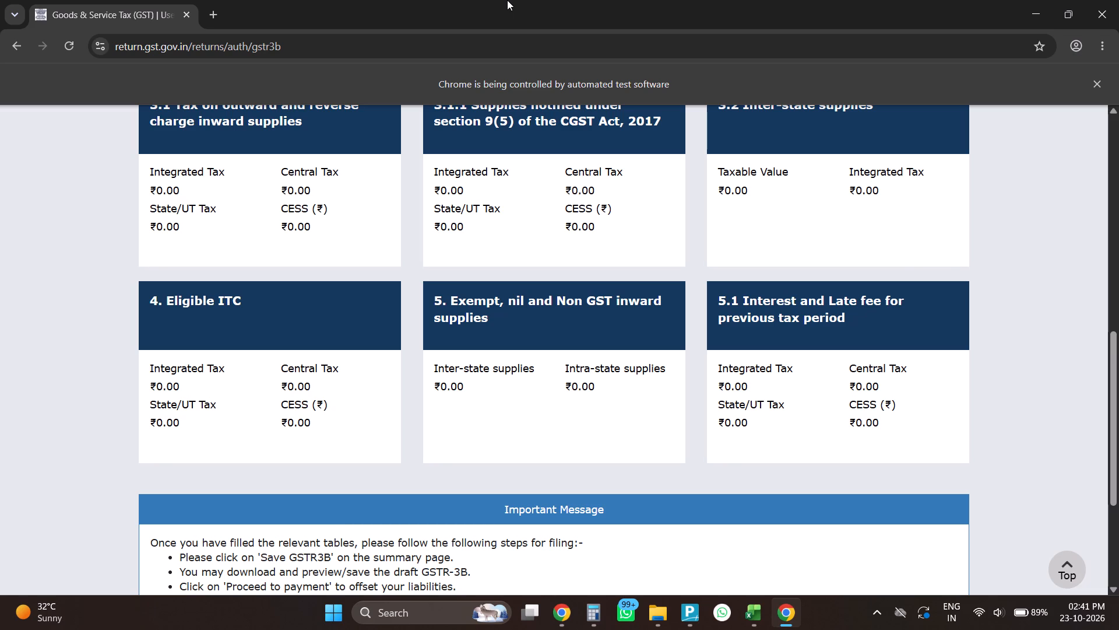
{"action": "left_click", "coordinate": [188, 194]}
{"action": "scroll", "coordinate": [420, 355], "scroll_direction": "down", "scroll_amount": 1}
{"action": "left_click", "coordinate": [537, 326]}
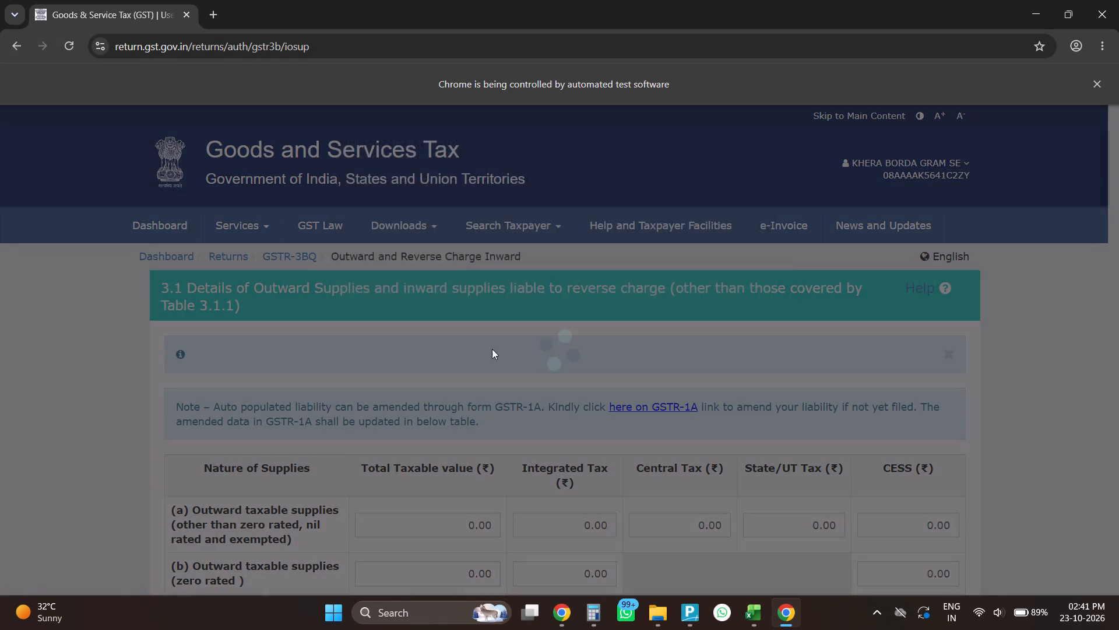
Confirm Table 3.1 for outward supplies and inward supplies liable to reverse charge with every amount left at 0.00.
{"action": "scroll", "coordinate": [490, 351], "scroll_direction": "down", "scroll_amount": 4}
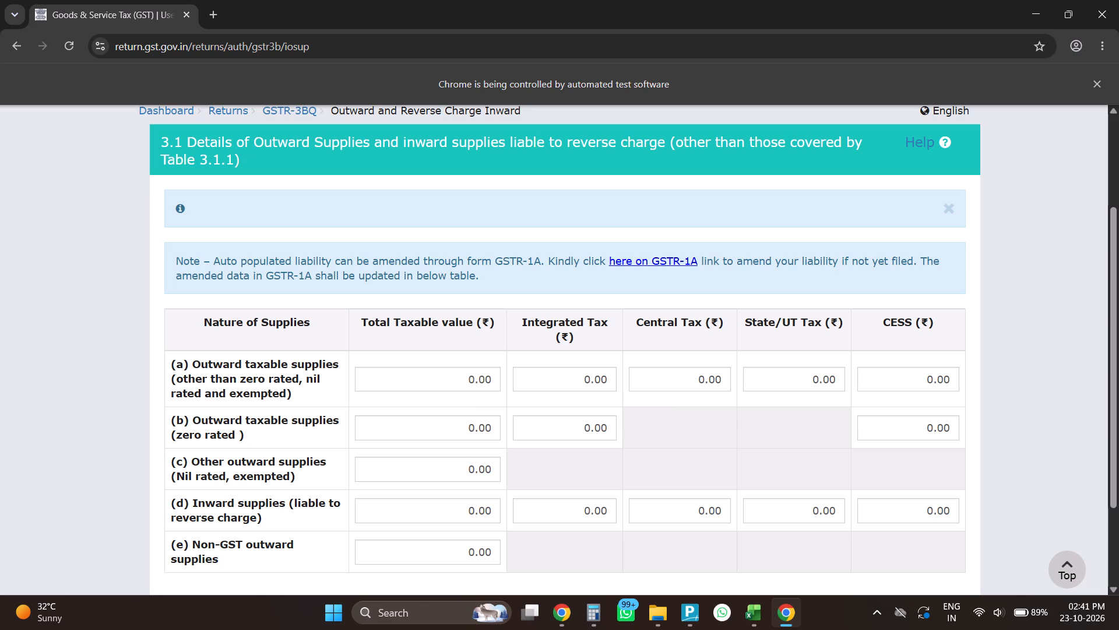
{"action": "left_click", "coordinate": [663, 439]}
{"action": "scroll", "coordinate": [258, 386], "scroll_direction": "down", "scroll_amount": 3}
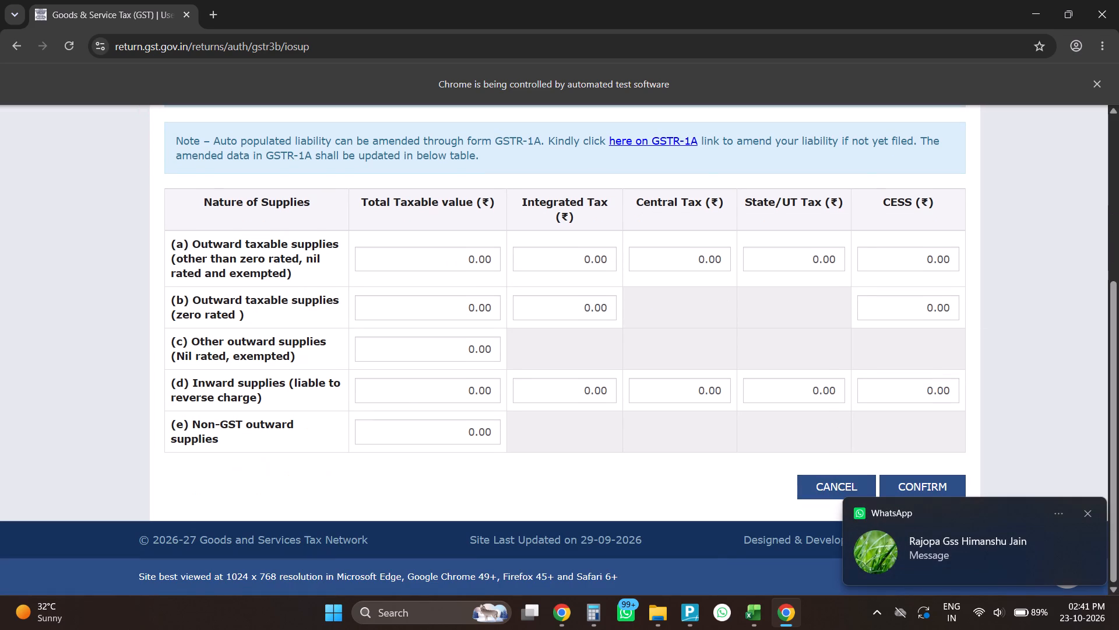
{"action": "scroll", "coordinate": [419, 425], "scroll_direction": "down", "scroll_amount": 1}
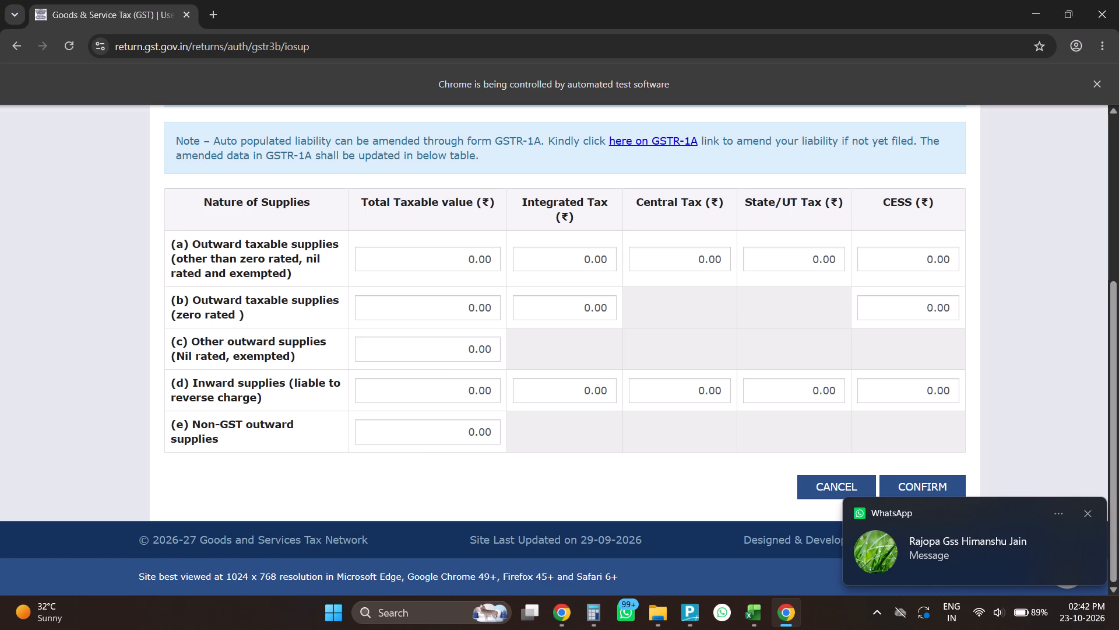
{"action": "double_click", "coordinate": [898, 471]}
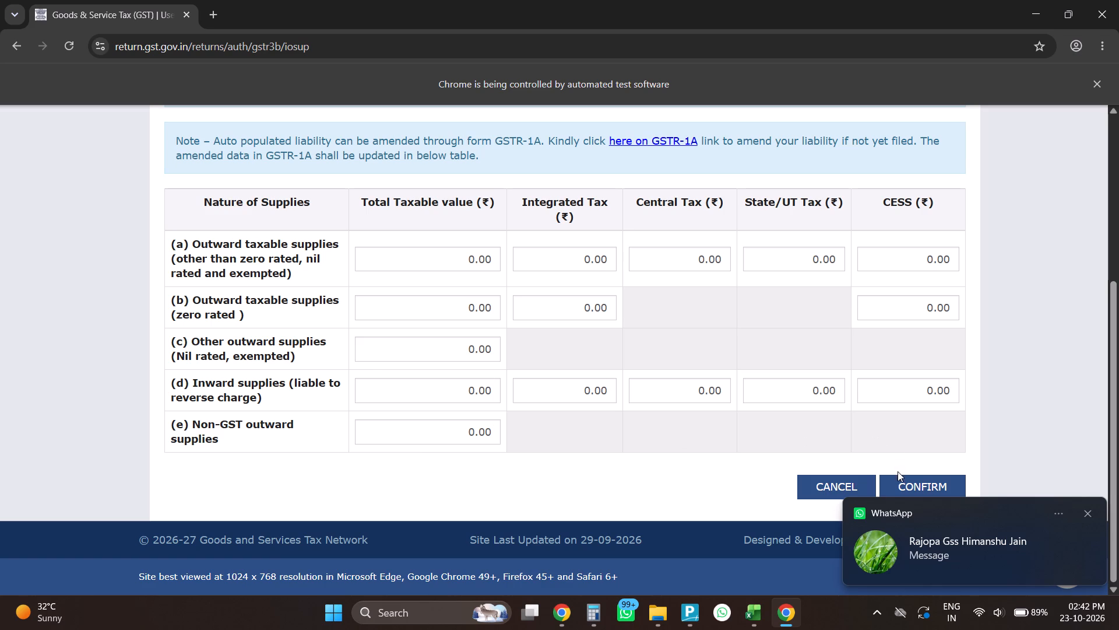
{"action": "left_click", "coordinate": [900, 484]}
{"action": "scroll", "coordinate": [640, 415], "scroll_direction": "down", "scroll_amount": 1}
{"action": "left_click", "coordinate": [905, 477]}
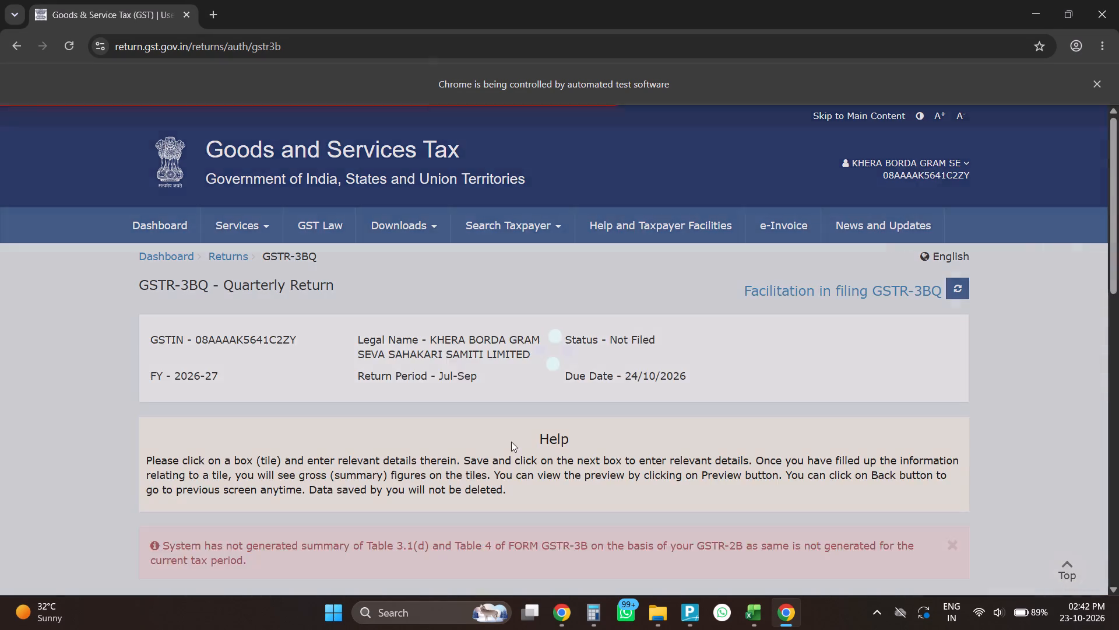
Open Table 4 Eligible ITC, review its rows, and confirm it with every amount left at 0.00.
{"action": "scroll", "coordinate": [501, 441], "scroll_direction": "down", "scroll_amount": 9}
{"action": "left_click", "coordinate": [248, 415]}
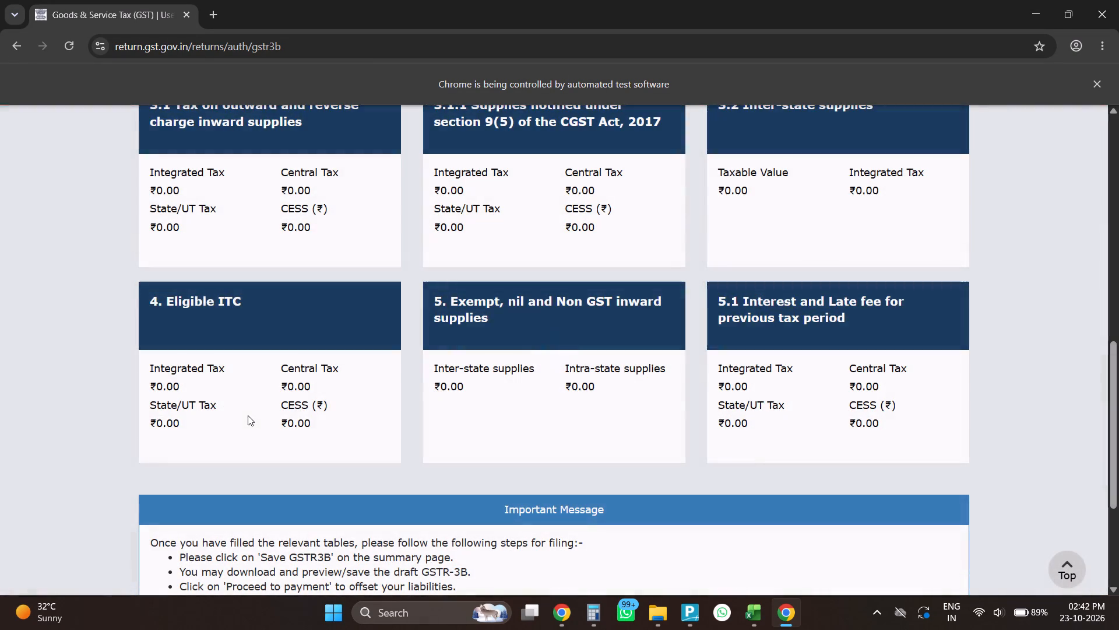
{"action": "left_click", "coordinate": [248, 415]}
{"action": "scroll", "coordinate": [446, 463], "scroll_direction": "down", "scroll_amount": 5}
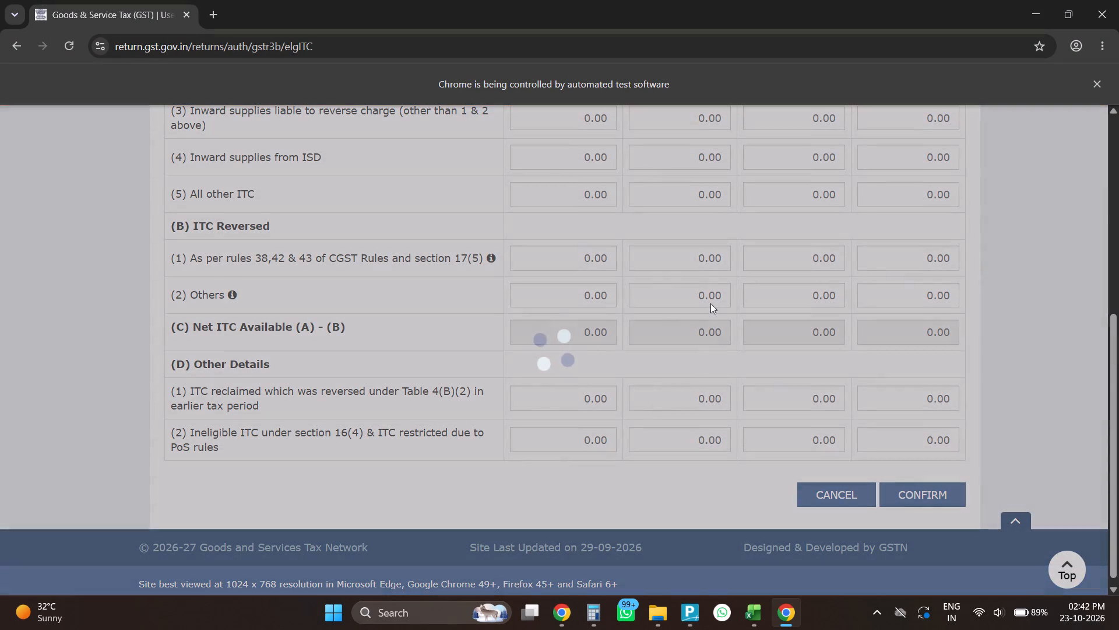
{"action": "scroll", "coordinate": [699, 281], "scroll_direction": "up", "scroll_amount": 3}
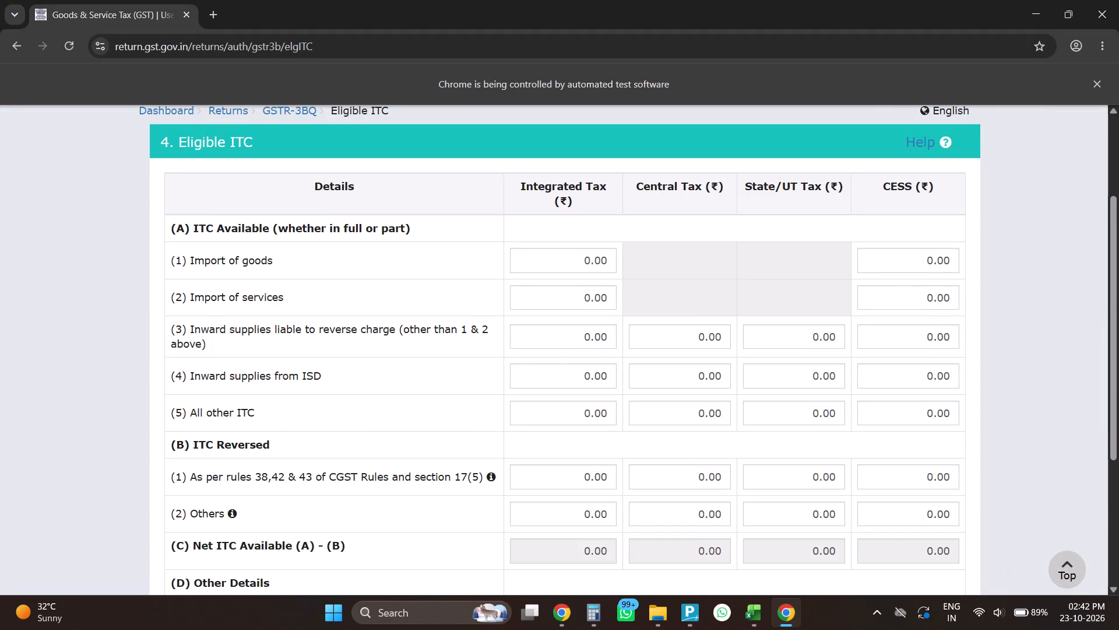
{"action": "scroll", "coordinate": [715, 439], "scroll_direction": "down", "scroll_amount": 9}
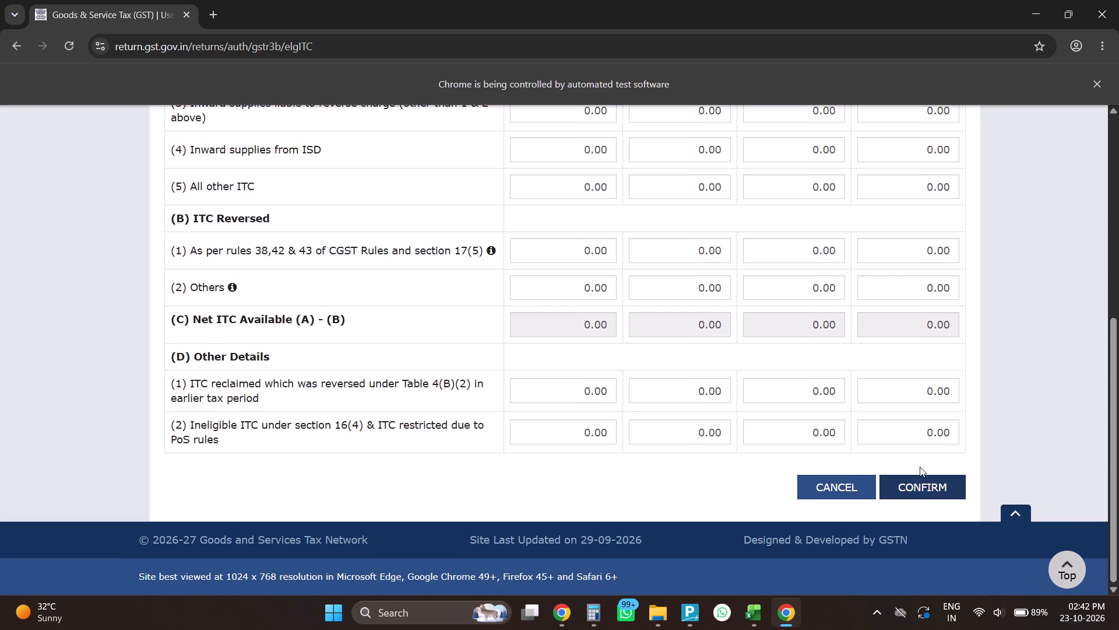
{"action": "left_click", "coordinate": [921, 480]}
Save the GSTR-3B data from the summary page and refresh the return.
{"action": "scroll", "coordinate": [828, 467], "scroll_direction": "down", "scroll_amount": 7}
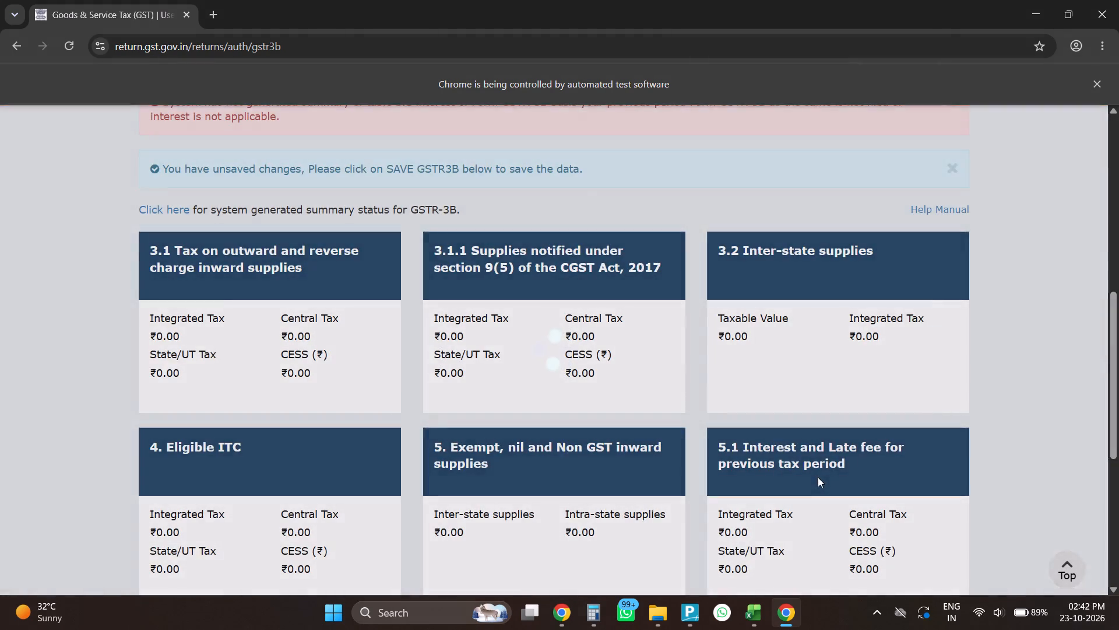
{"action": "scroll", "coordinate": [818, 477], "scroll_direction": "down", "scroll_amount": 5}
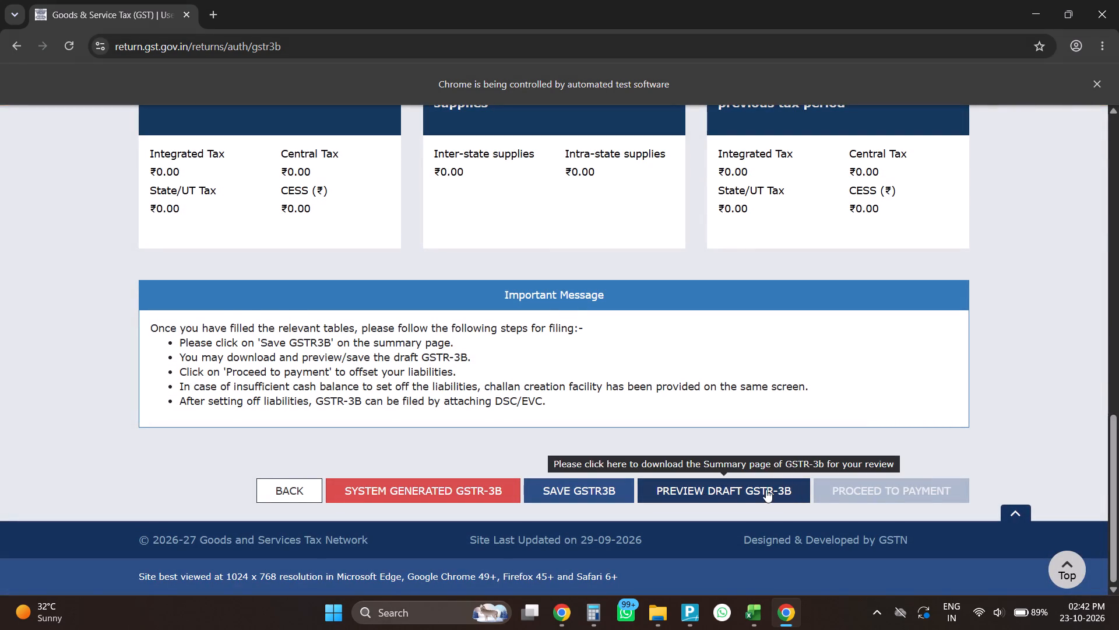
{"action": "left_click", "coordinate": [589, 486]}
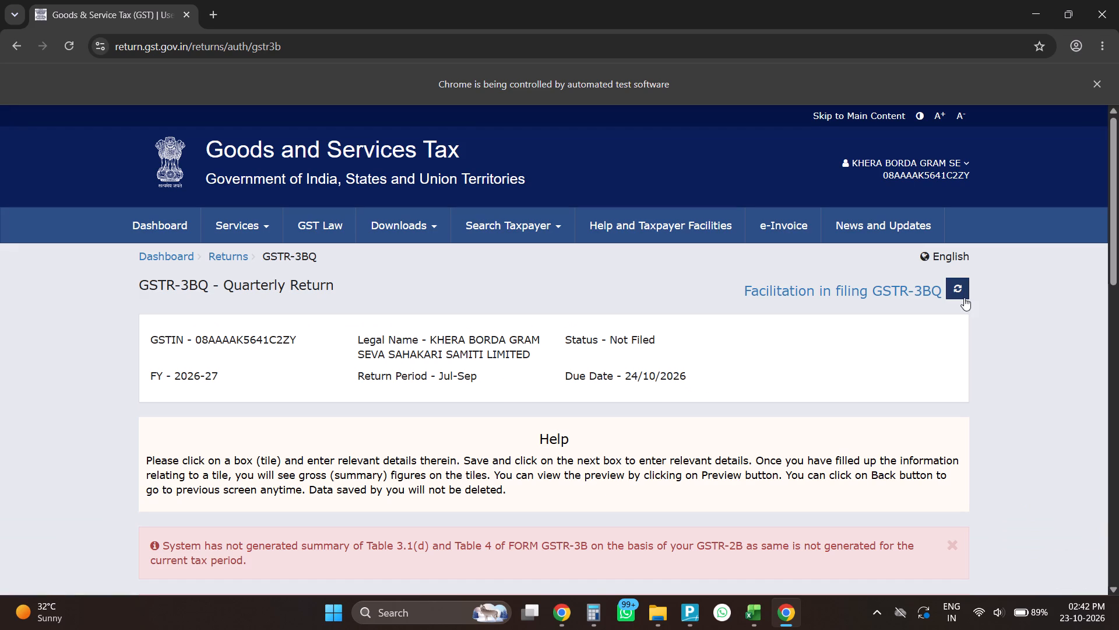
{"action": "left_click", "coordinate": [955, 275]}
{"action": "left_click", "coordinate": [962, 293]}
Proceed to payment from the GSTR-3B summary and go to the tax payment table with the ITC utilization columns.
{"action": "scroll", "coordinate": [763, 311], "scroll_direction": "down", "scroll_amount": 16}
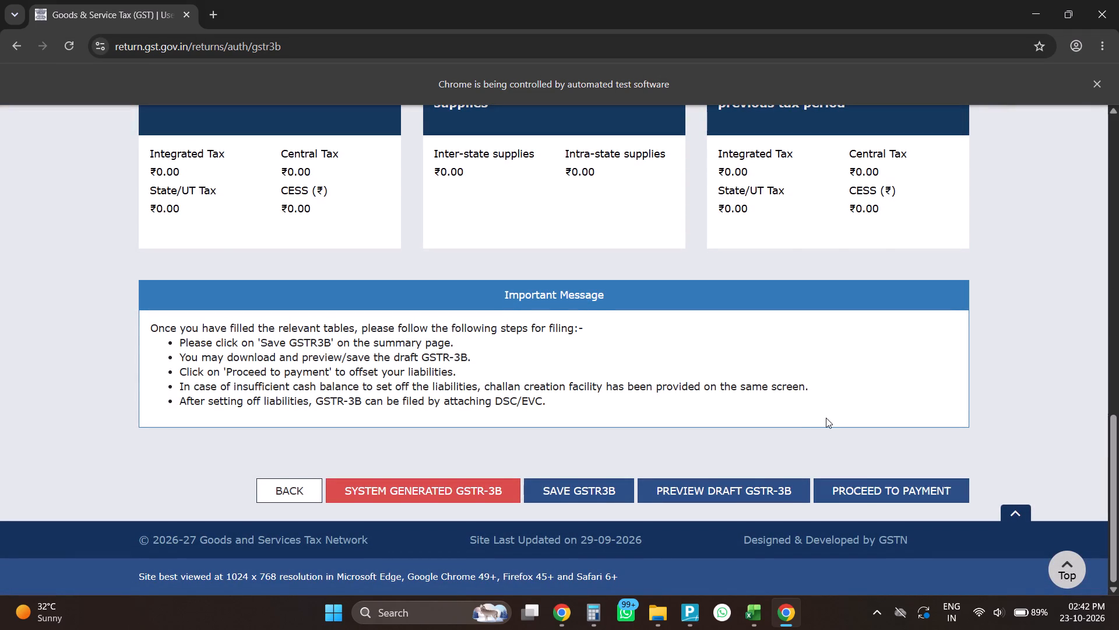
{"action": "left_click", "coordinate": [875, 492]}
{"action": "scroll", "coordinate": [432, 393], "scroll_direction": "down", "scroll_amount": 7}
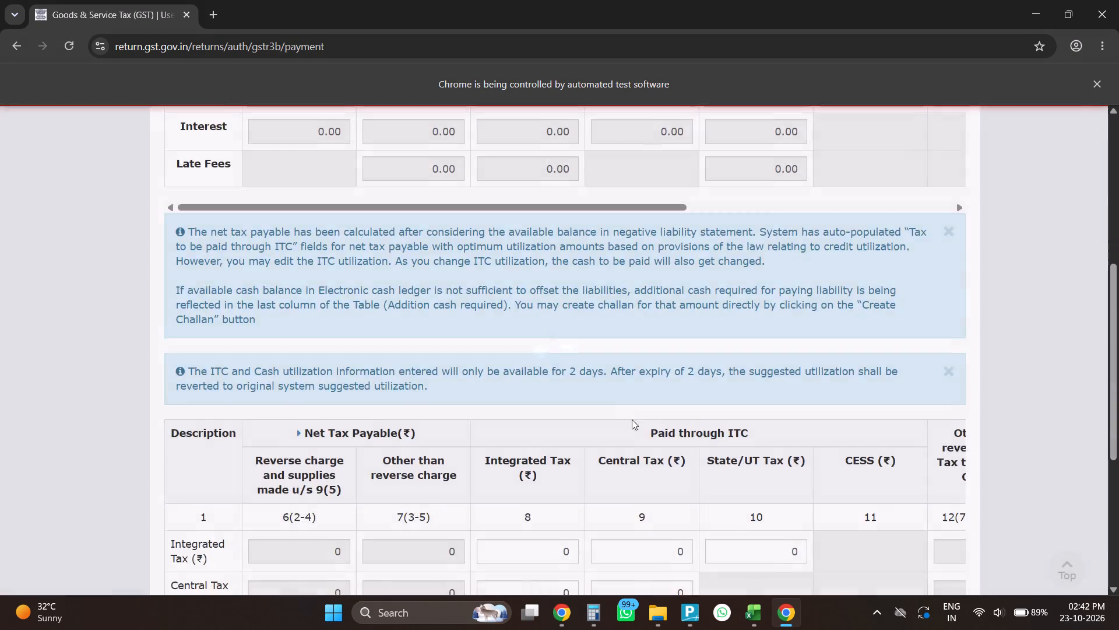
Make payment and post credit to the ledger for the Jul-Sep GSTR-3B with zero values, agreeing to the liability offset.
{"action": "scroll", "coordinate": [632, 419], "scroll_direction": "down", "scroll_amount": 7}
{"action": "left_click", "coordinate": [545, 436]}
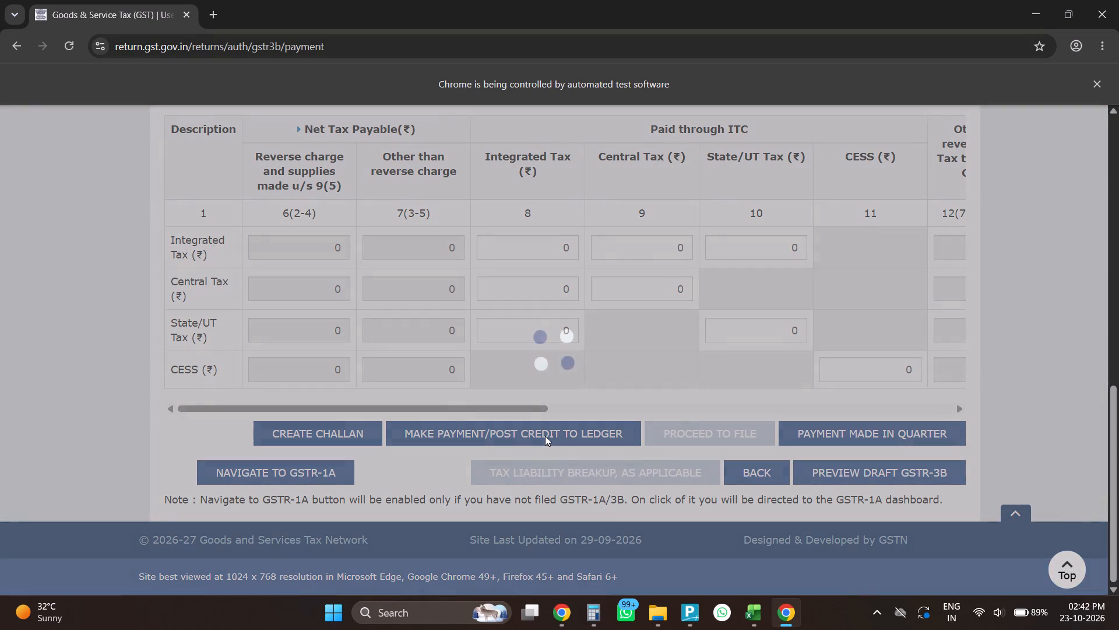
{"action": "left_click", "coordinate": [545, 436]}
{"action": "left_click", "coordinate": [565, 424]}
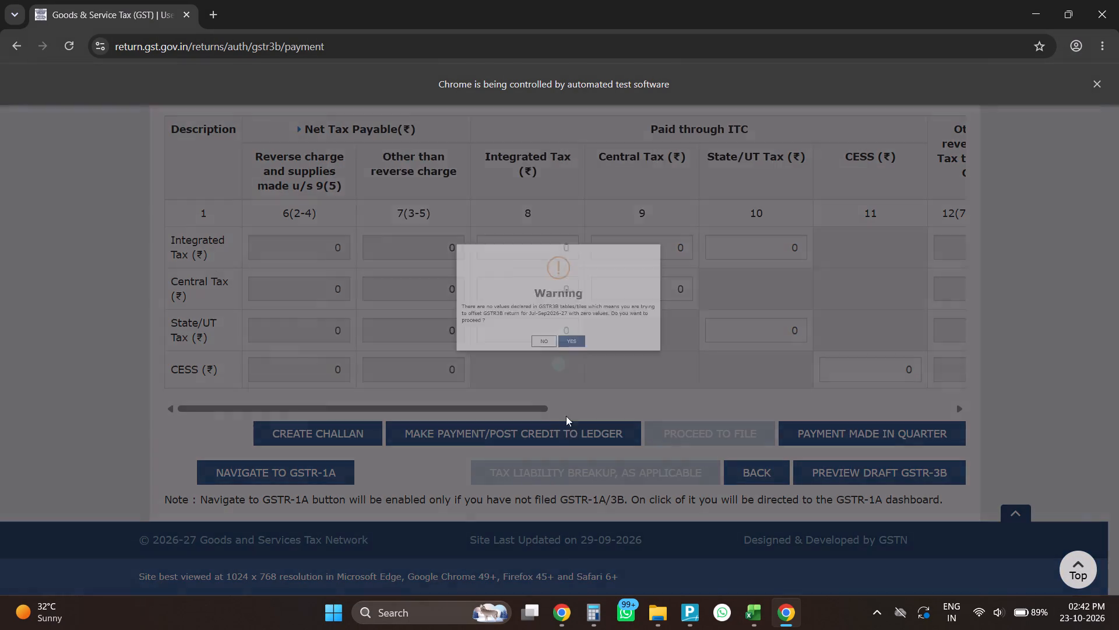
{"action": "left_click", "coordinate": [580, 374]}
{"action": "left_click", "coordinate": [583, 368]}
{"action": "left_click", "coordinate": [583, 368]}
{"action": "left_click", "coordinate": [590, 399]}
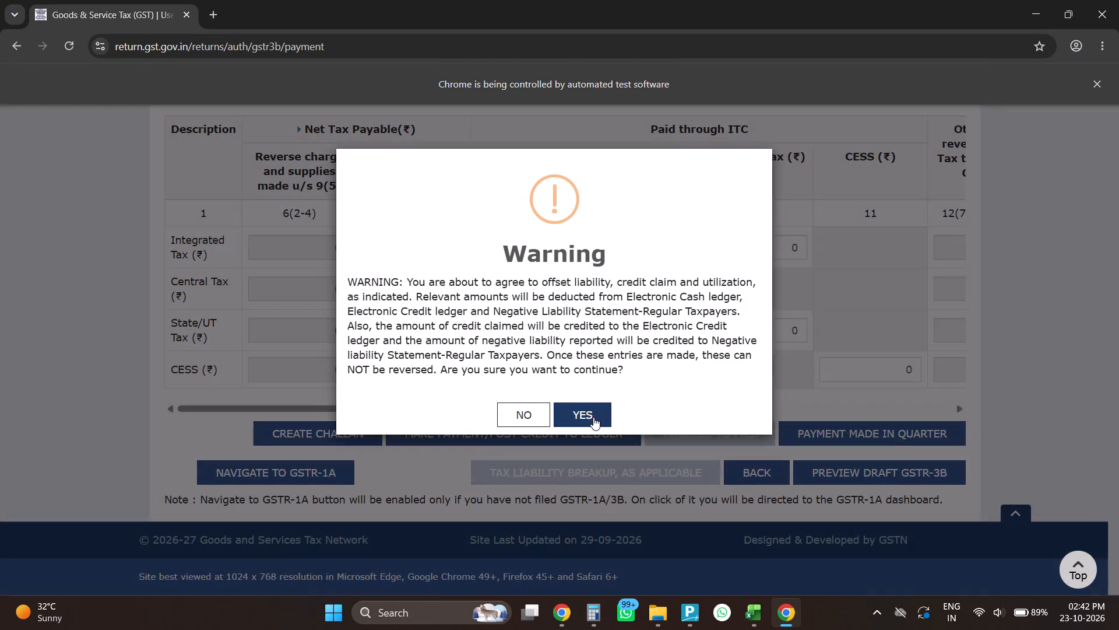
{"action": "left_click", "coordinate": [593, 417]}
{"action": "left_click", "coordinate": [566, 347]}
Proceed to file, accept the verification declaration, select the authorised signatory, and start filing GSTR-3B with EVC.
{"action": "scroll", "coordinate": [562, 361], "scroll_direction": "down", "scroll_amount": 4}
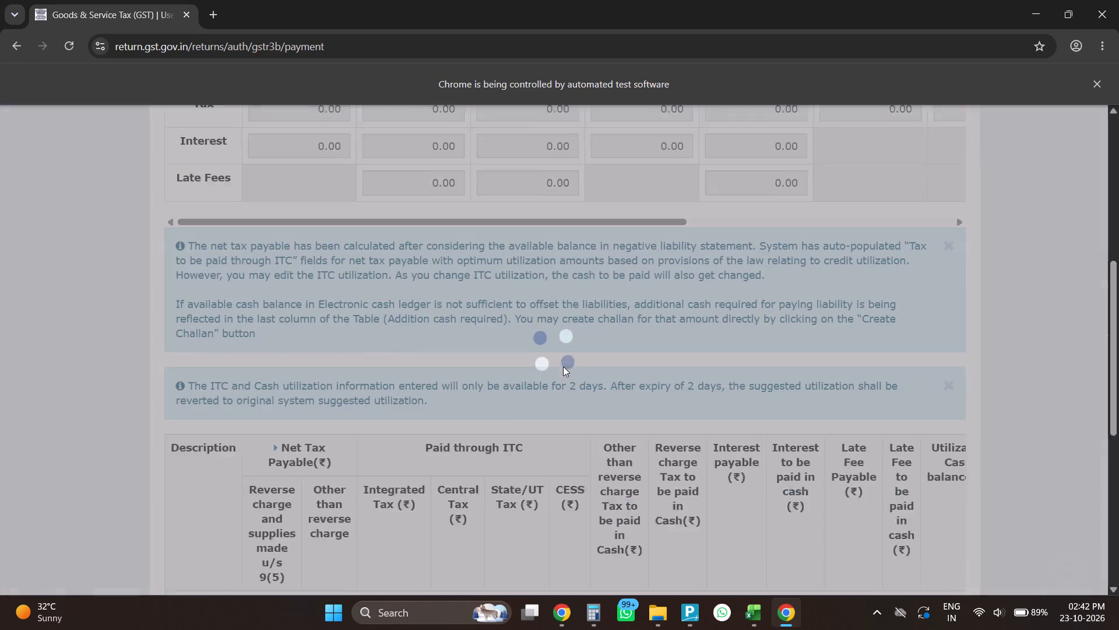
{"action": "scroll", "coordinate": [563, 366], "scroll_direction": "down", "scroll_amount": 11}
{"action": "left_click", "coordinate": [661, 428]}
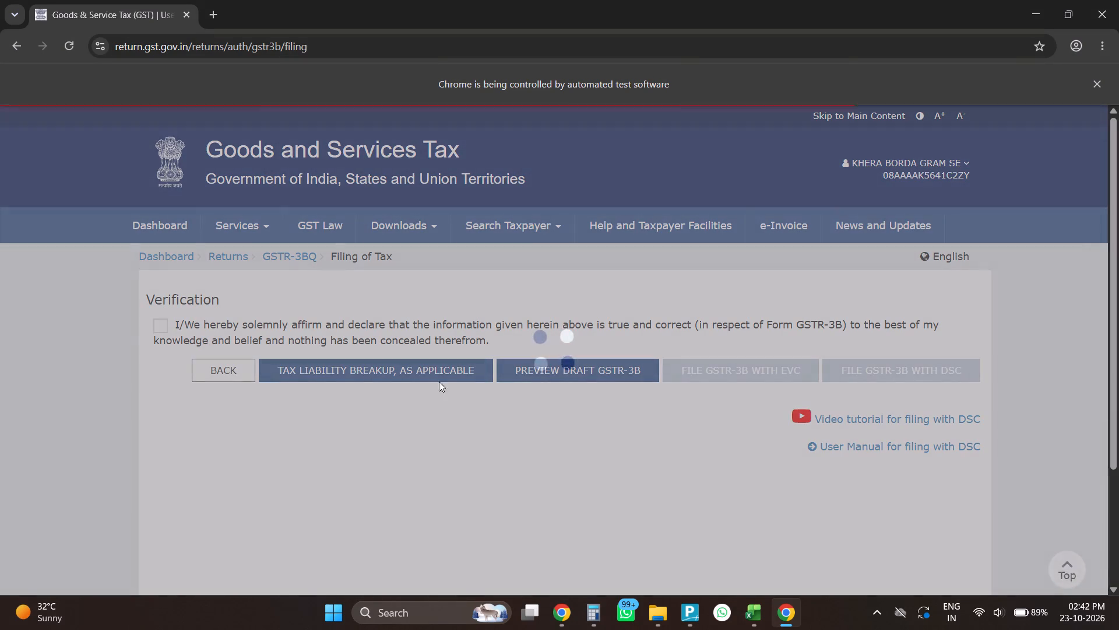
{"action": "left_click", "coordinate": [311, 327]}
{"action": "left_click", "coordinate": [304, 363]}
{"action": "left_click", "coordinate": [314, 377]}
{"action": "left_click", "coordinate": [323, 402]}
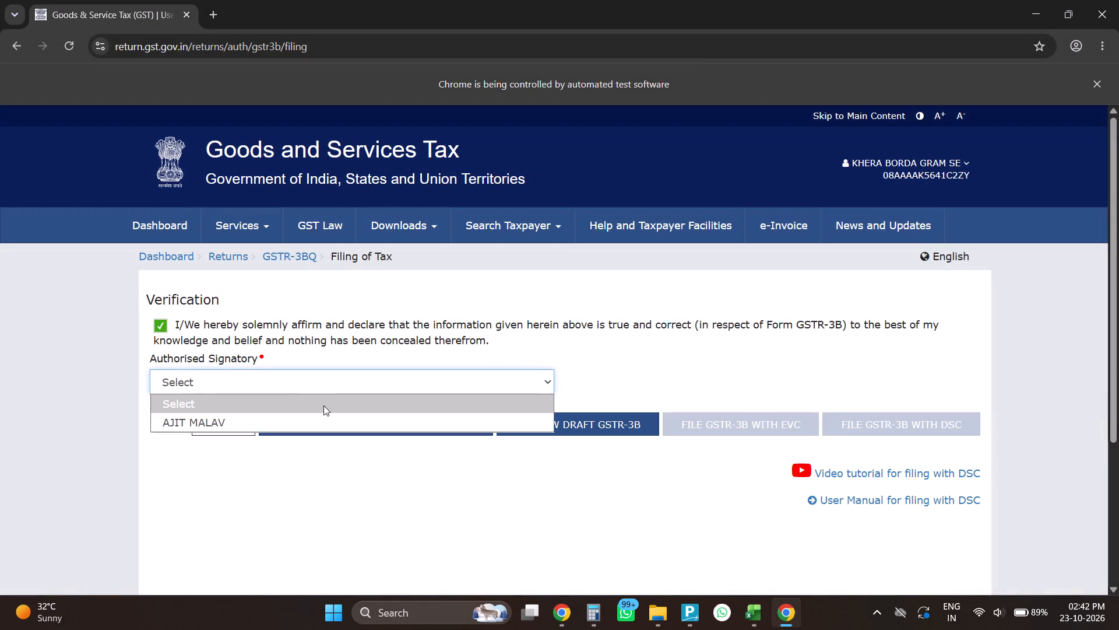
{"action": "left_click_drag", "start_coordinate": [327, 411], "coordinate": [334, 422]}
{"action": "left_click", "coordinate": [716, 423]}
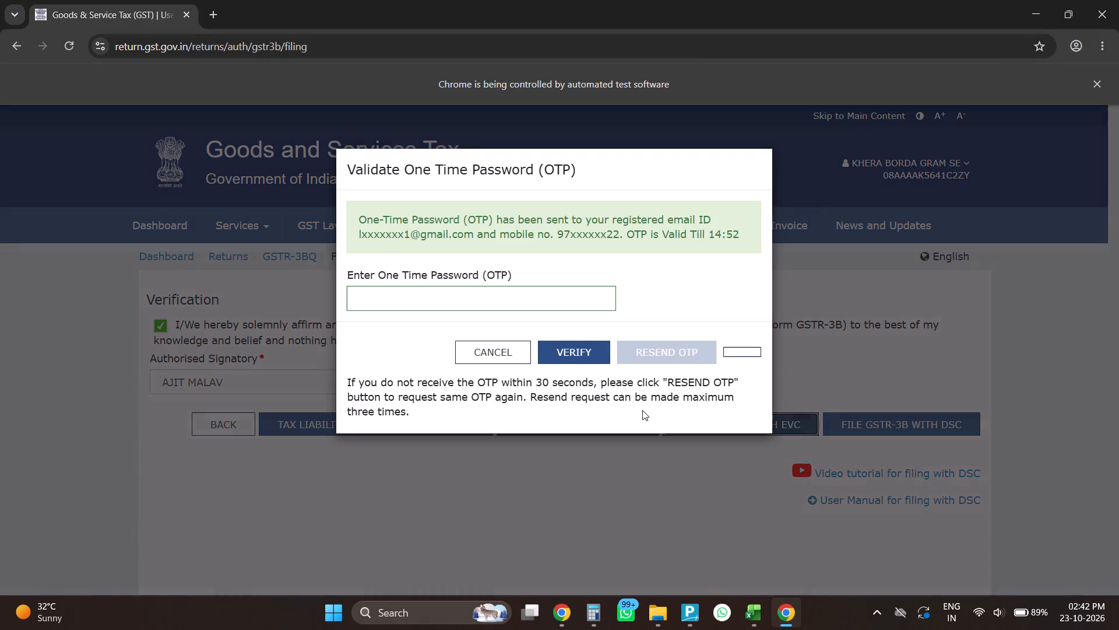
{"action": "left_click", "coordinate": [489, 288]}
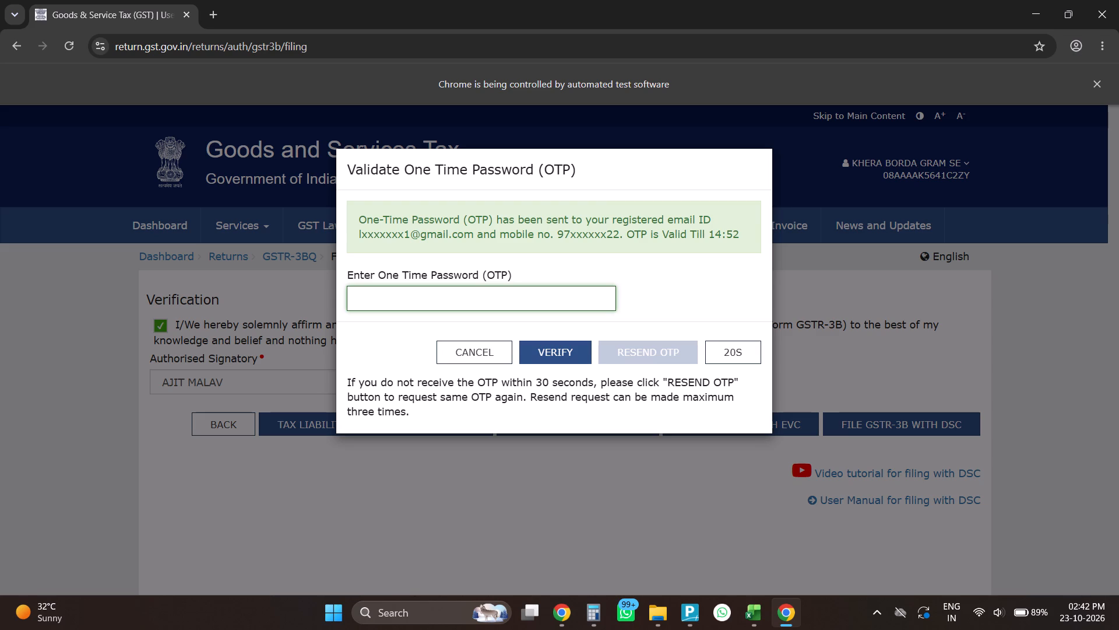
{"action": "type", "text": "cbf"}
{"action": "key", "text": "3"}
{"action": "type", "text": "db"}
{"action": "left_click", "coordinate": [551, 343]}
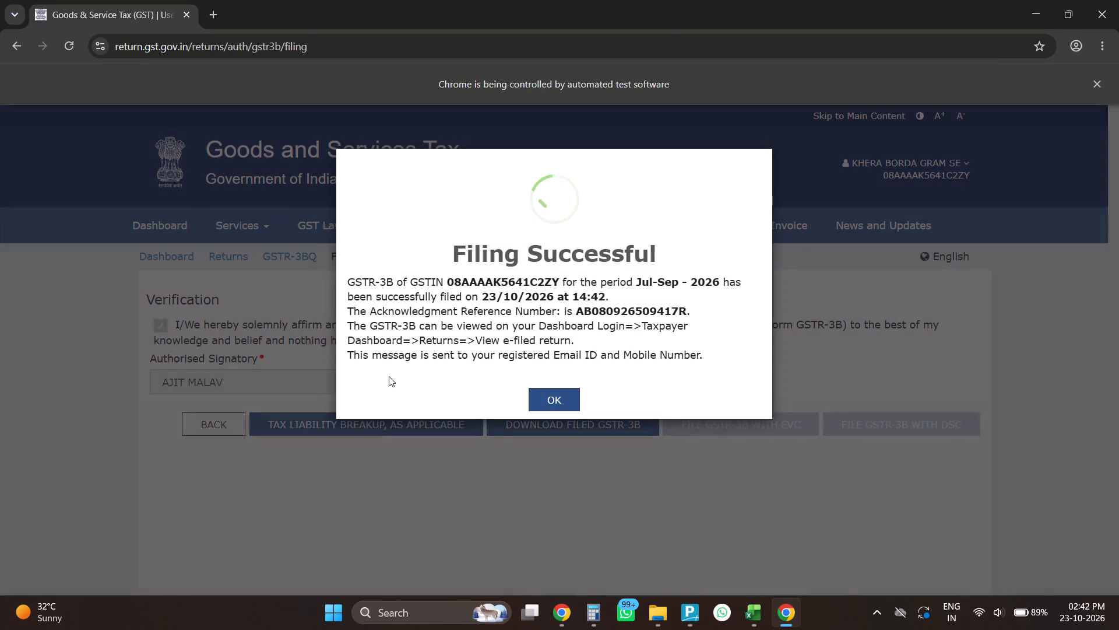
Copy the filing's acknowledgement reference number and open Khera Borda's 2026-2027 JULY TO SEPT folder under SAMITI, BUNDI in File Explorer.
{"action": "left_click_drag", "start_coordinate": [578, 314], "coordinate": [685, 313]}
{"action": "key", "text": "ctrl+c"}
{"action": "key", "text": "alt+Tab"}
{"action": "key", "text": "alt+Tab"}
{"action": "key", "text": "alt+Tab"}
{"action": "key", "text": "alt+Tab"}
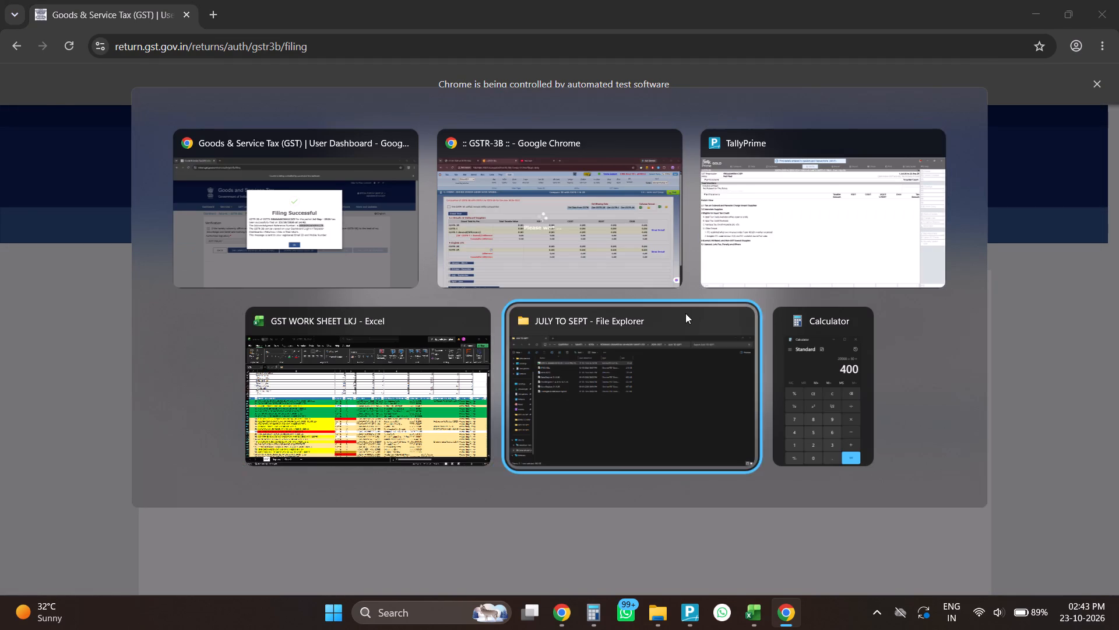
{"action": "left_click", "coordinate": [357, 40]}
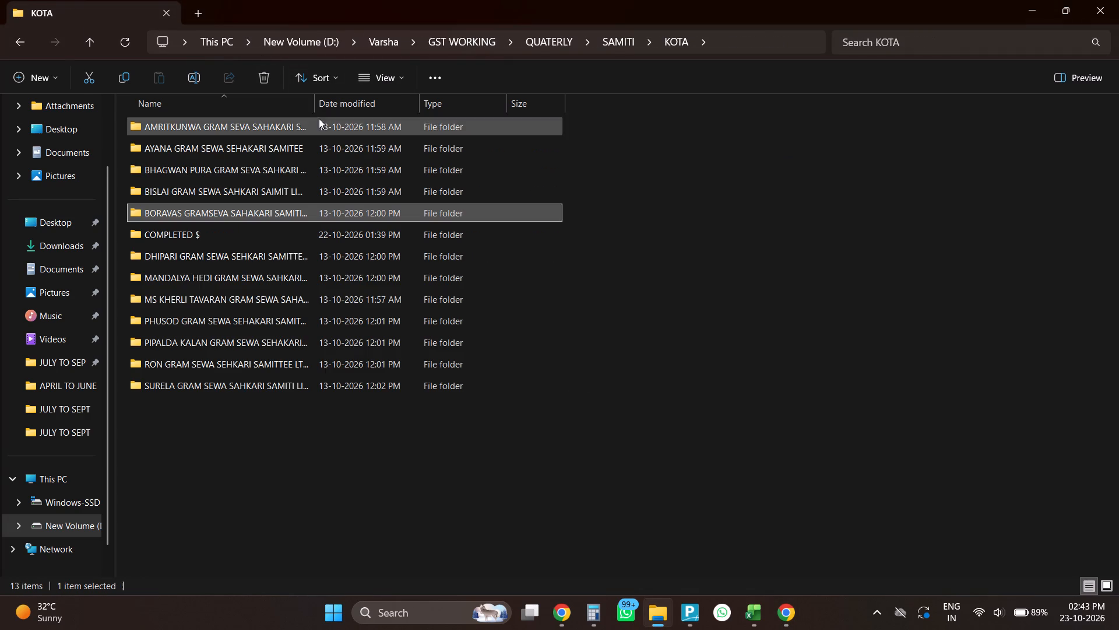
{"action": "left_click", "coordinate": [85, 36]}
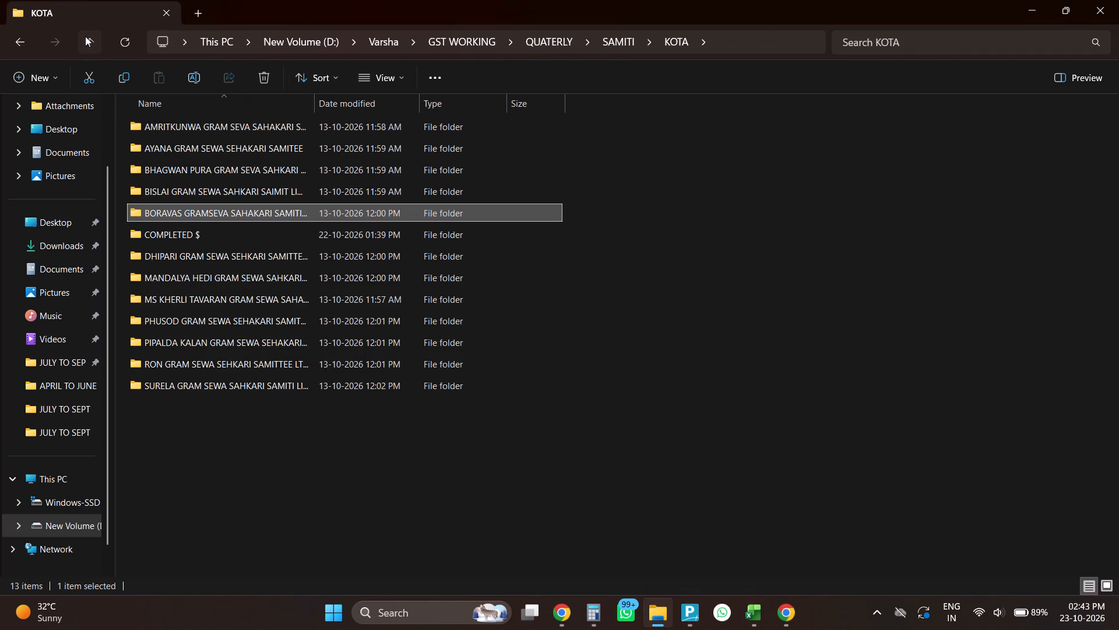
{"action": "double_click", "coordinate": [178, 130]}
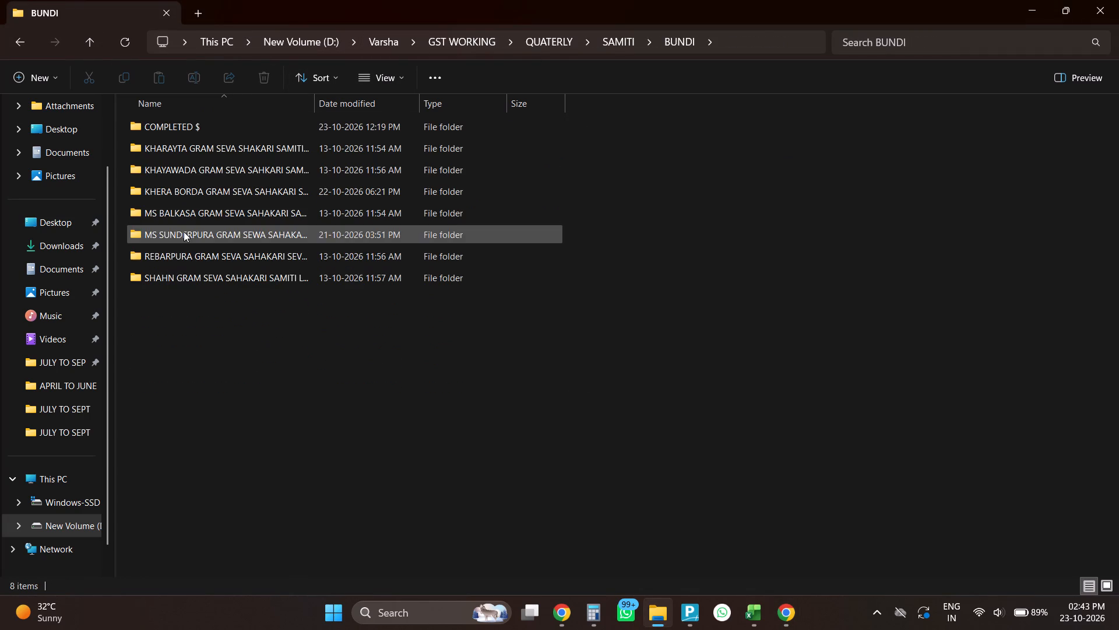
{"action": "double_click", "coordinate": [184, 189]}
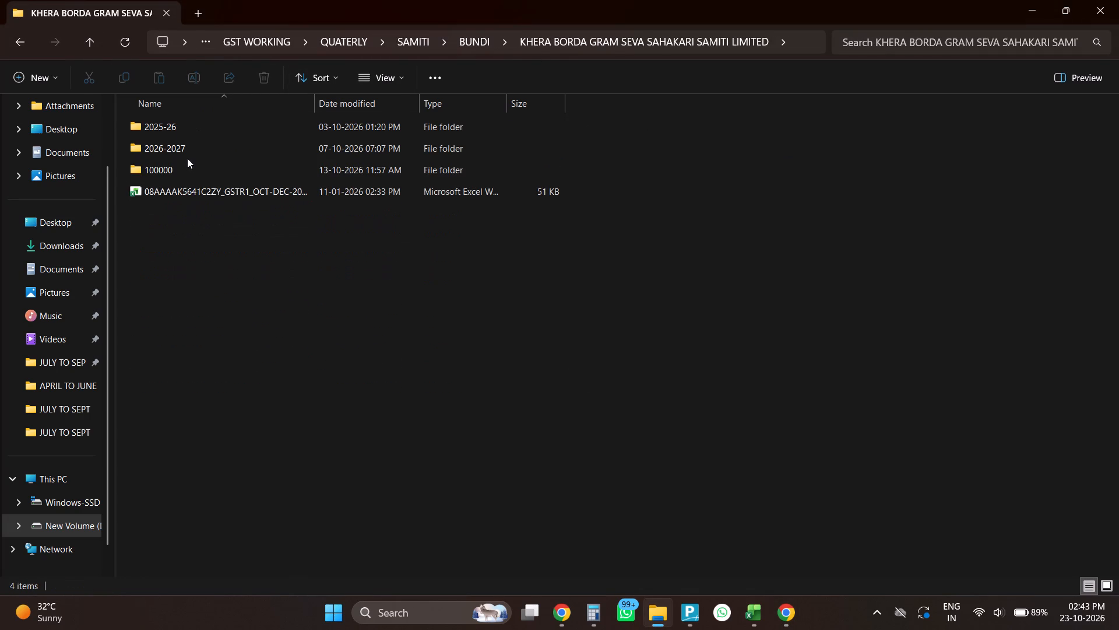
{"action": "double_click", "coordinate": [187, 149]}
{"action": "double_click", "coordinate": [180, 170]}
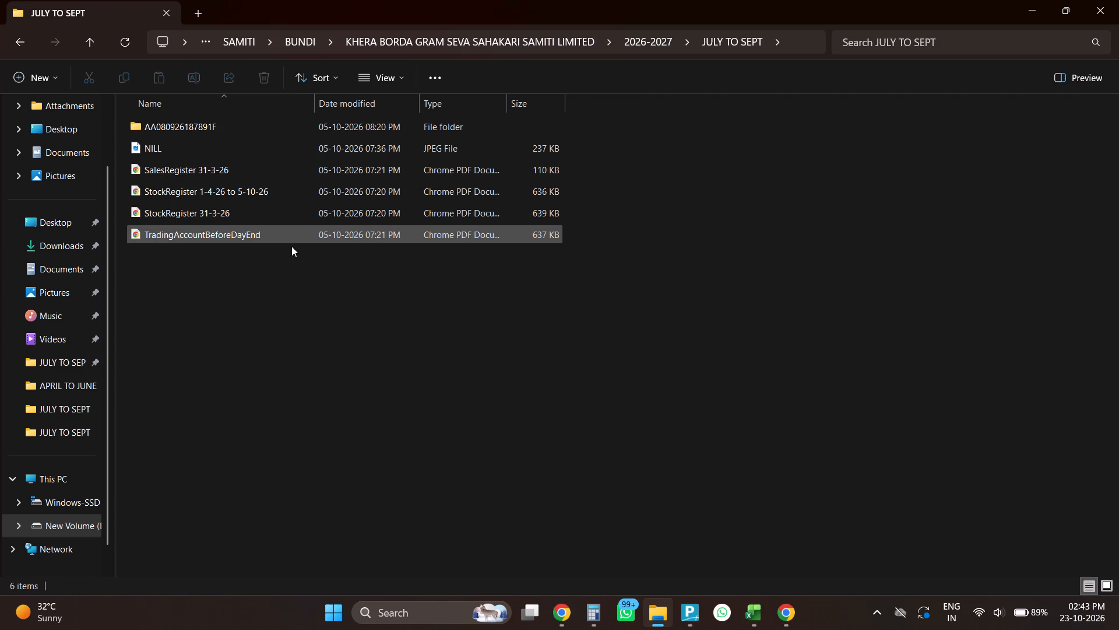
Create a folder in JULY TO SEPT named with the copied acknowledgement number followed by "-GSTR-3B".
{"action": "key", "text": "ctrl+shift+n"}
{"action": "key", "text": "ctrl+v"}
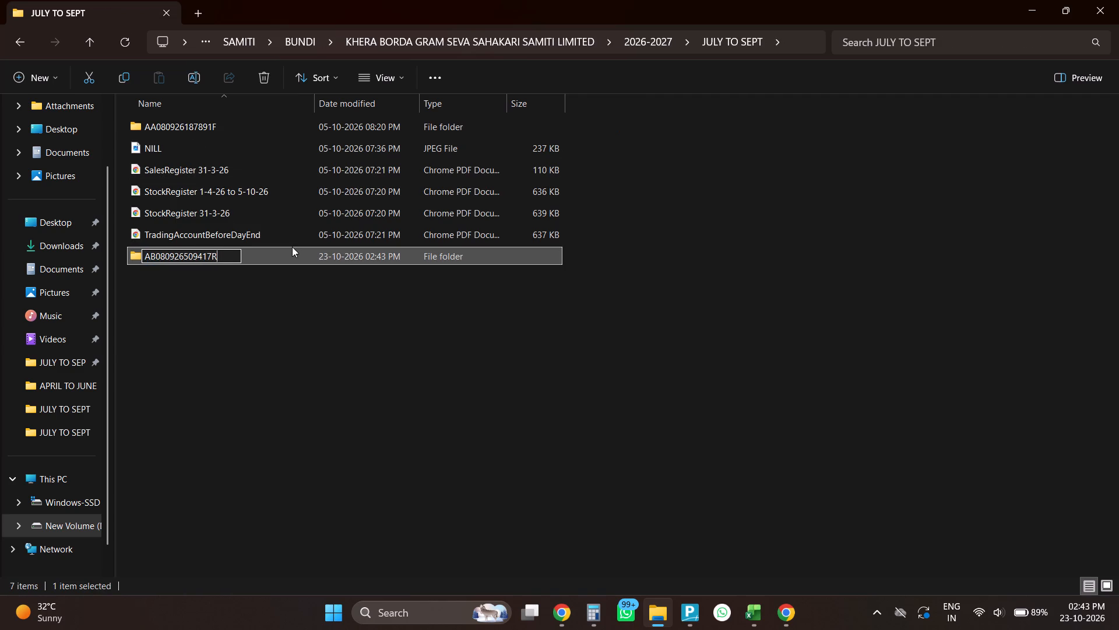
{"action": "key", "text": "minus"}
{"action": "type", "text": "gstr"}
{"action": "key", "text": "BackSpace"}
{"action": "key", "text": "BackSpace"}
{"action": "key", "text": "BackSpace"}
{"action": "key", "text": "BackSpace"}
{"action": "type", "text": "GSTR"}
{"action": "type", "text": "-3B"}
{"action": "key", "text": "Return"}
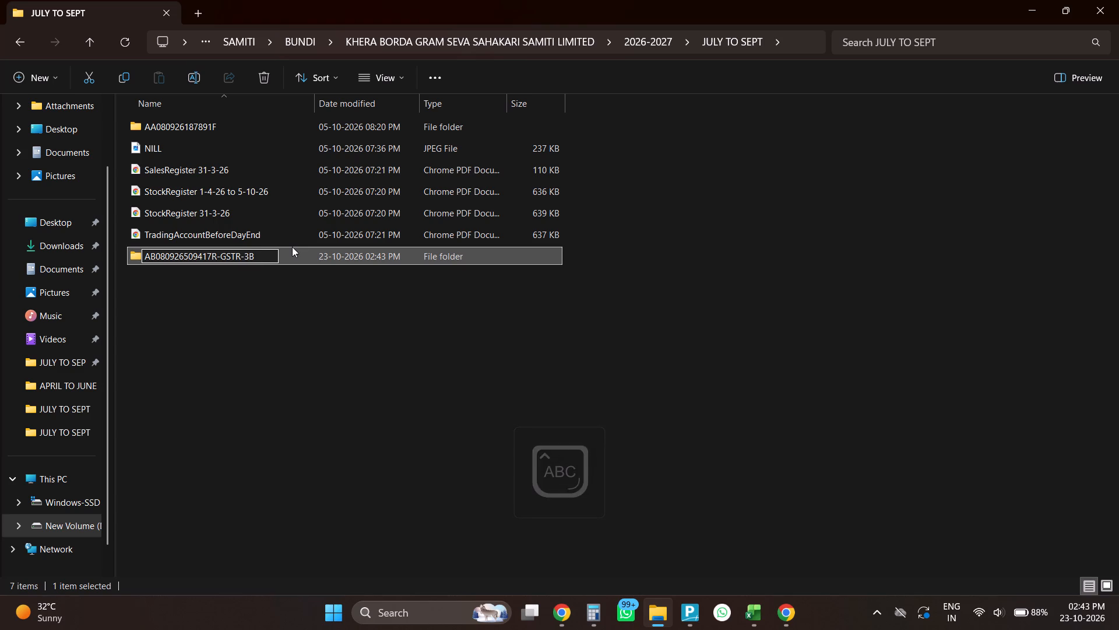
Rename the existing acknowledgement-number folder at the top of the list by appending "-GSTR-1" to its name.
{"action": "key", "text": "Up"}
{"action": "key", "text": "Up"}
{"action": "key", "text": "Up"}
{"action": "key", "text": "Up"}
{"action": "key", "text": "Up"}
{"action": "key", "text": "Up"}
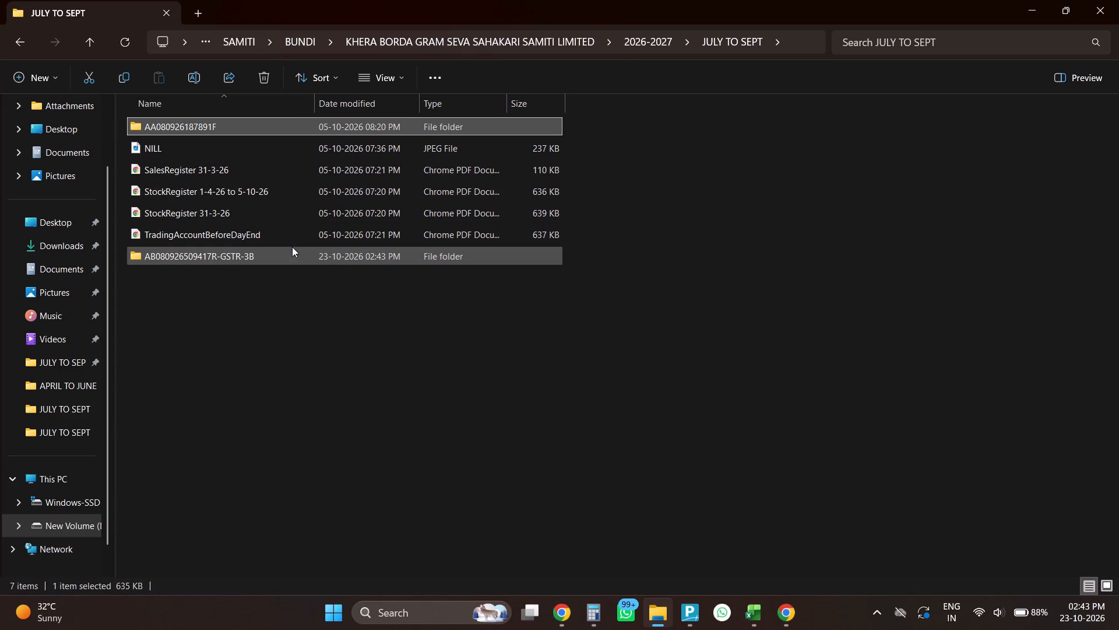
{"action": "key", "text": "F2"}
{"action": "key", "text": "Right"}
{"action": "type", "text": "-GSTR-1"}
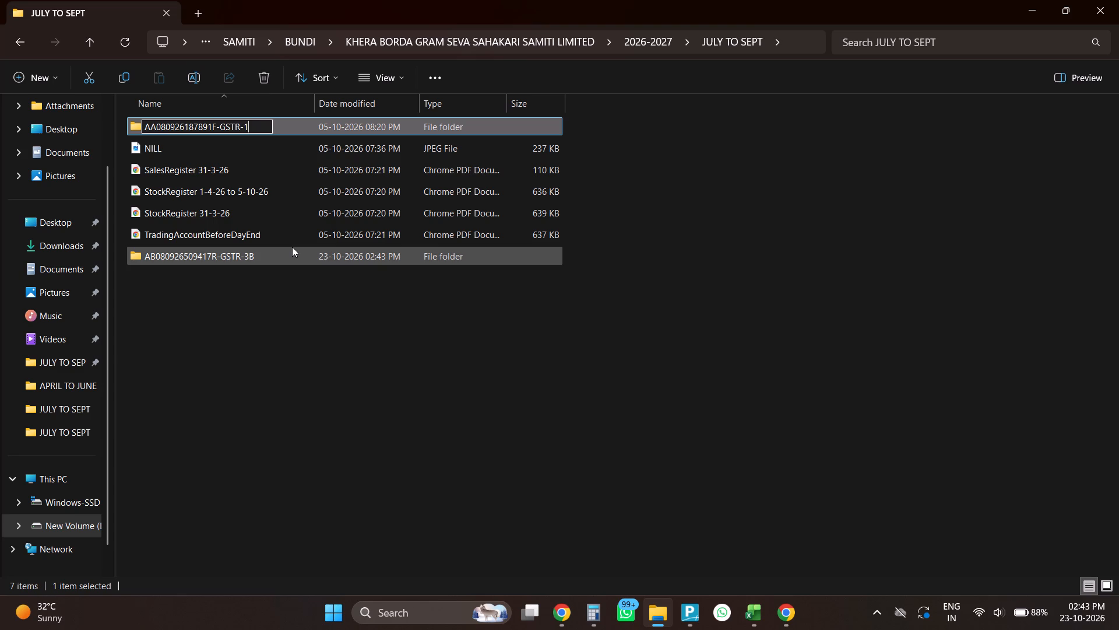
{"action": "key", "text": "Return"}
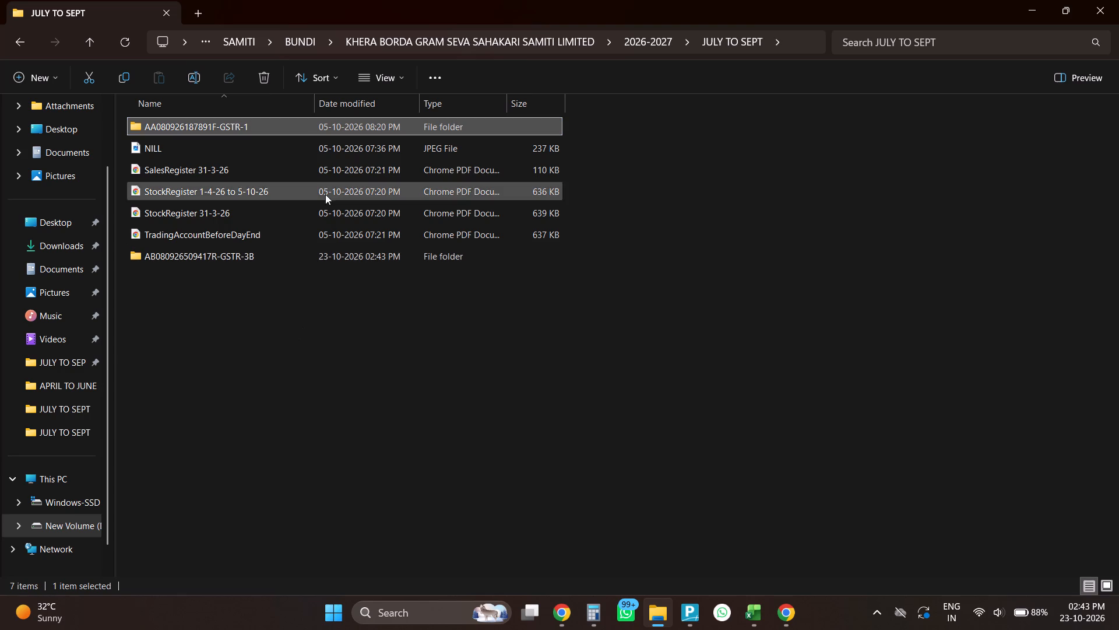
Switch to the GST worksheet in Excel and fill Khera Borda's row green, then select the Rebarpura (G-114) row.
{"action": "key", "text": "alt+Tab"}
{"action": "key", "text": "alt+Tab"}
{"action": "key", "text": "alt+Tab"}
{"action": "key", "text": "alt+Tab"}
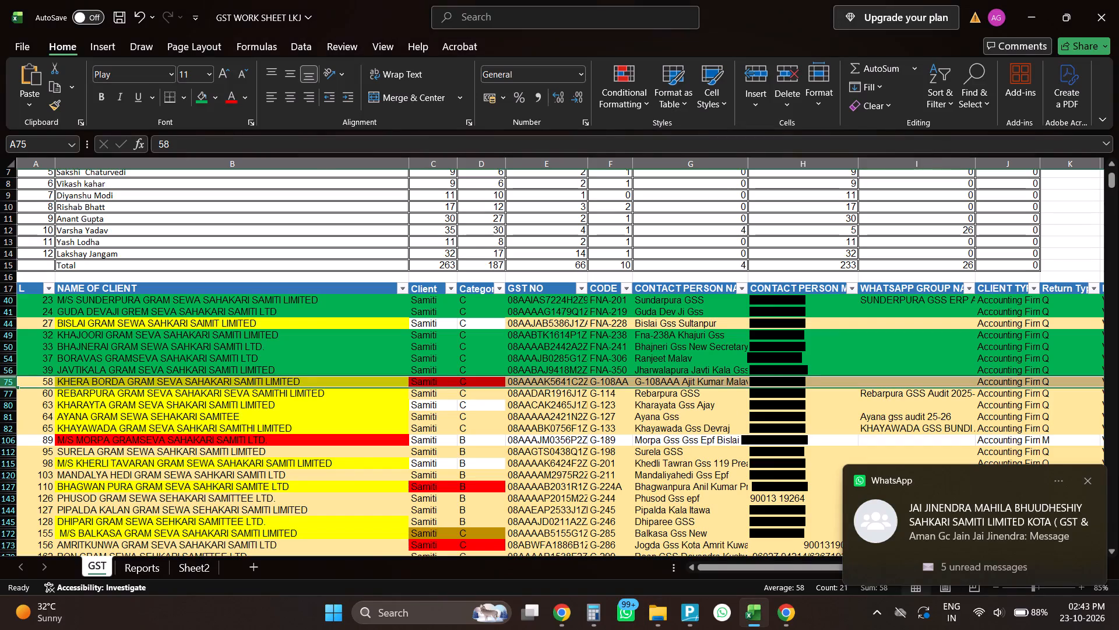
{"action": "left_click", "coordinate": [199, 90]}
{"action": "left_click", "coordinate": [6, 394]}
{"action": "key", "text": "alt+Tab"}
{"action": "key", "text": "alt+Tab"}
{"action": "key", "text": "alt+Tab"}
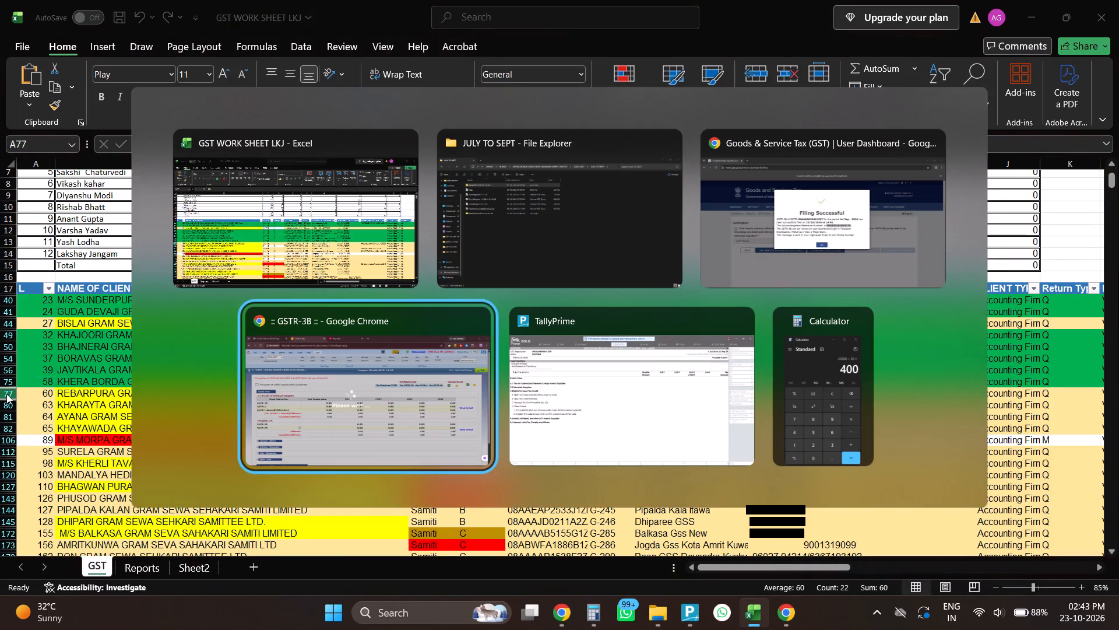
{"action": "key", "text": "alt+Left"}
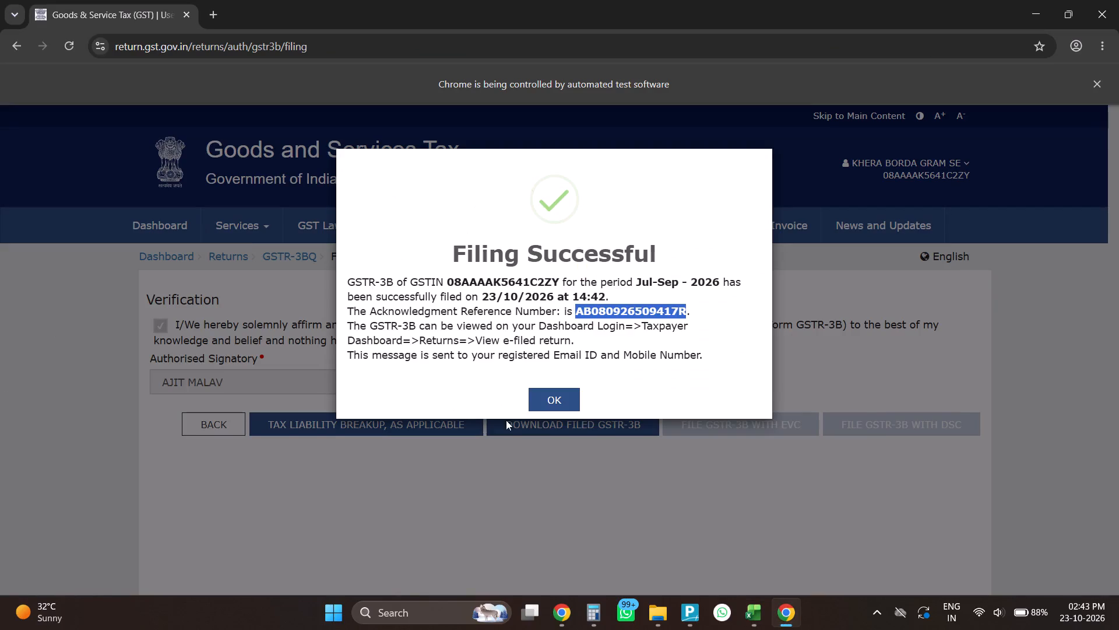
{"action": "left_click", "coordinate": [569, 405]}
{"action": "left_click", "coordinate": [1118, 0]}
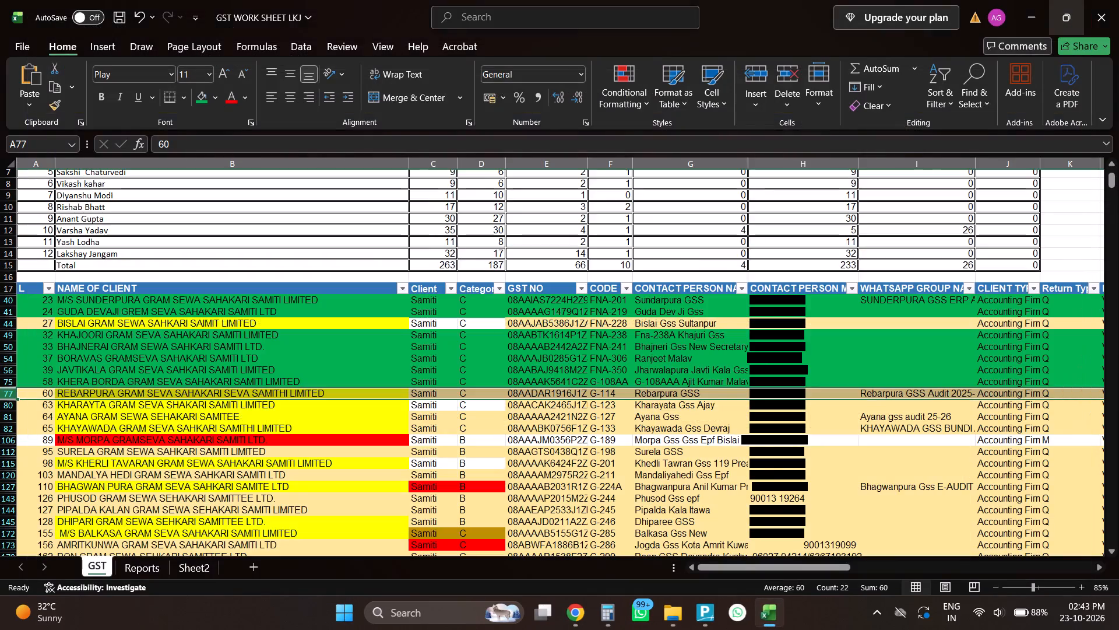
{"action": "key", "text": "alt+Tab"}
{"action": "key", "text": "alt+Tab"}
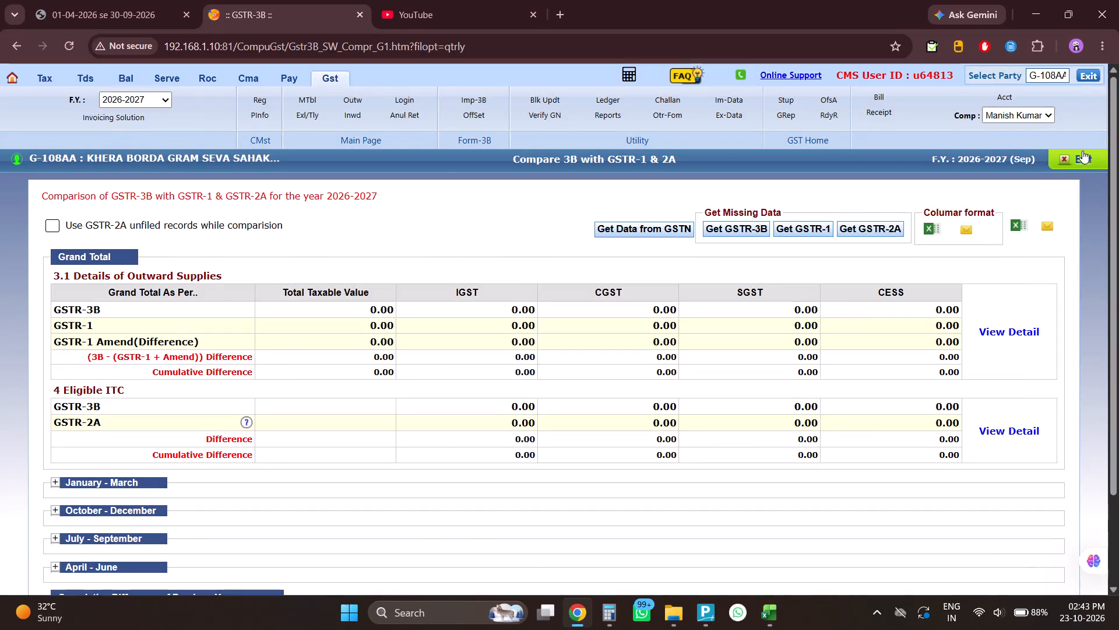
{"action": "left_click", "coordinate": [1082, 150]}
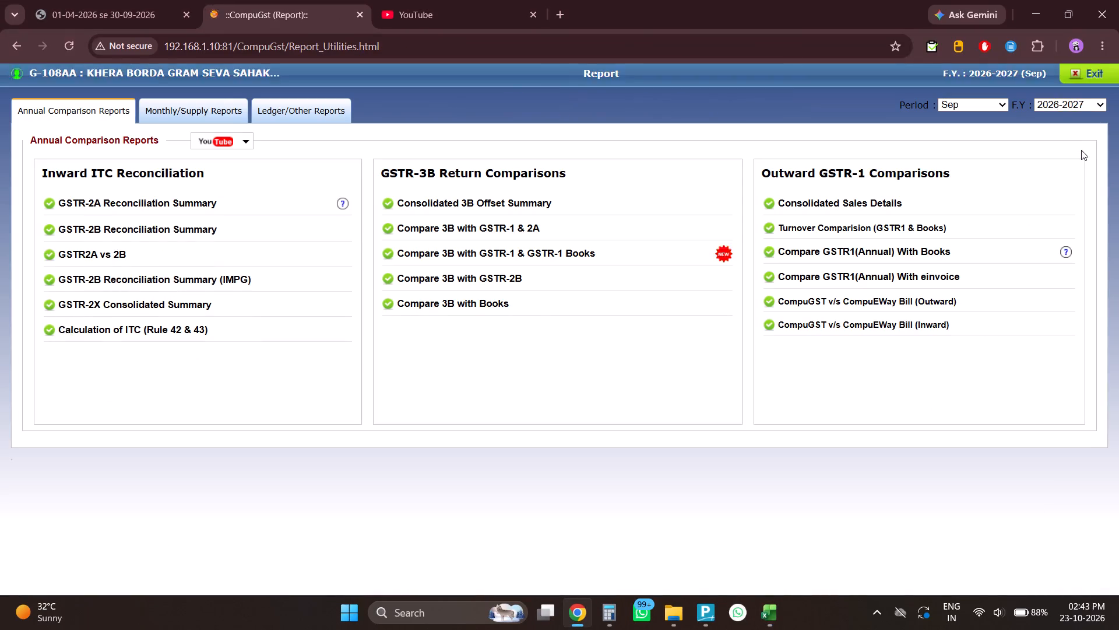
{"action": "left_click", "coordinate": [1087, 157]}
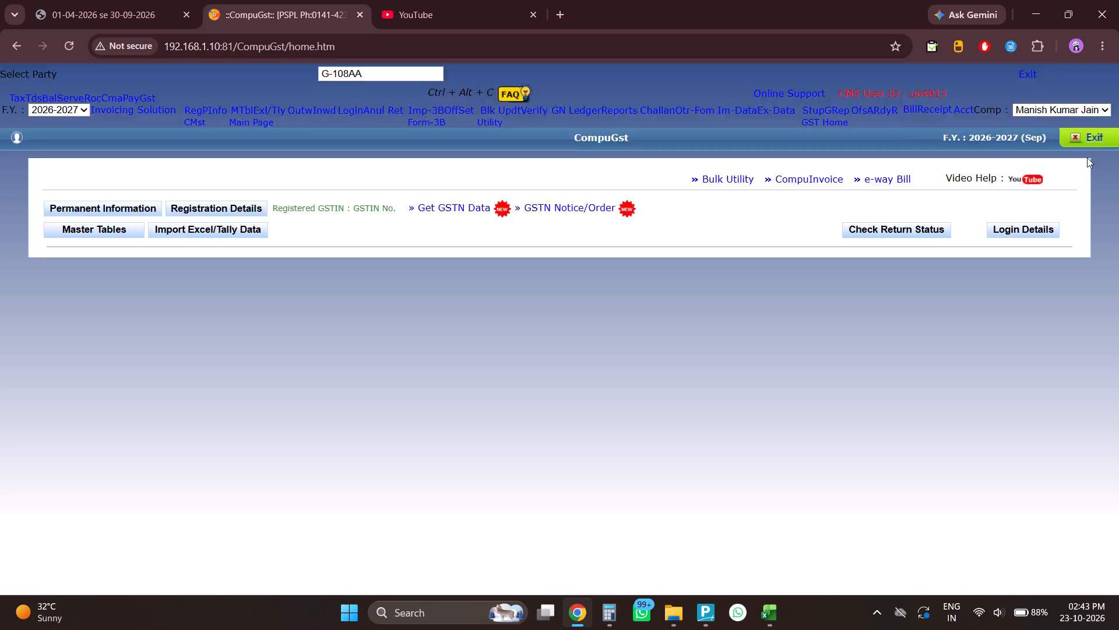
{"action": "left_click", "coordinate": [892, 256]}
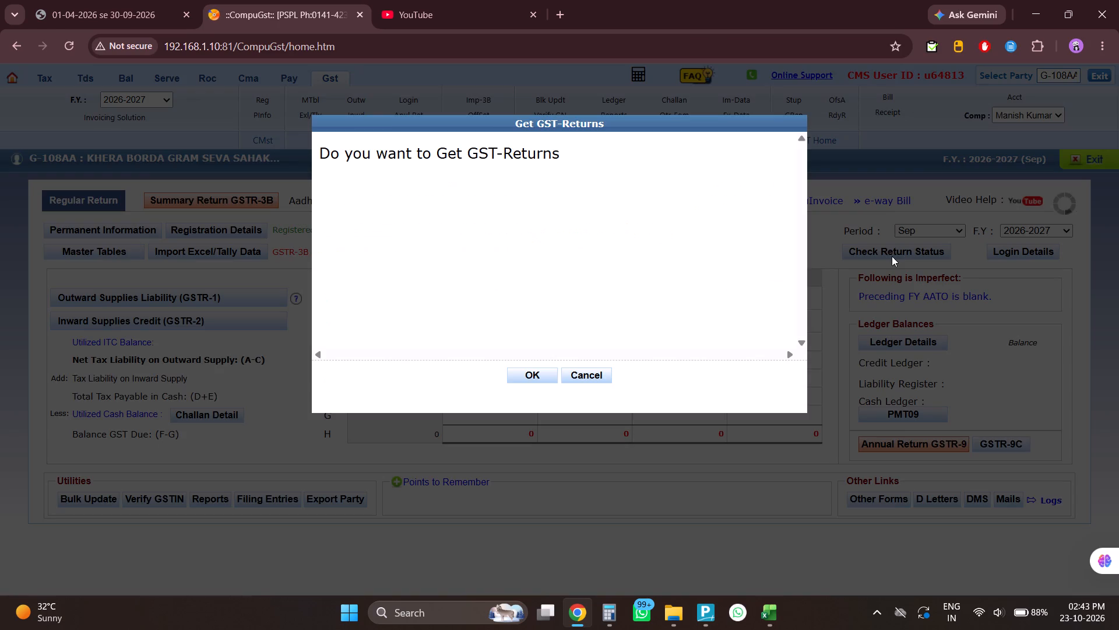
{"action": "left_click", "coordinate": [540, 379]}
{"action": "left_click", "coordinate": [540, 376]}
{"action": "left_click", "coordinate": [557, 374]}
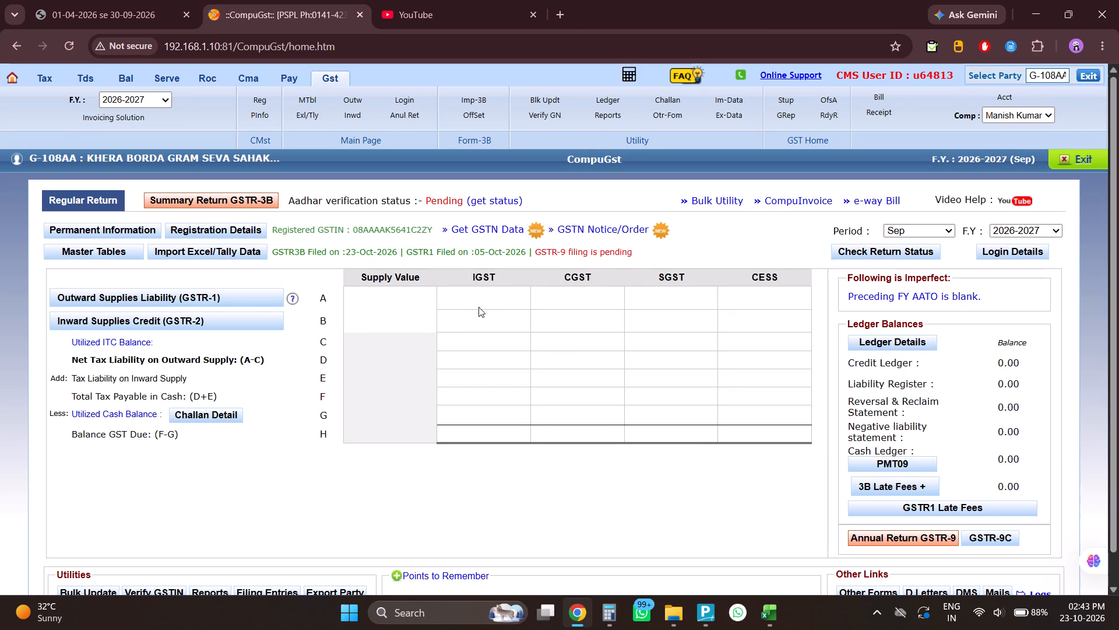
Return to the party list, open party G-114 (Rebarpura) and set its financial year to 2026-2027.
{"action": "key", "text": "alt+Tab"}
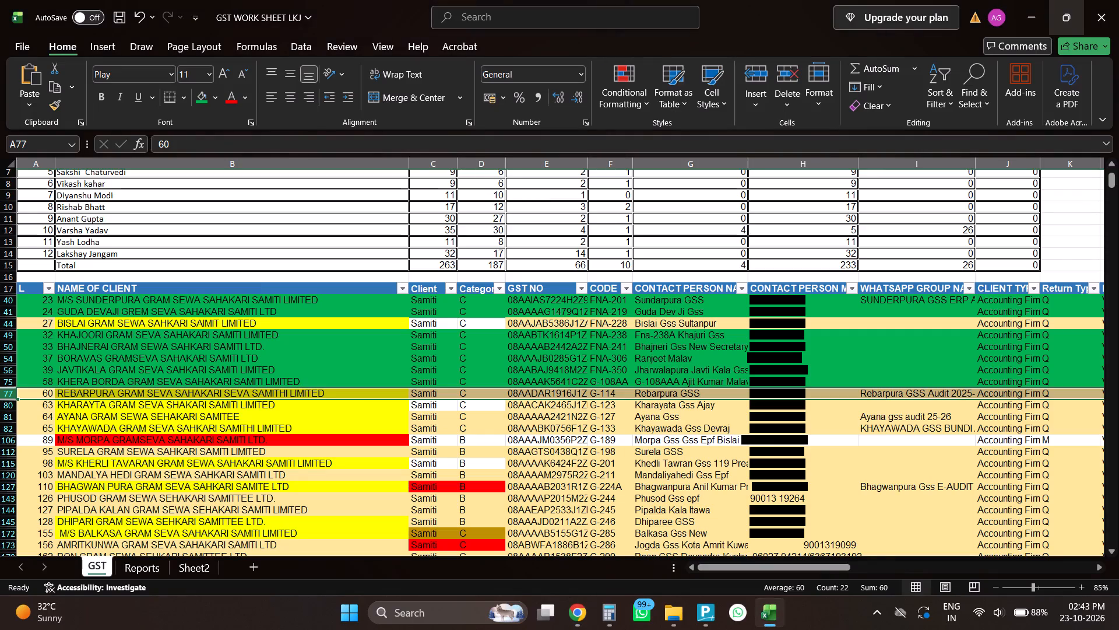
{"action": "key", "text": "alt+Tab"}
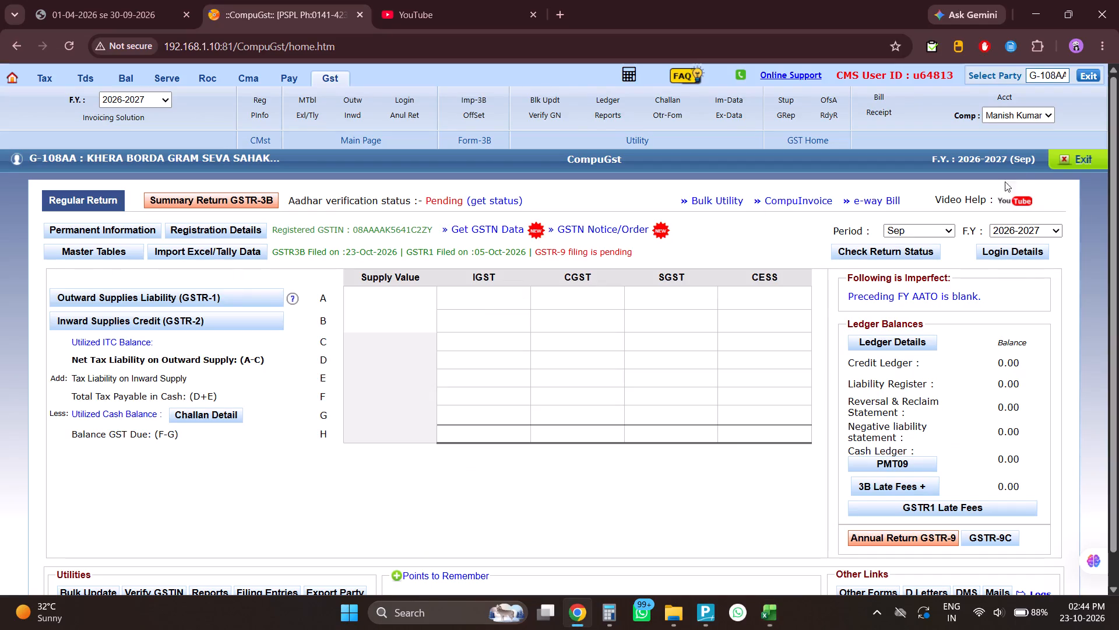
{"action": "left_click", "coordinate": [1074, 160]}
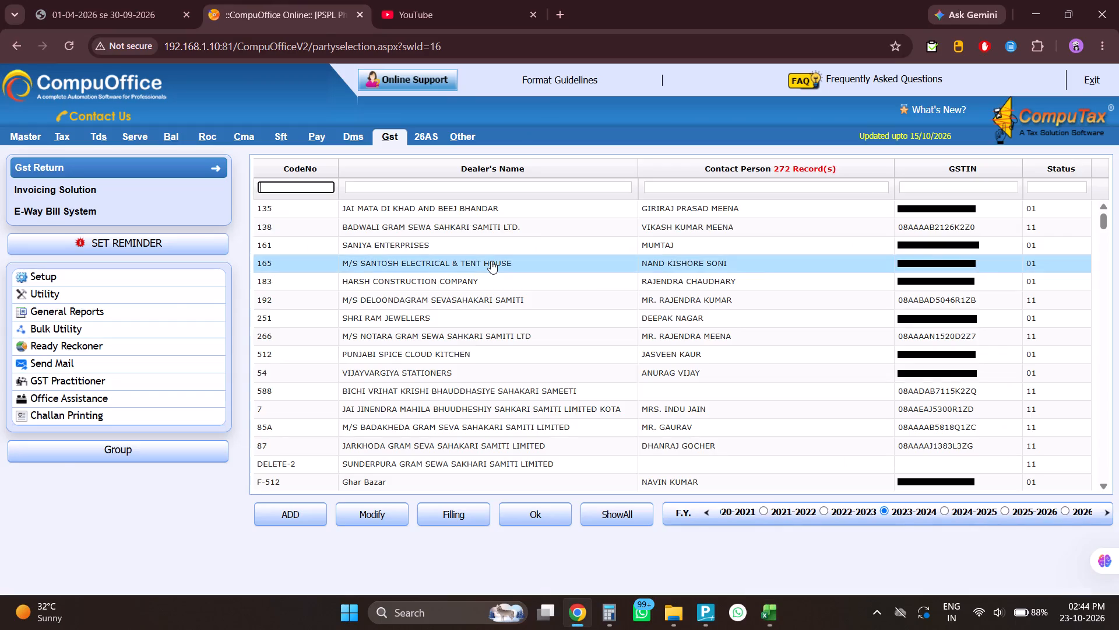
{"action": "key", "text": "alt+Tab"}
{"action": "key", "text": "alt+Tab"}
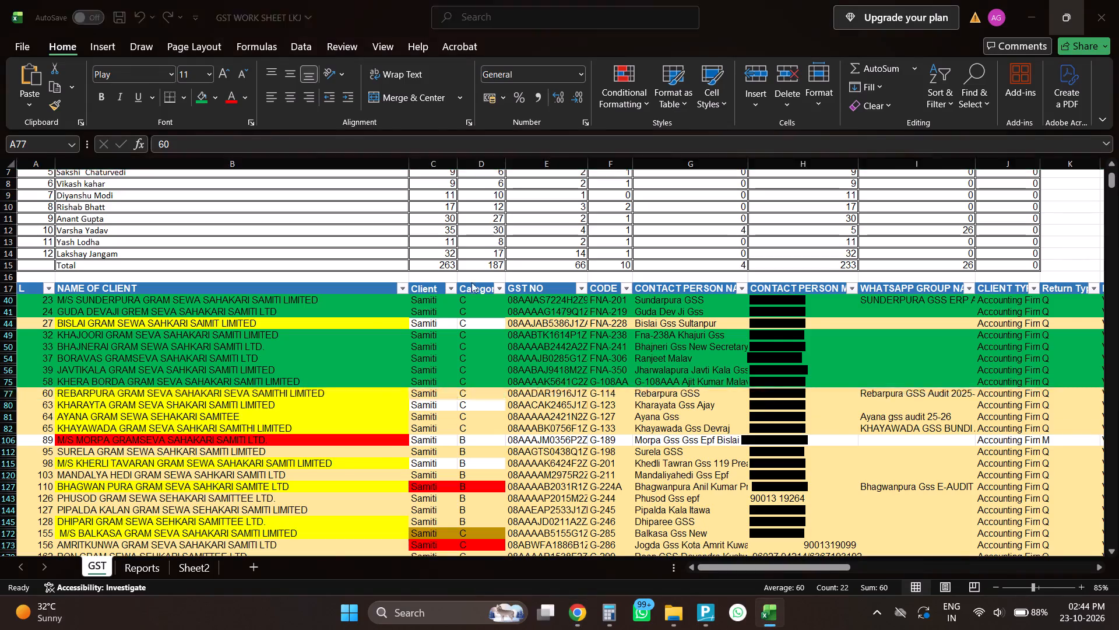
{"action": "type", "text": "G-114"}
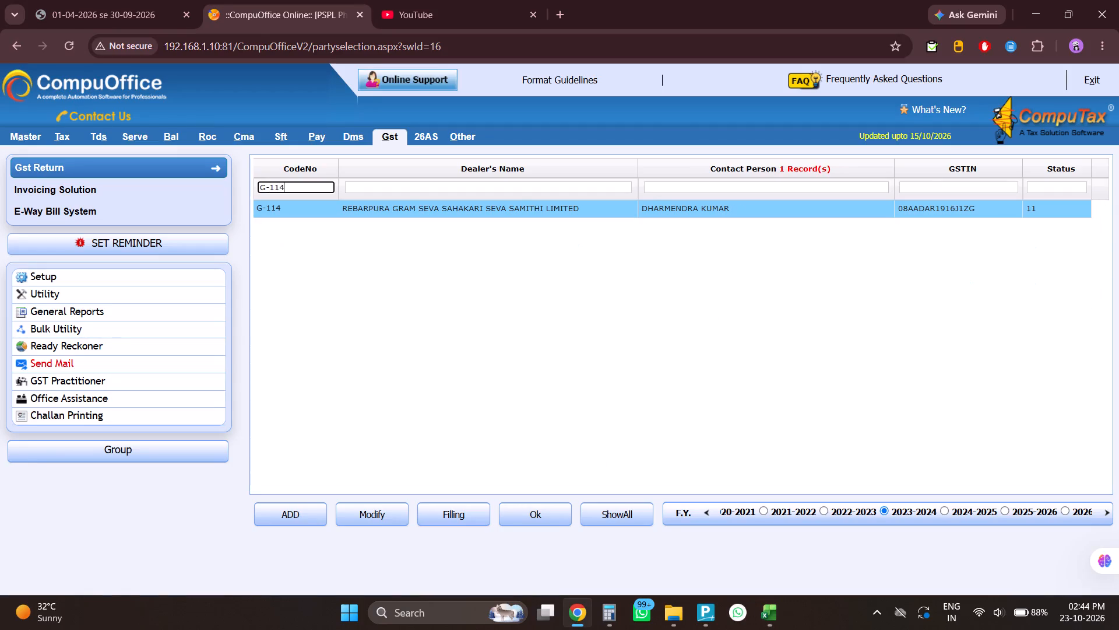
{"action": "key", "text": "Return"}
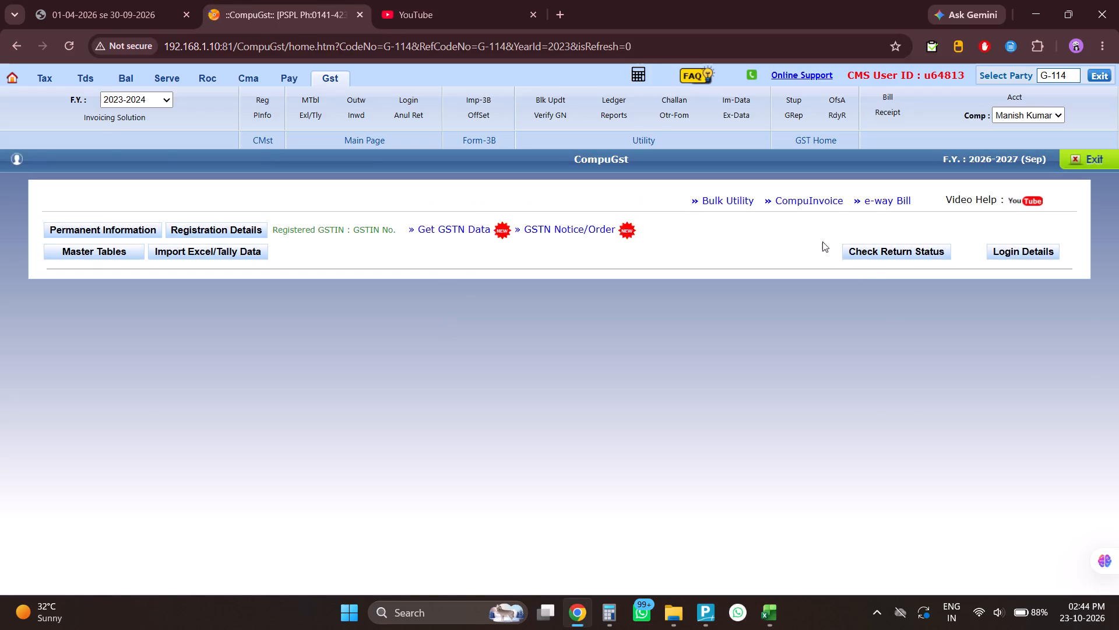
{"action": "left_click", "coordinate": [1015, 235]}
{"action": "left_click", "coordinate": [1021, 258]}
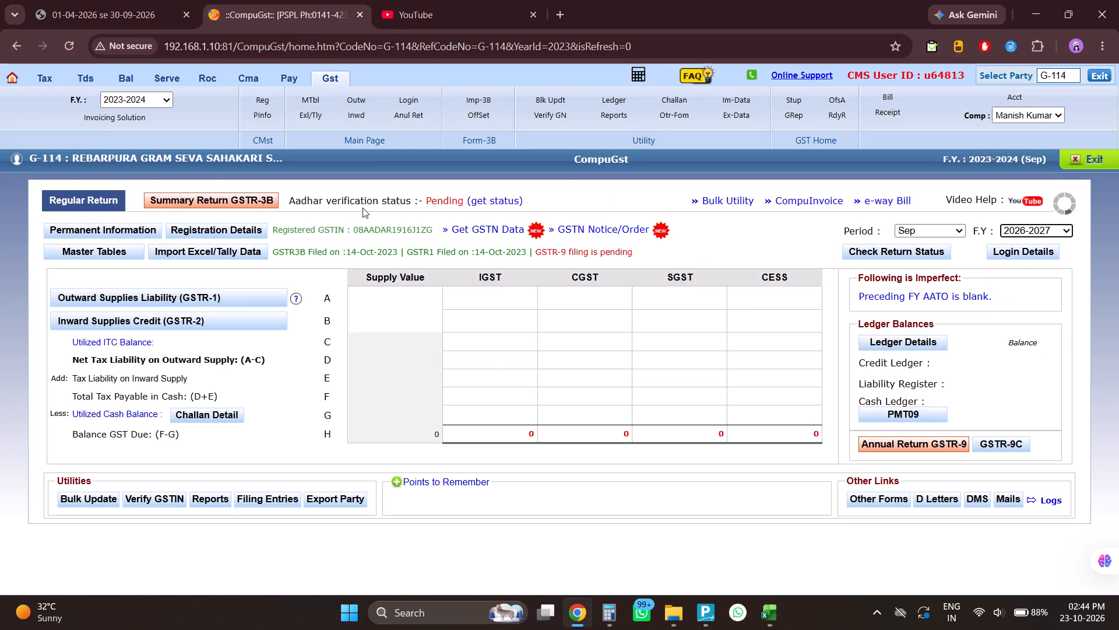
Switch to TallyPrime, leave the open reports and shut the Khera Borda company.
{"action": "key", "text": "alt+Tab"}
{"action": "key", "text": "alt+Tab"}
{"action": "key", "text": "alt+Tab"}
{"action": "key", "text": "Escape"}
{"action": "key", "text": "Escape"}
{"action": "key", "text": "Escape"}
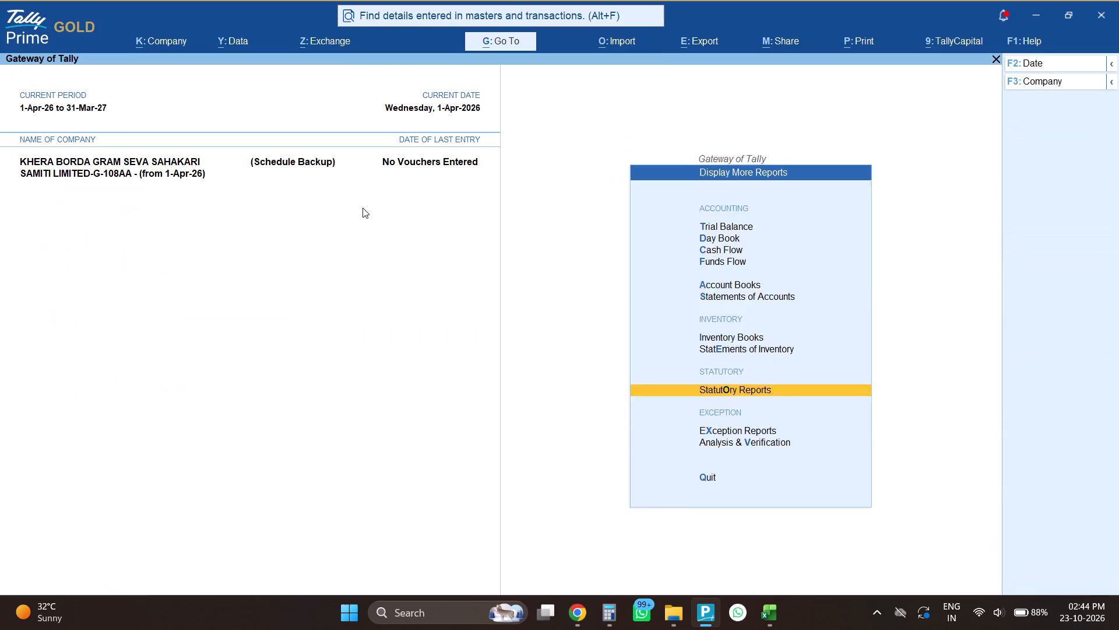
{"action": "key", "text": "Escape"}
{"action": "key", "text": "Escape"}
{"action": "key", "text": "Escape"}
{"action": "key", "text": "ctrl+F3"}
{"action": "key", "text": "Return"}
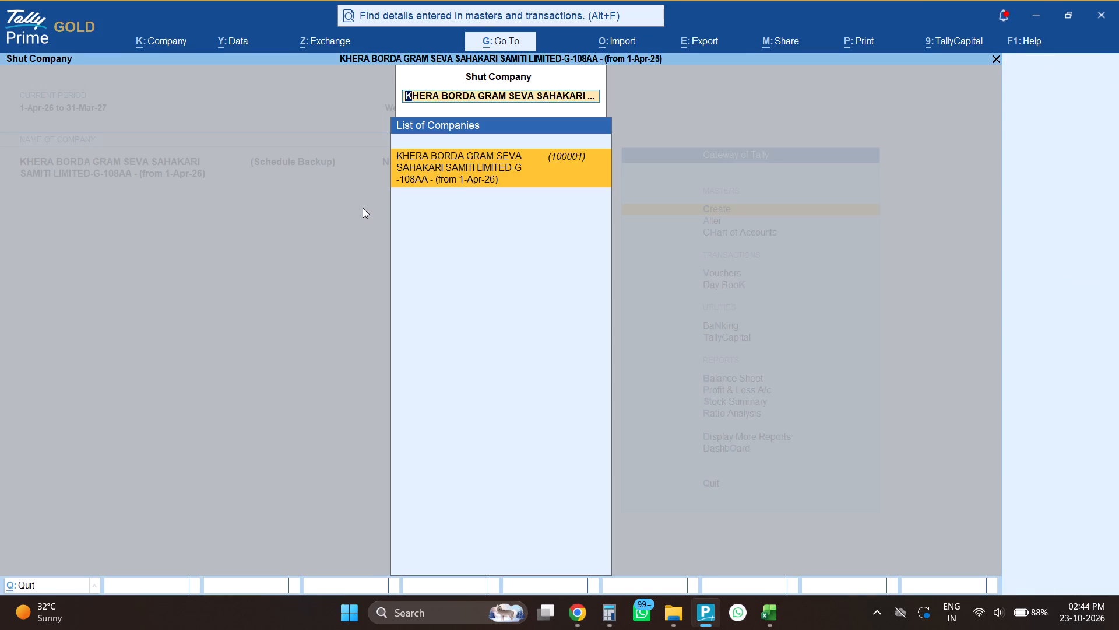
Browse up to the BUNDI folder and load the Rebarpura G-114 company from its 2026-2027 folder.
{"action": "key", "text": "Up"}
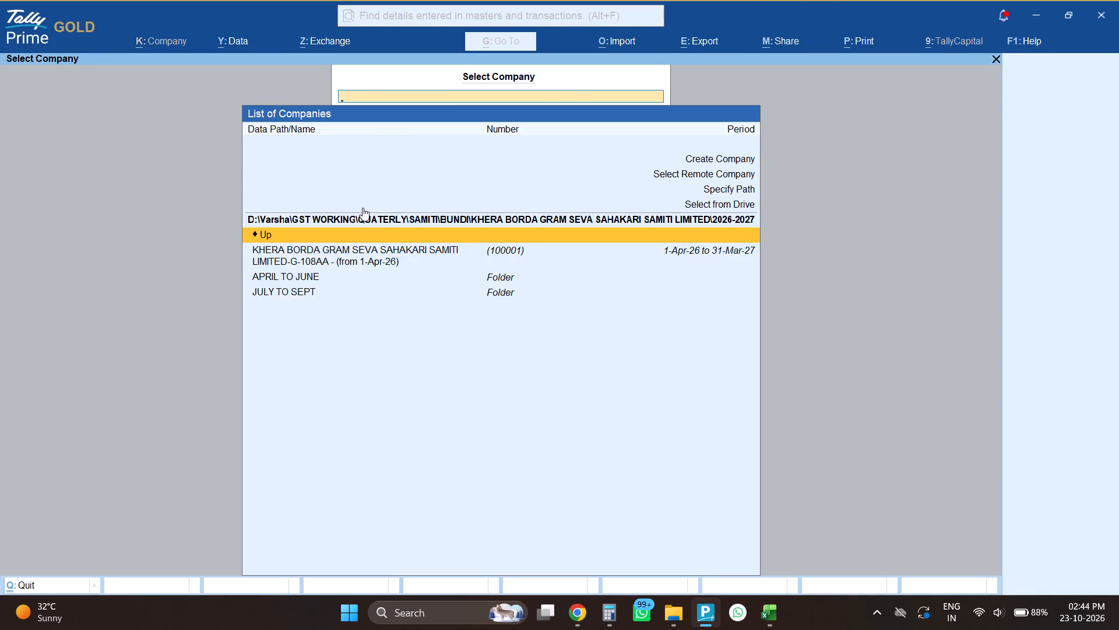
{"action": "key", "text": "Return"}
{"action": "key", "text": "Return"}
{"action": "key", "text": "Down"}
{"action": "key", "text": "Down"}
{"action": "key", "text": "Down"}
{"action": "key", "text": "Down"}
{"action": "key", "text": "Down"}
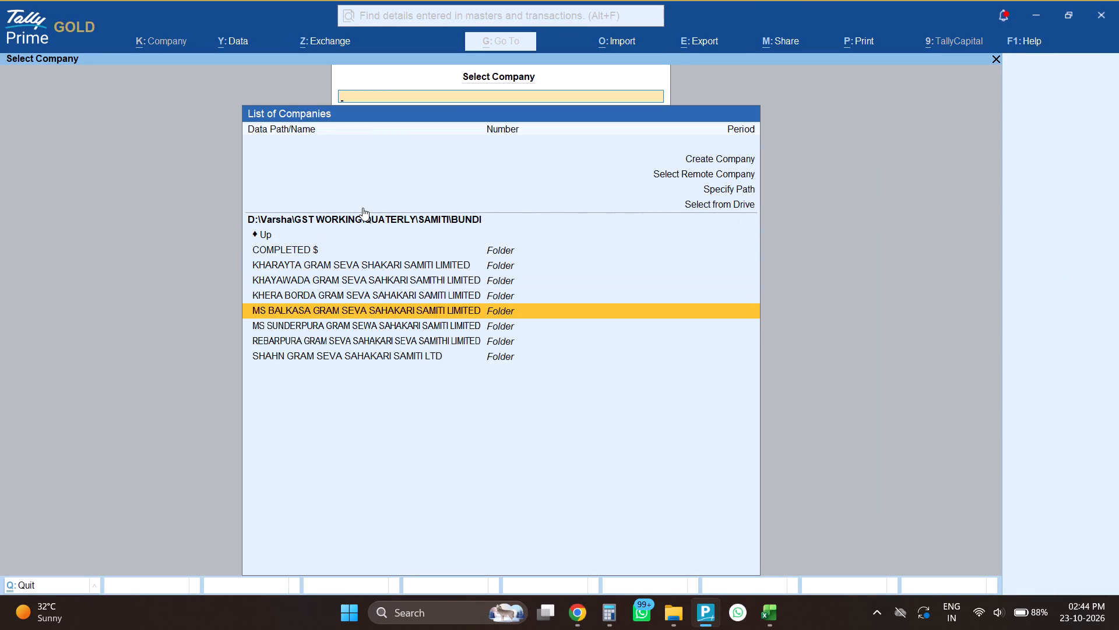
{"action": "key", "text": "Down"}
{"action": "key", "text": "Down"}
{"action": "key", "text": "Return"}
{"action": "key", "text": "Down"}
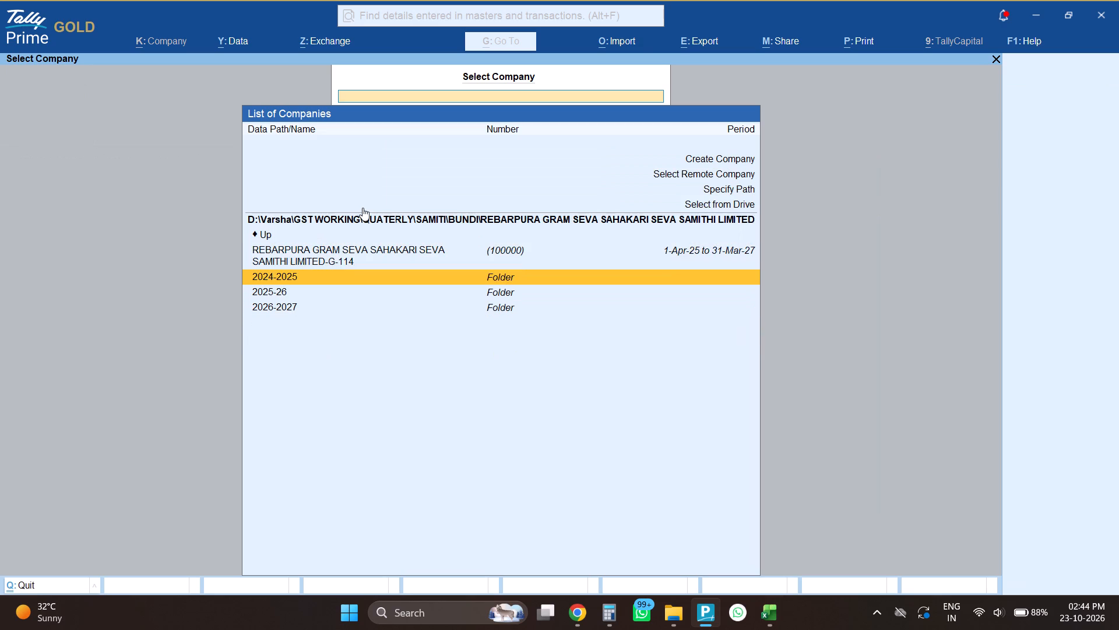
{"action": "key", "text": "Down"}
{"action": "key", "text": "Down"}
{"action": "key", "text": "Return"}
{"action": "key", "text": "Return"}
Open Rebarpura's GSTR-3B report and set its period from 1-7-2026 to 30-9-2026.
{"action": "type", "text": "DOG3"}
{"action": "key", "text": "alt+F2"}
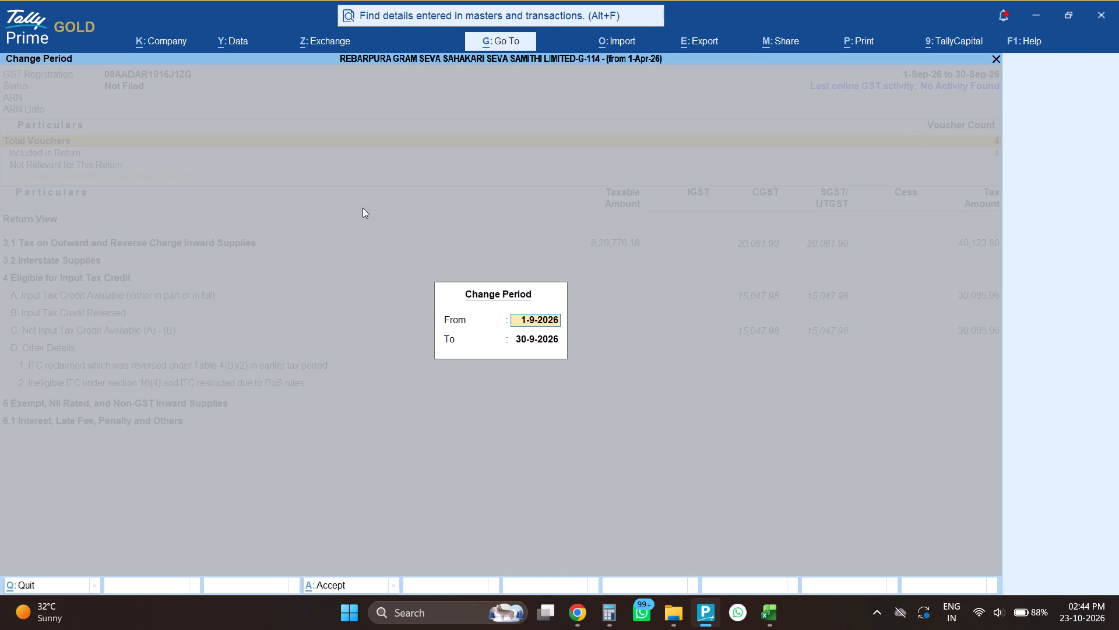
{"action": "type", "text": "17"}
{"action": "key", "text": "Return"}
{"action": "key", "text": "Return"}
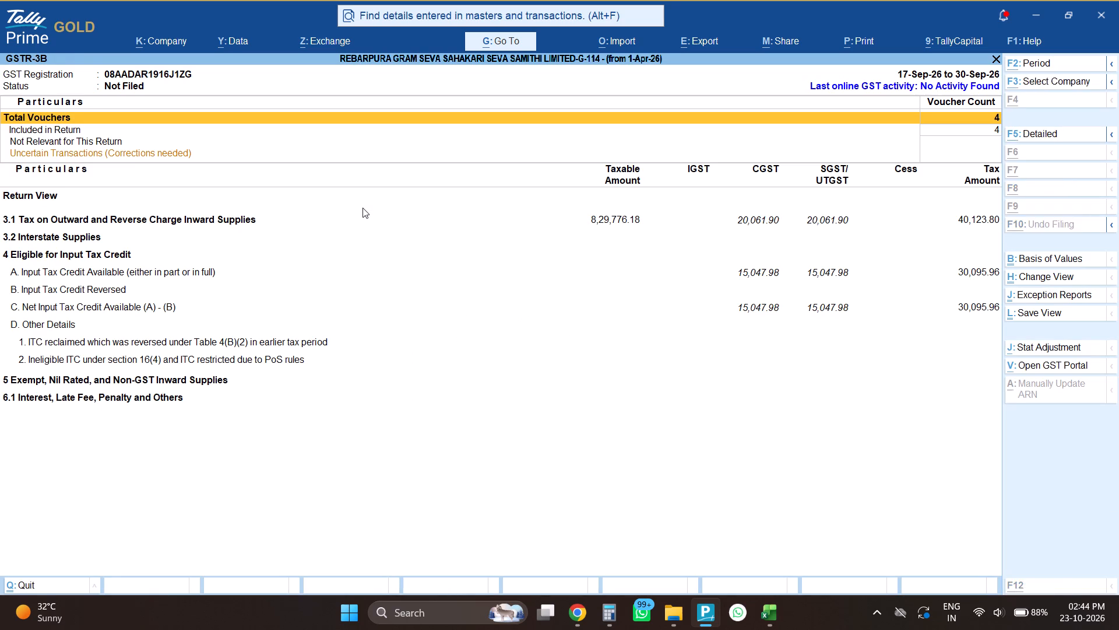
{"action": "key", "text": "alt+F2"}
{"action": "type", "text": "1-7"}
{"action": "key", "text": "Return"}
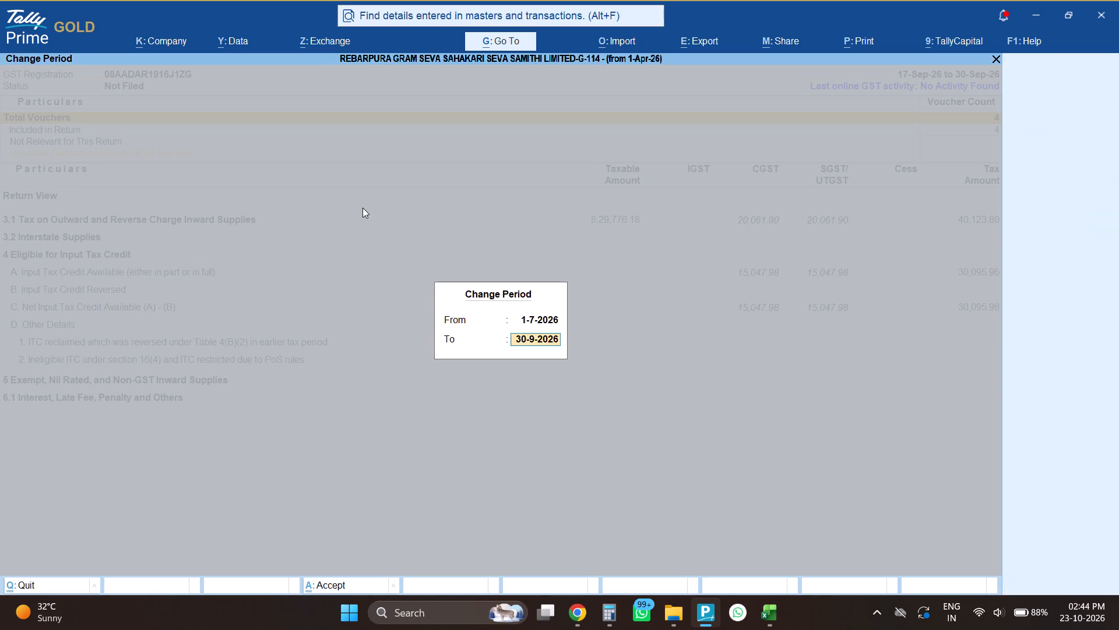
{"action": "key", "text": "Return"}
Open Rebarpura's summary GSTR-3B in CompuGst and compare its outward supplies and eligible ITC with Tally's GSTR-3B report.
{"action": "key", "text": "alt+Tab"}
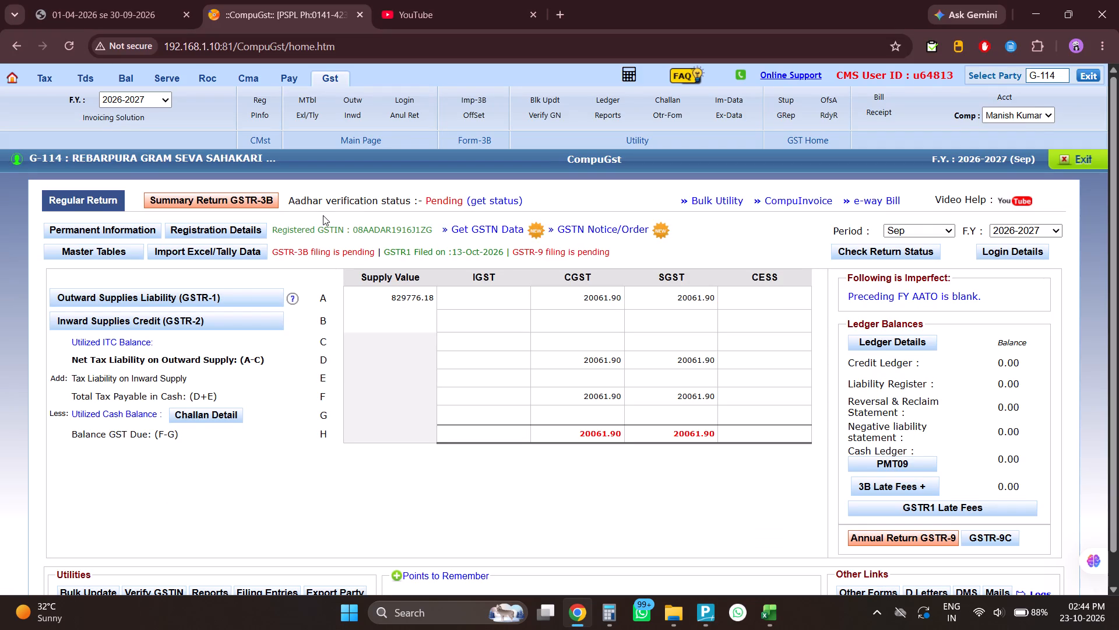
{"action": "left_click", "coordinate": [213, 199]}
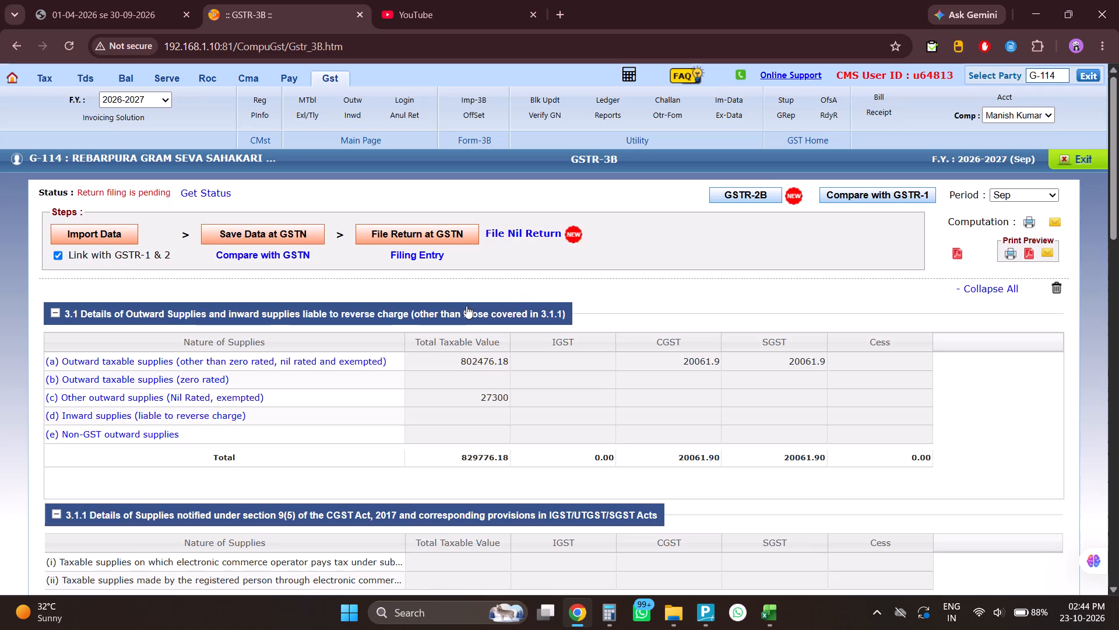
{"action": "key", "text": "alt+Tab"}
{"action": "key", "text": "alt+Tab"}
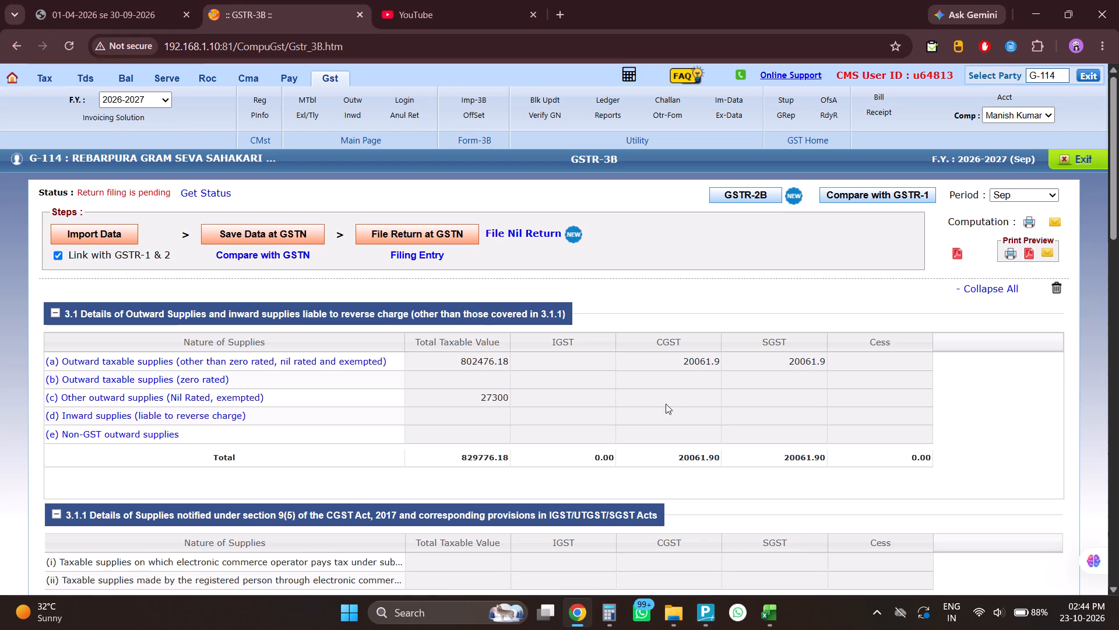
{"action": "scroll", "coordinate": [680, 407], "scroll_direction": "down", "scroll_amount": 11}
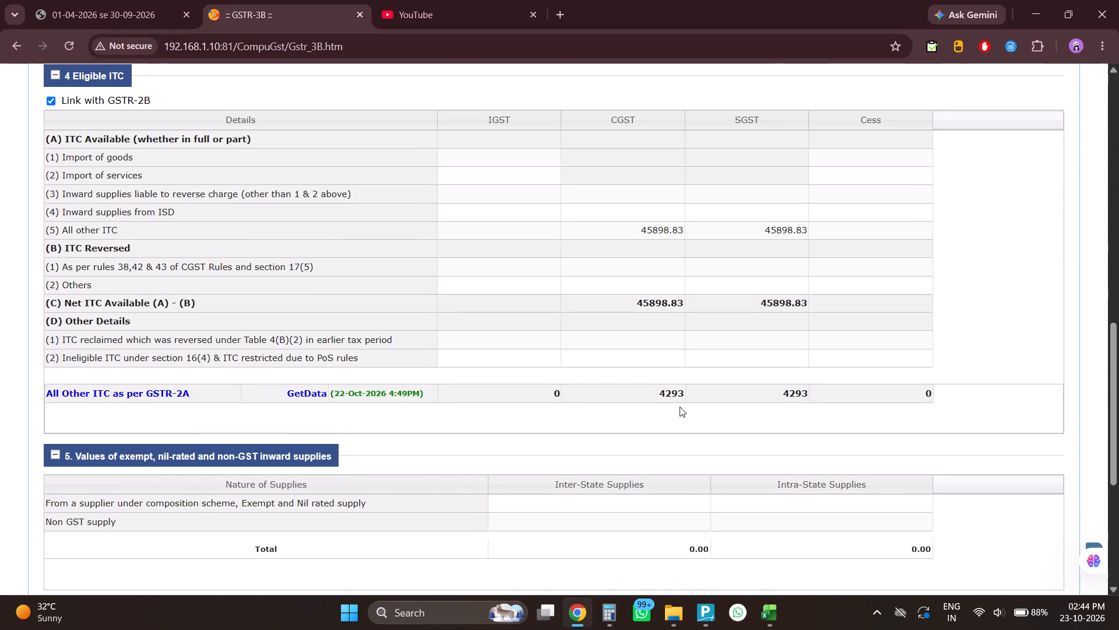
{"action": "scroll", "coordinate": [680, 407], "scroll_direction": "down", "scroll_amount": 7}
{"action": "scroll", "coordinate": [680, 407], "scroll_direction": "up", "scroll_amount": 4}
{"action": "key", "text": "alt+Tab"}
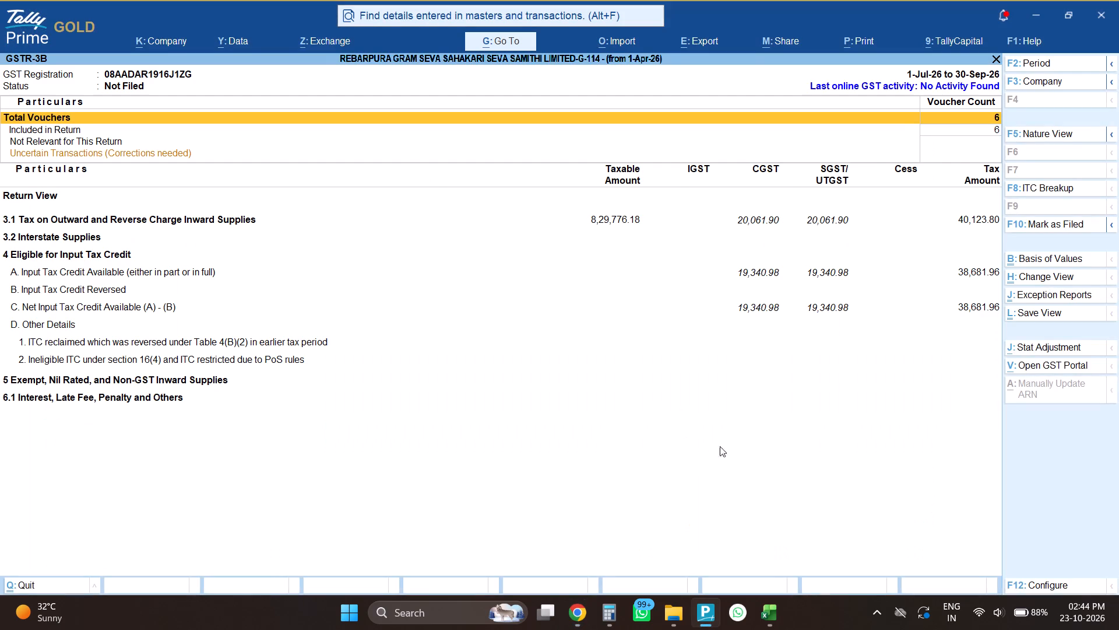
{"action": "key", "text": "alt+Tab"}
{"action": "key", "text": "alt+Tab"}
{"action": "key", "text": "alt+Tab"}
{"action": "scroll", "coordinate": [622, 318], "scroll_direction": "up", "scroll_amount": 11}
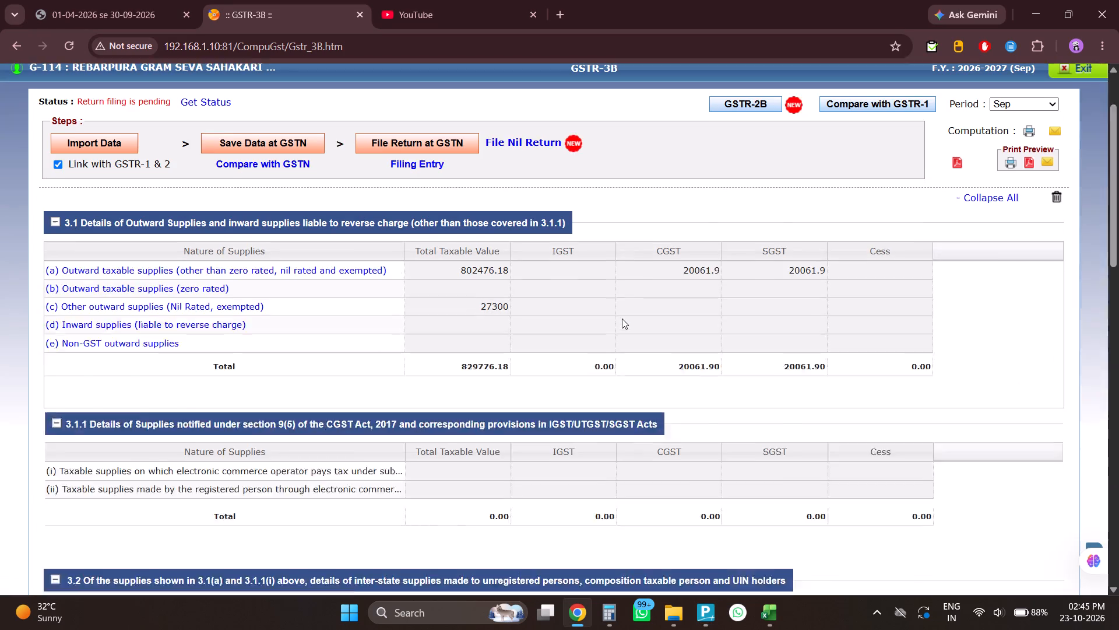
{"action": "scroll", "coordinate": [622, 318], "scroll_direction": "up", "scroll_amount": 2}
{"action": "key", "text": "alt+Tab"}
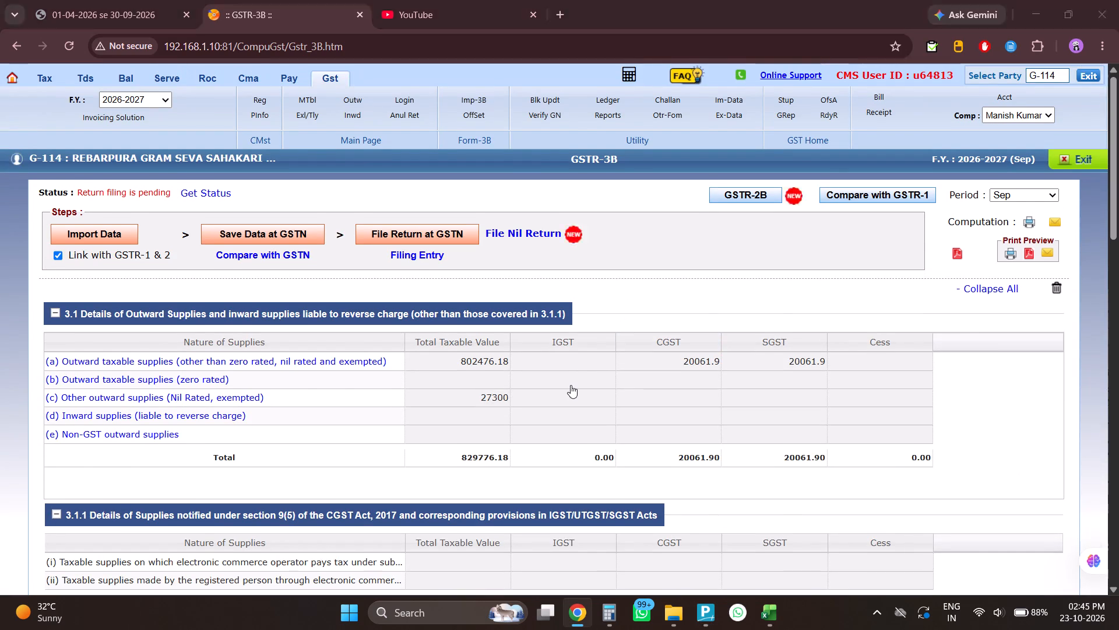
Browse to Rebarpura's 2026-2027 JULY TO SEPT folder in File Explorer and open its quarterly GSTR-2B workbook.
{"action": "key", "text": "alt+Tab"}
{"action": "key", "text": "alt+Tab"}
{"action": "key", "text": "alt+Tab"}
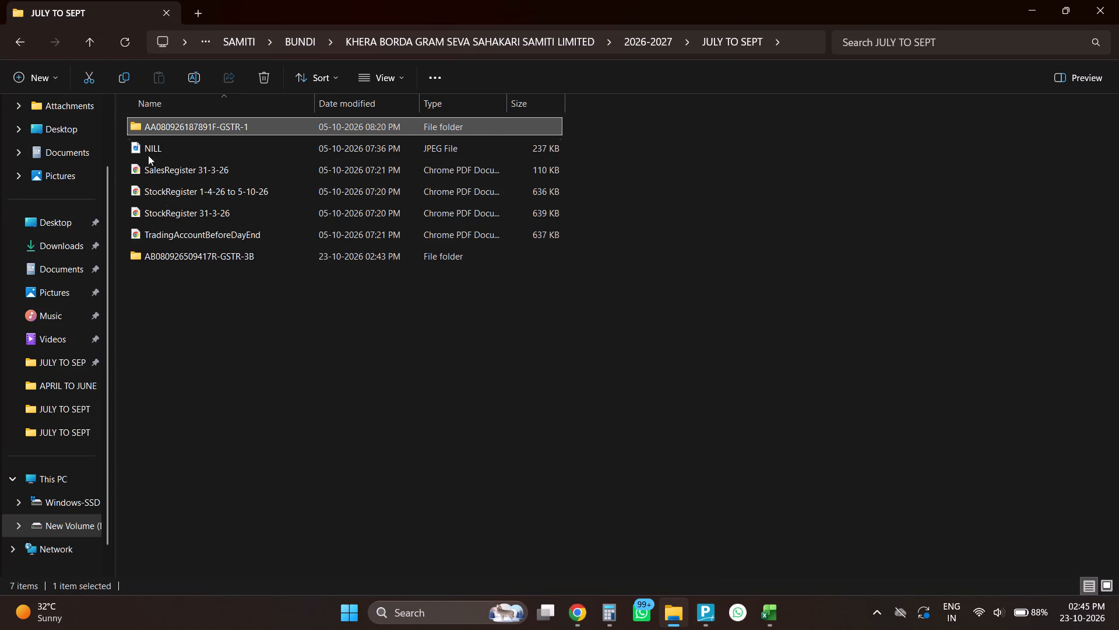
{"action": "left_click", "coordinate": [89, 35]}
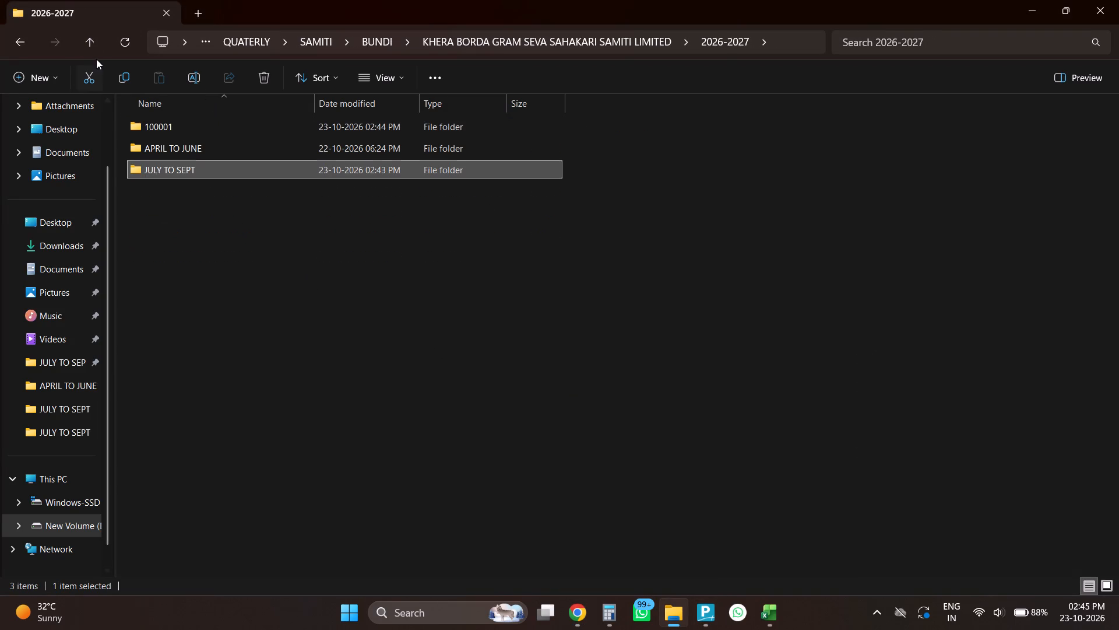
{"action": "left_click", "coordinate": [367, 38]}
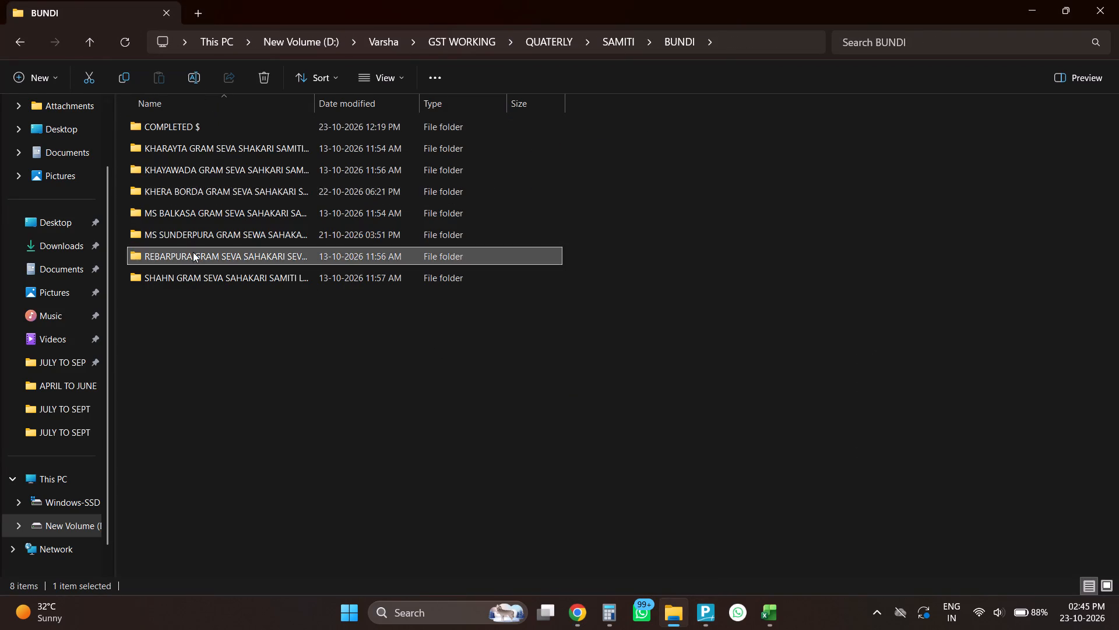
{"action": "double_click", "coordinate": [193, 252]}
{"action": "double_click", "coordinate": [165, 171]}
{"action": "double_click", "coordinate": [172, 145]}
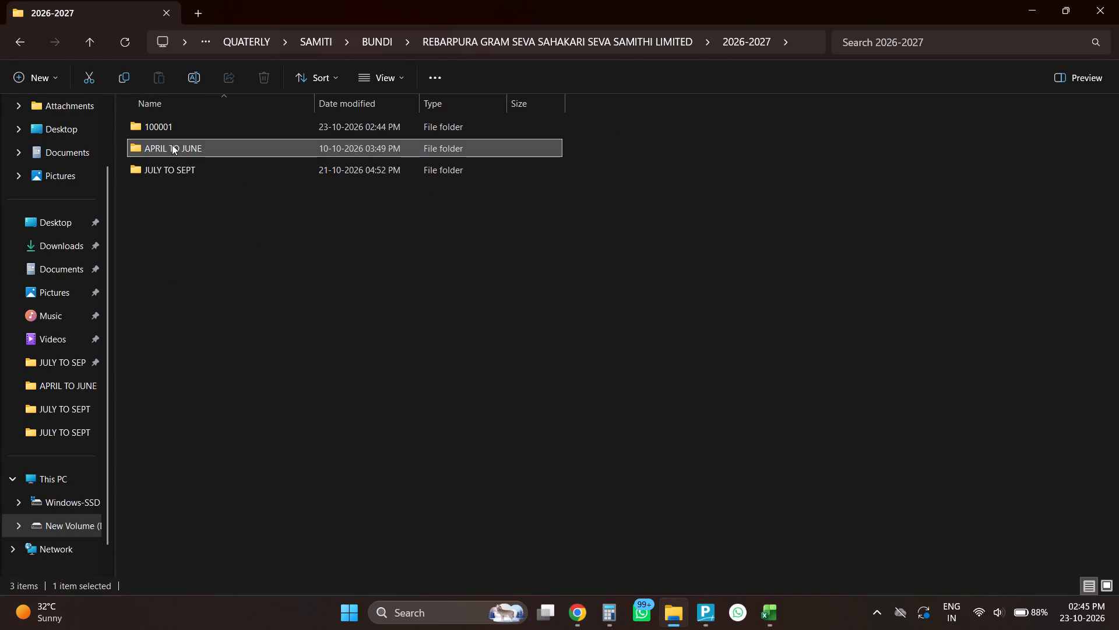
{"action": "double_click", "coordinate": [164, 117]}
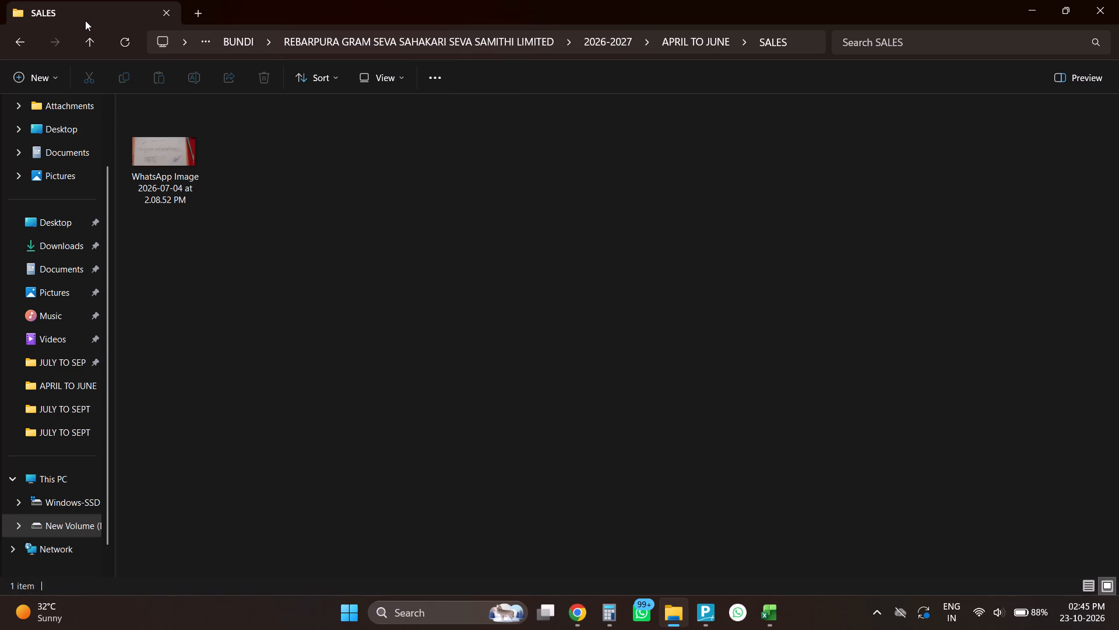
{"action": "left_click", "coordinate": [89, 38]}
{"action": "left_click", "coordinate": [89, 39]}
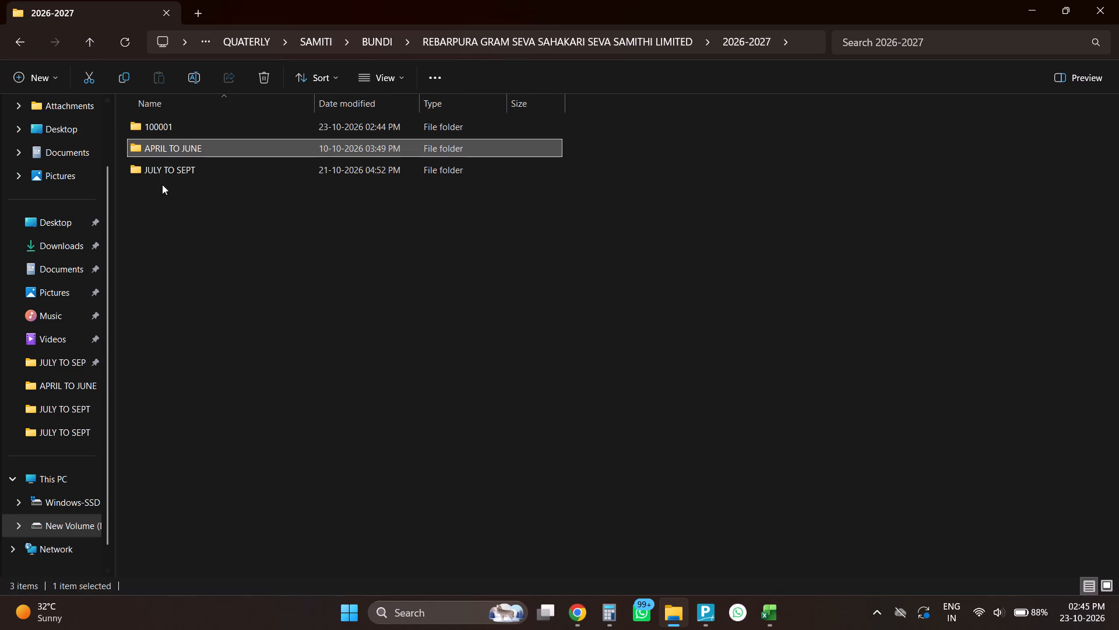
{"action": "double_click", "coordinate": [166, 173]}
{"action": "double_click", "coordinate": [170, 130]}
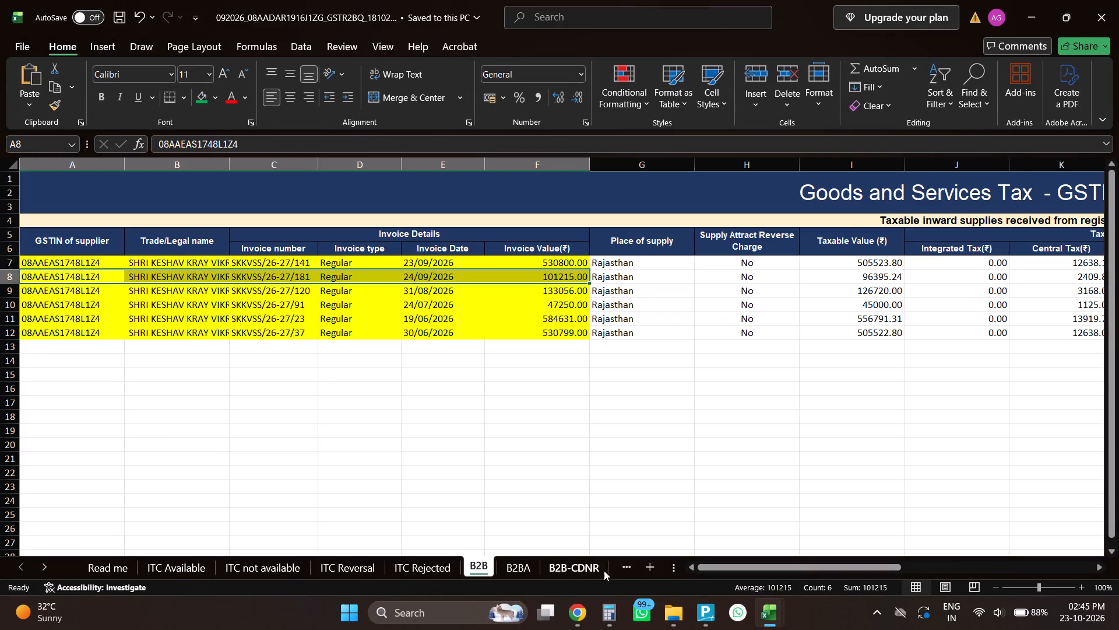
Examine the B2B, B2BA, B2B-CDNR and ITC Rejected sheets of the GSTR-2B workbook, and close the workbook.
{"action": "left_click", "coordinate": [522, 561]}
{"action": "left_click", "coordinate": [559, 556]}
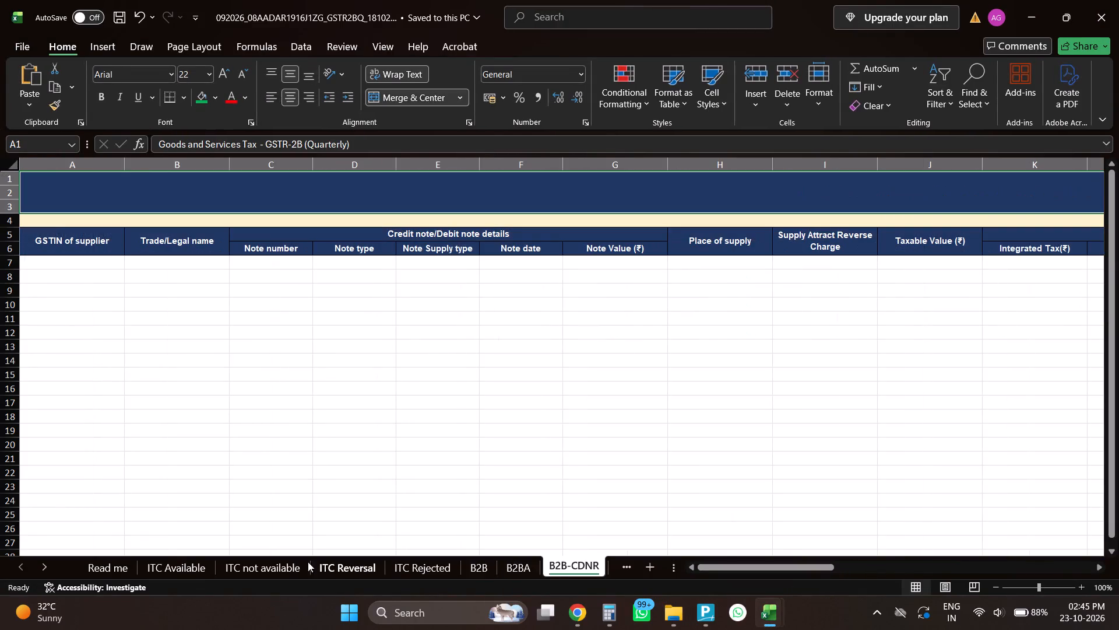
{"action": "triple_click", "coordinate": [43, 561]}
{"action": "left_click", "coordinate": [43, 561]}
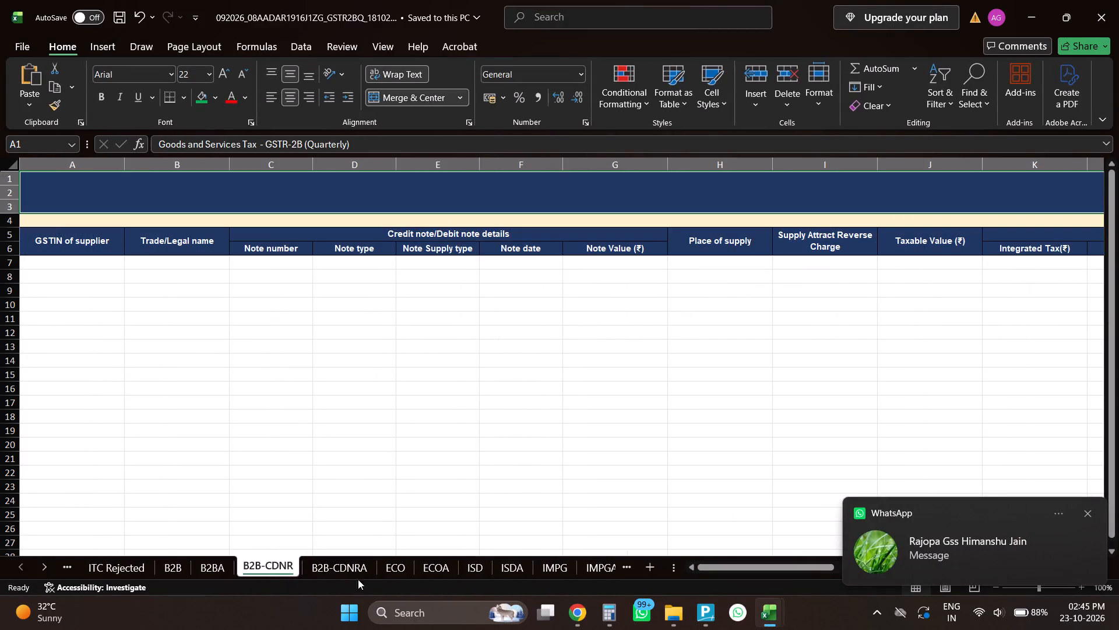
{"action": "left_click", "coordinate": [330, 563]}
{"action": "left_click", "coordinate": [268, 565]}
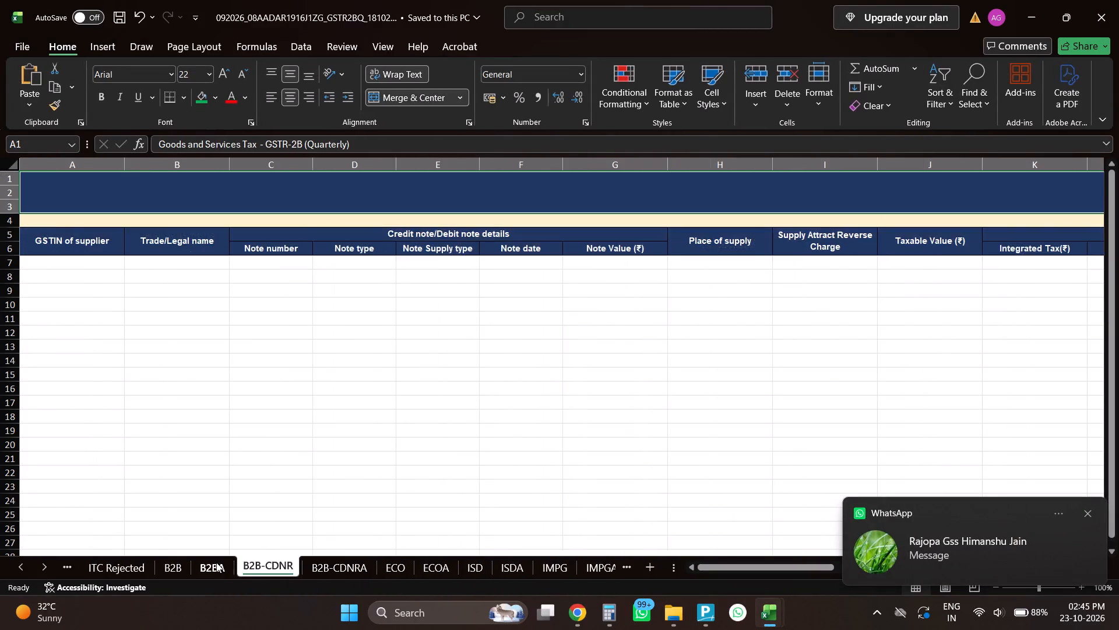
{"action": "left_click", "coordinate": [216, 562]}
{"action": "left_click", "coordinate": [188, 562]}
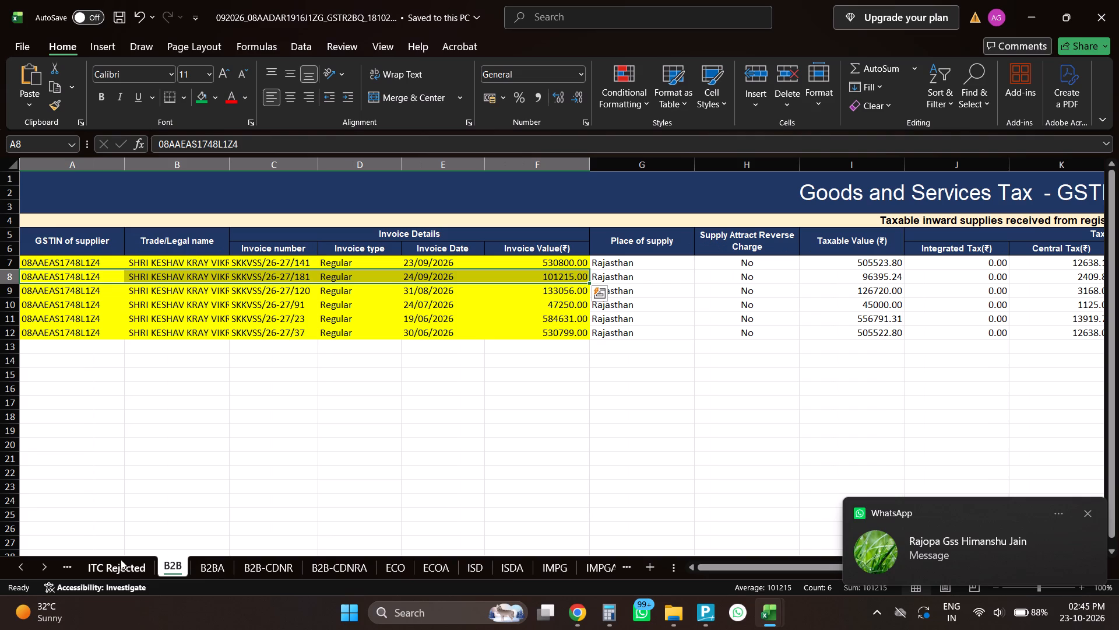
{"action": "left_click", "coordinate": [121, 559]}
{"action": "double_click", "coordinate": [13, 562]}
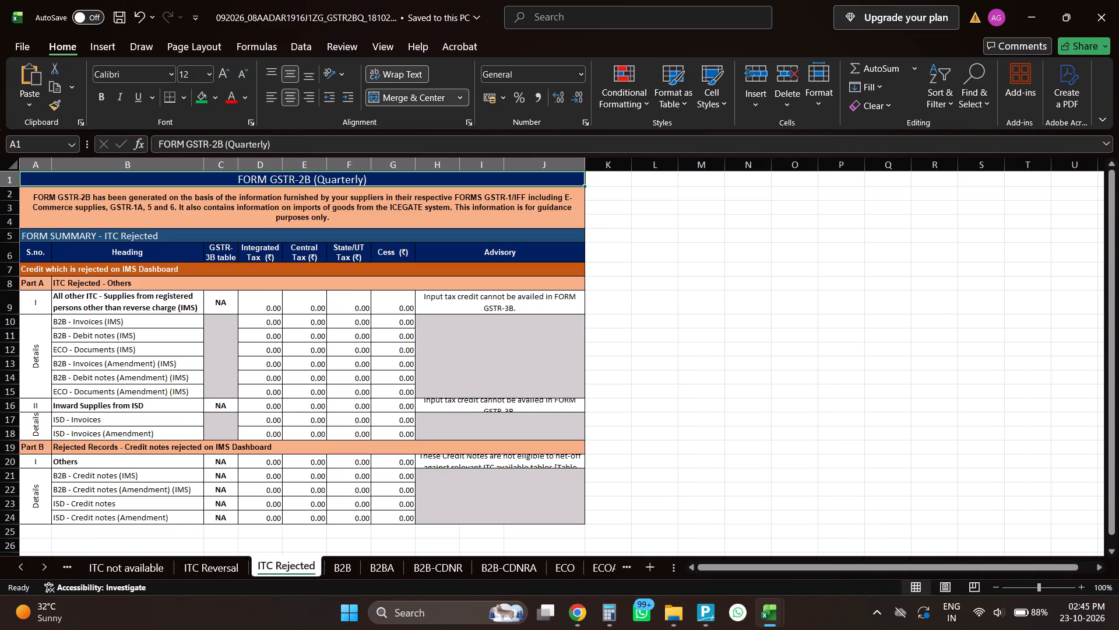
{"action": "left_click", "coordinate": [1118, 0]}
Switch back to TallyPrime and review the outward tax and input tax credit lines of Rebarpura's July–September GSTR-3B report.
{"action": "key", "text": "alt+Tab"}
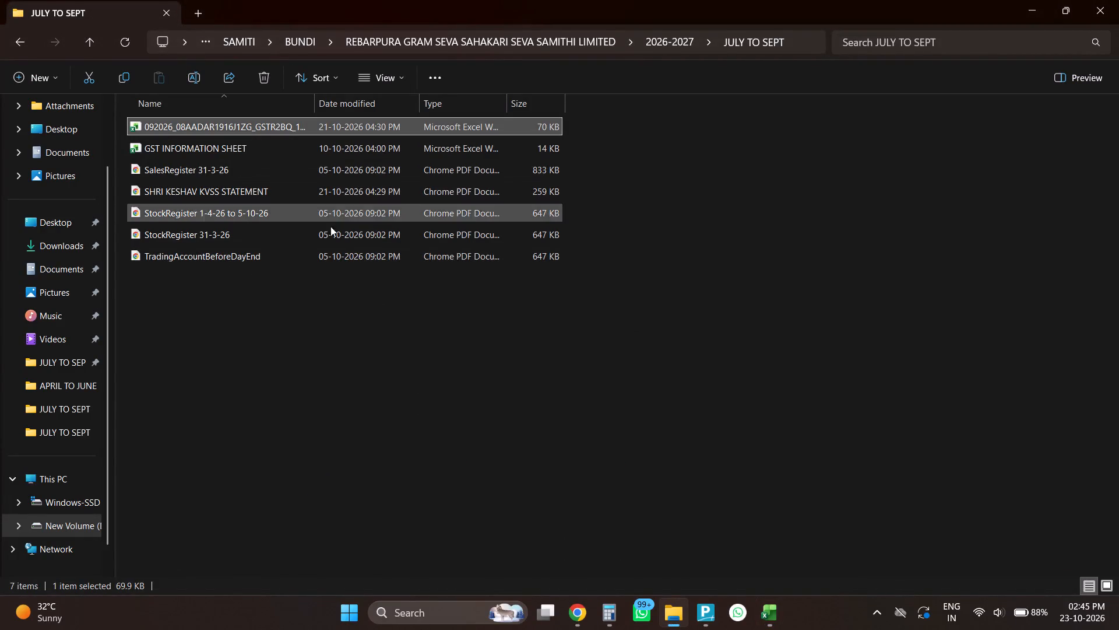
{"action": "key", "text": "alt+Tab"}
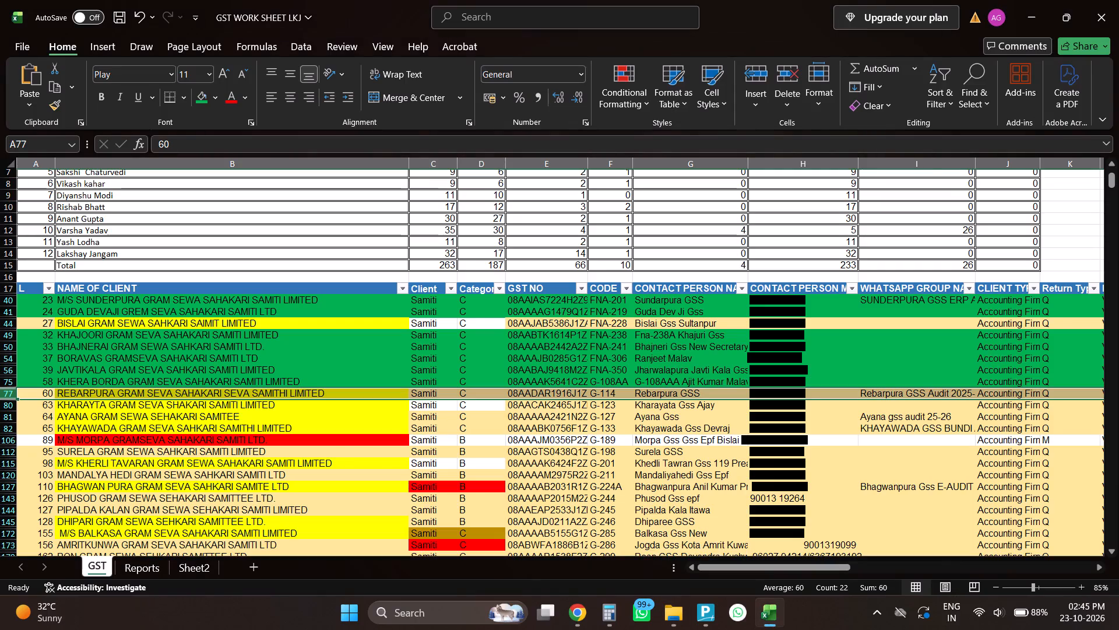
{"action": "key", "text": "alt+Tab"}
{"action": "key", "text": "alt+Tab"}
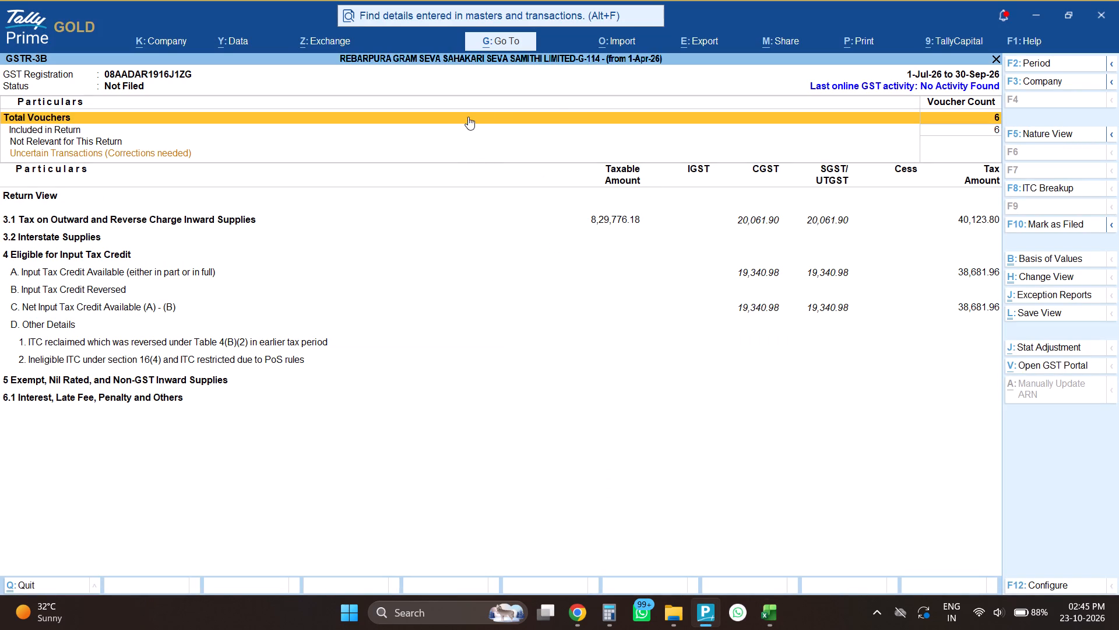
{"action": "scroll", "coordinate": [571, 269], "scroll_direction": "down", "scroll_amount": 6}
{"action": "scroll", "coordinate": [571, 269], "scroll_direction": "up", "scroll_amount": 4}
{"action": "scroll", "coordinate": [571, 269], "scroll_direction": "down", "scroll_amount": 5}
{"action": "scroll", "coordinate": [571, 269], "scroll_direction": "up", "scroll_amount": 5}
{"action": "scroll", "coordinate": [571, 269], "scroll_direction": "down", "scroll_amount": 5}
{"action": "scroll", "coordinate": [571, 269], "scroll_direction": "up", "scroll_amount": 5}
{"action": "scroll", "coordinate": [571, 269], "scroll_direction": "down", "scroll_amount": 6}
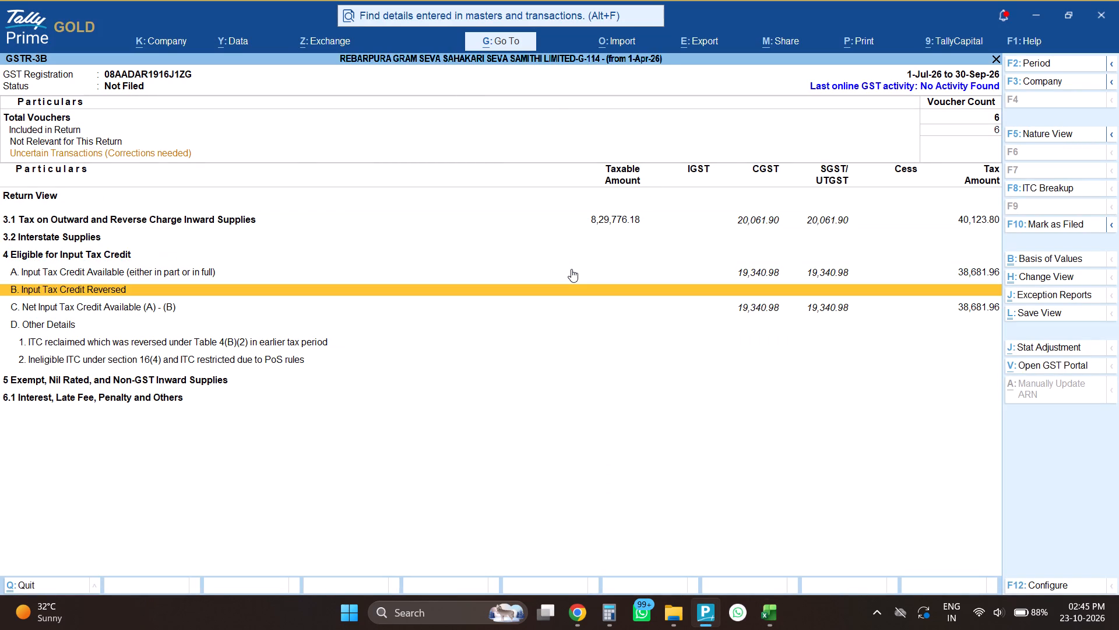
{"action": "scroll", "coordinate": [571, 269], "scroll_direction": "up", "scroll_amount": 11}
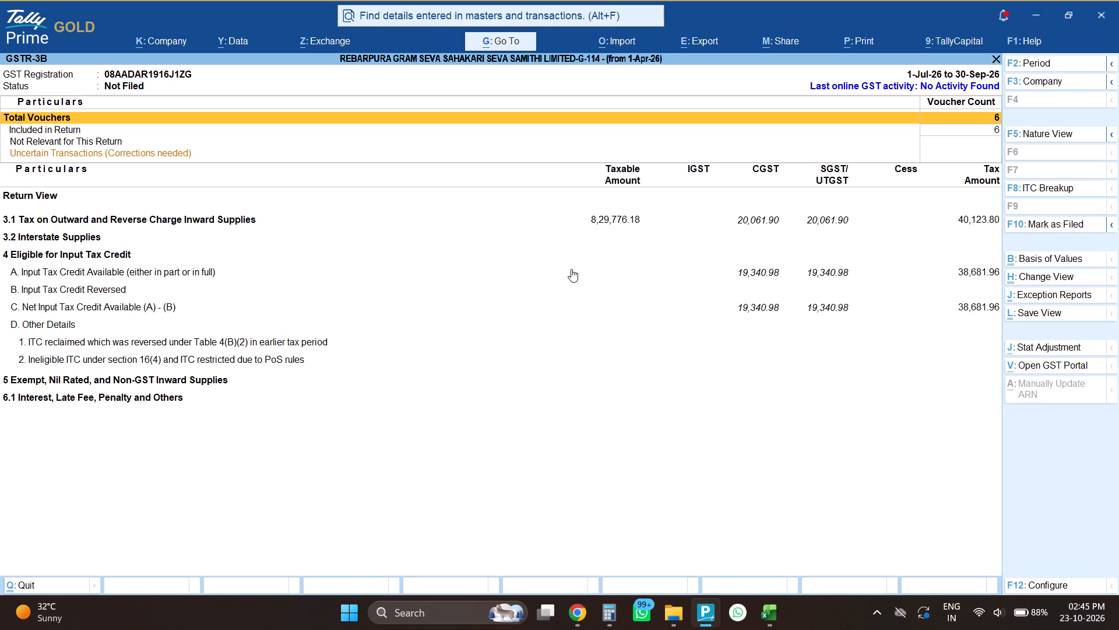
Leave the GSTR-3B report and open Rebarpura's Stock Summary in detailed view.
{"action": "key", "text": "Escape"}
{"action": "key", "text": "Escape"}
{"action": "key", "text": "Escape"}
{"action": "key", "text": "Escape"}
{"action": "key", "text": "Escape"}
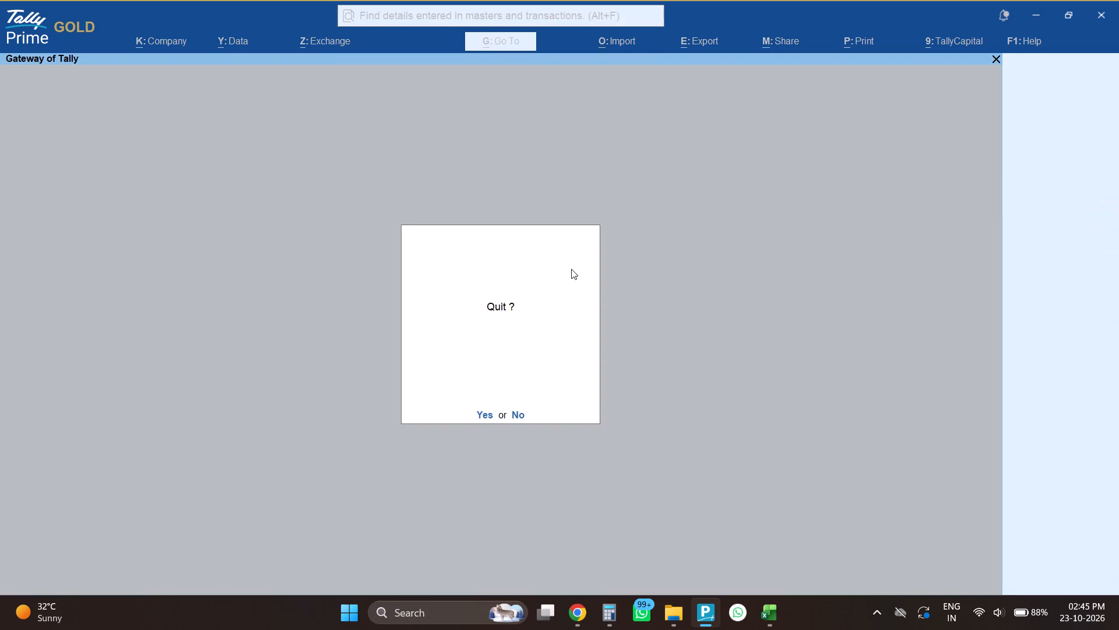
{"action": "key", "text": "Escape"}
{"action": "key", "text": "s"}
{"action": "key", "text": "alt+F1"}
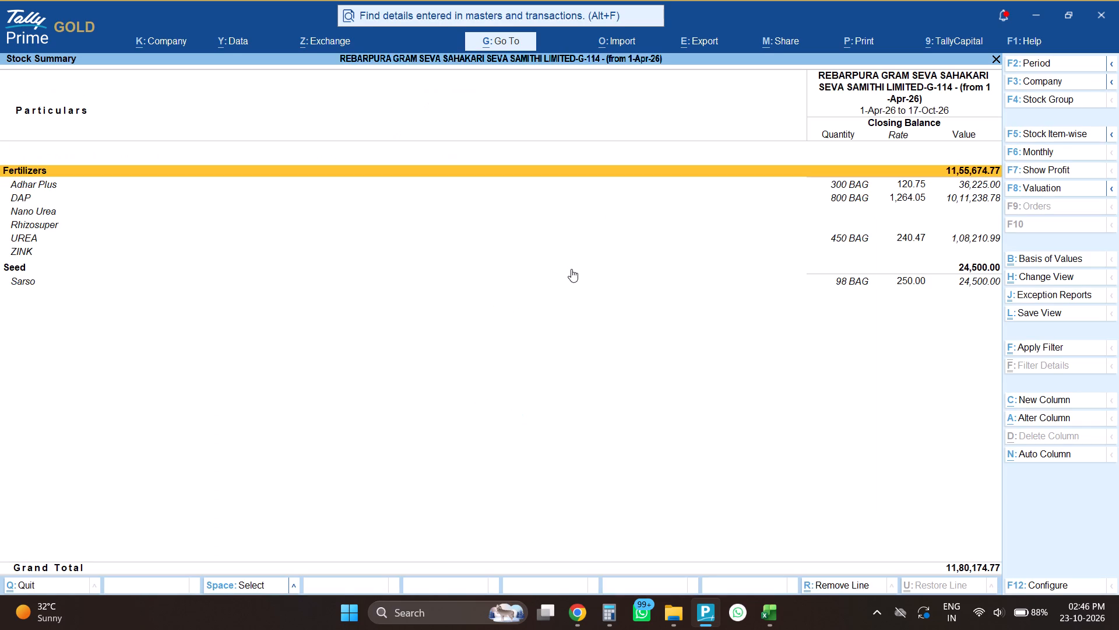
Configure the Stock Summary to show opening balance, goods inwards and goods outwards.
{"action": "key", "text": "F12"}
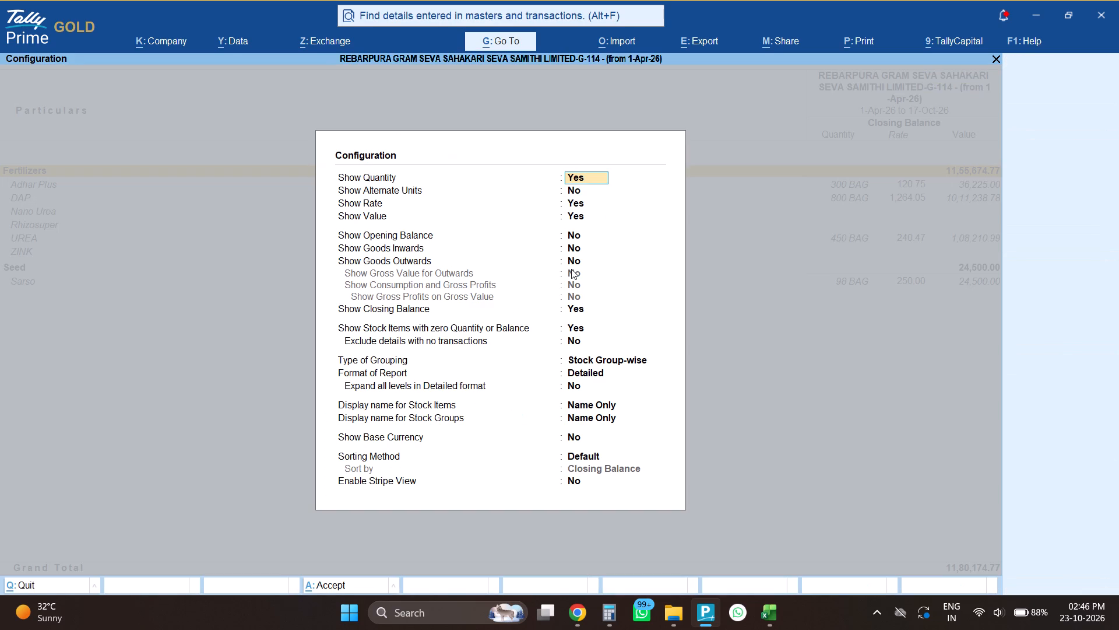
{"action": "key", "text": "Down"}
{"action": "key", "text": "Down"}
{"action": "key", "text": "Down"}
{"action": "key", "text": "Down"}
{"action": "key", "text": "y"}
{"action": "key", "text": "Return"}
{"action": "key", "text": "y"}
{"action": "key", "text": "Return"}
{"action": "key", "text": "y"}
{"action": "key", "text": "Return"}
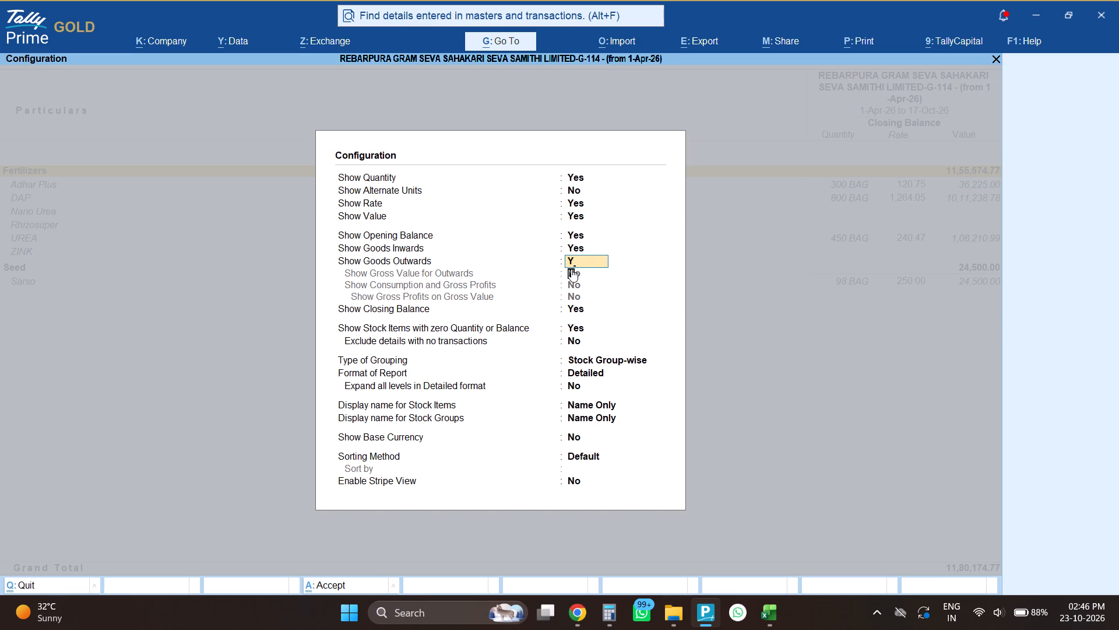
{"action": "key", "text": "ctrl+a"}
Check the opening, inward, outward and closing figures of each fertilizer and seed item in the Stock Summary.
{"action": "key", "text": "Down"}
{"action": "key", "text": "Down"}
{"action": "key", "text": "Down"}
{"action": "key", "text": "Down"}
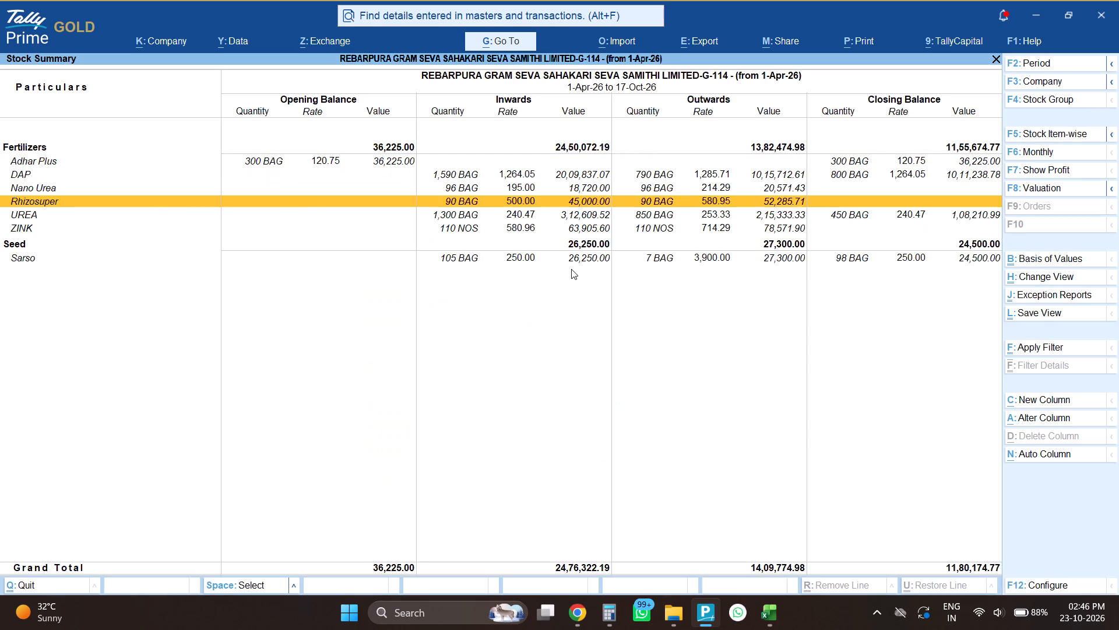
{"action": "key", "text": "Down"}
{"action": "key", "text": "Down"}
{"action": "key", "text": "Down"}
{"action": "key", "text": "Down"}
{"action": "key", "text": "Down"}
{"action": "key", "text": "Down"}
{"action": "key", "text": "Down"}
{"action": "key", "text": "Down"}
{"action": "key", "text": "Down"}
{"action": "key", "text": "Down"}
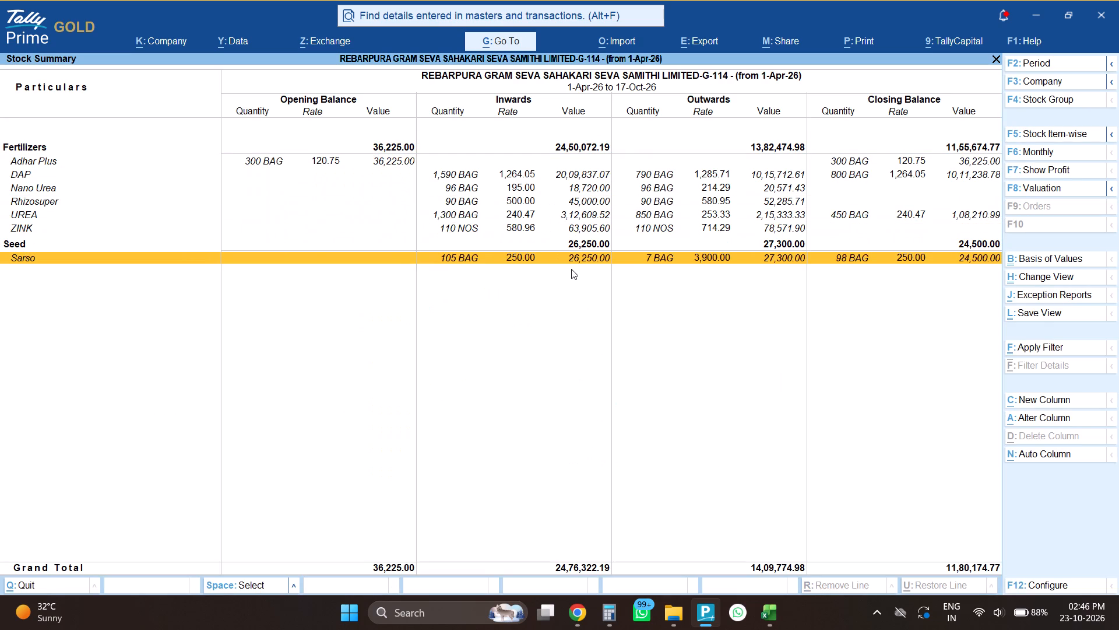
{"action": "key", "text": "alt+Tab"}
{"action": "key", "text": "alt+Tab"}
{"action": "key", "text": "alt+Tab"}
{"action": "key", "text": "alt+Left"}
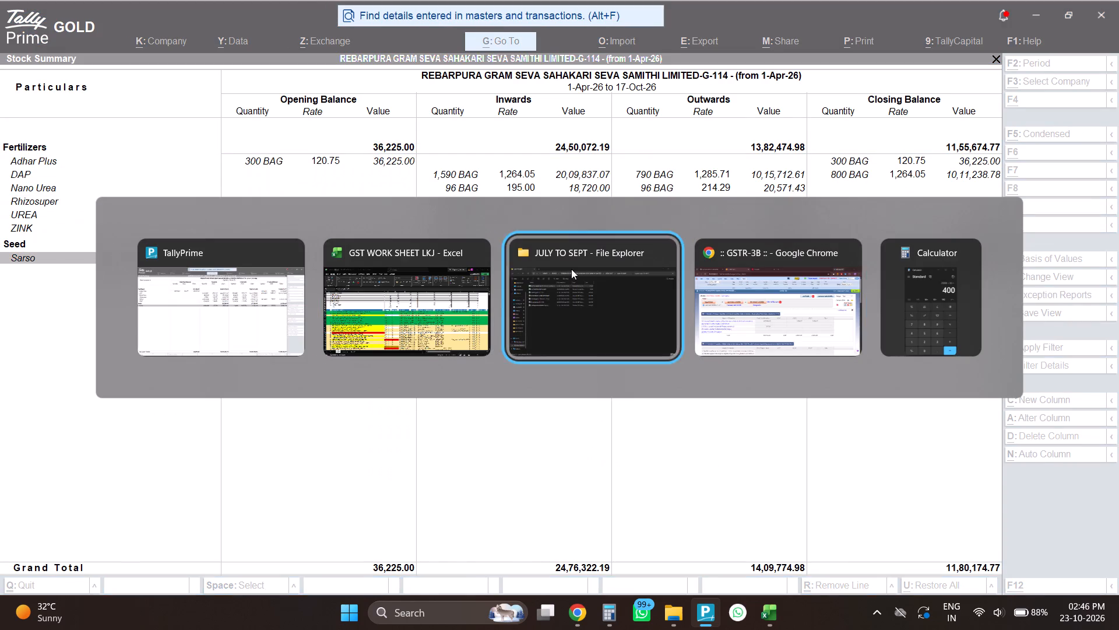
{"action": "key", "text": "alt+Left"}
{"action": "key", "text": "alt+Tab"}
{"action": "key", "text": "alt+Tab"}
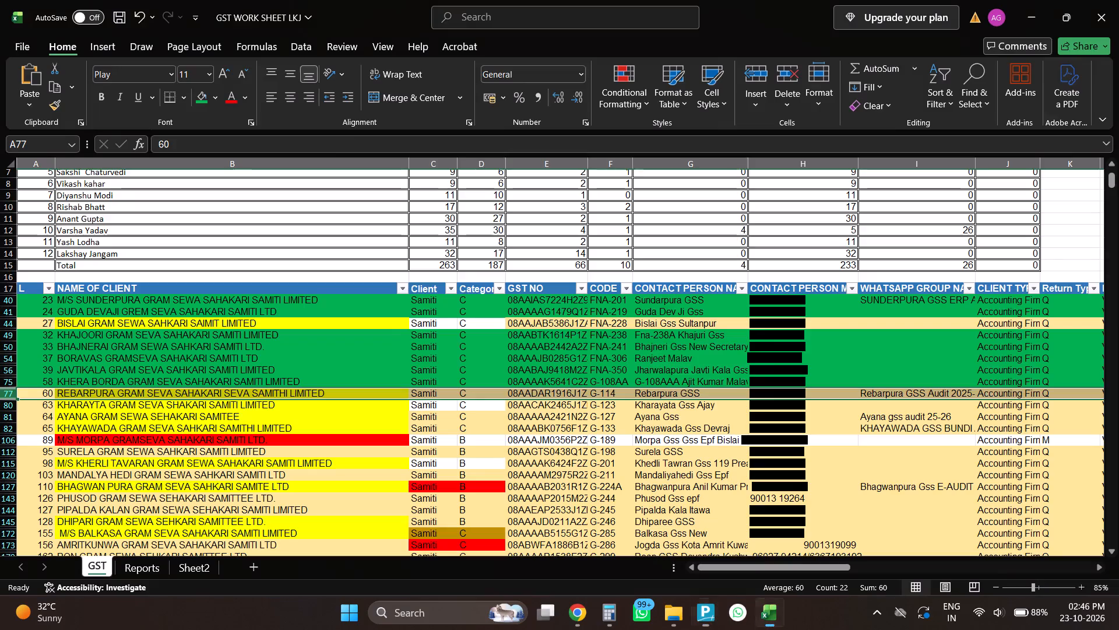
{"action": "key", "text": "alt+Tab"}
Leave the Stock Summary, reopen Rebarpura's GSTR-3B report and set its period from 1-4-2026 to 30-9-2026.
{"action": "key", "text": "Escape"}
{"action": "key", "text": "Escape"}
{"action": "key", "text": "Escape"}
{"action": "key", "text": "Escape"}
{"action": "key", "text": "Escape"}
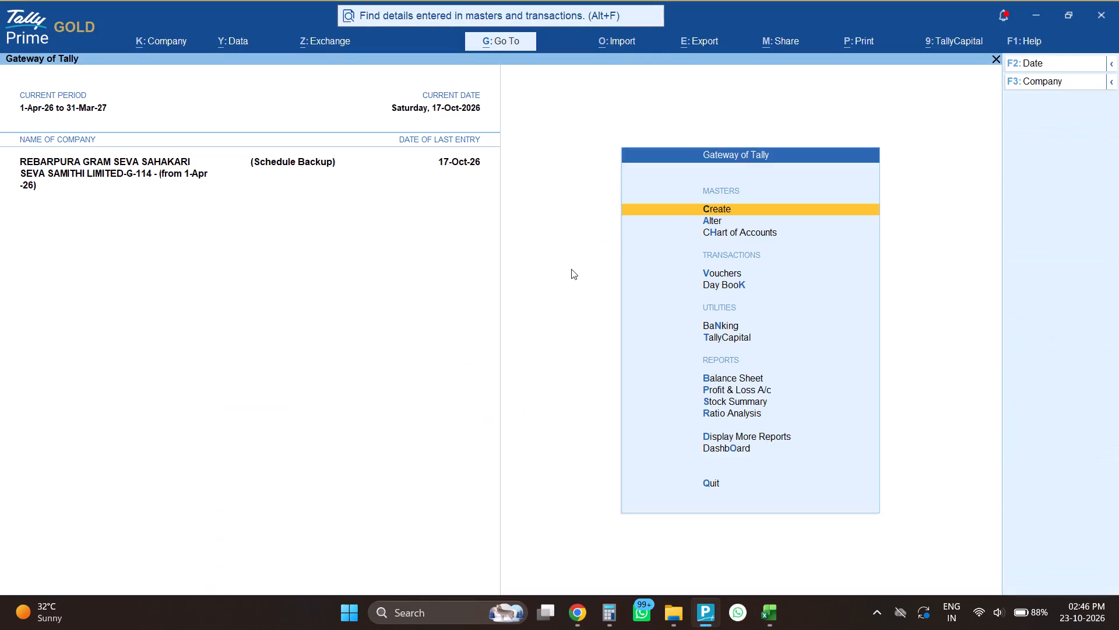
{"action": "type", "text": "DOG"}
{"action": "key", "text": "3"}
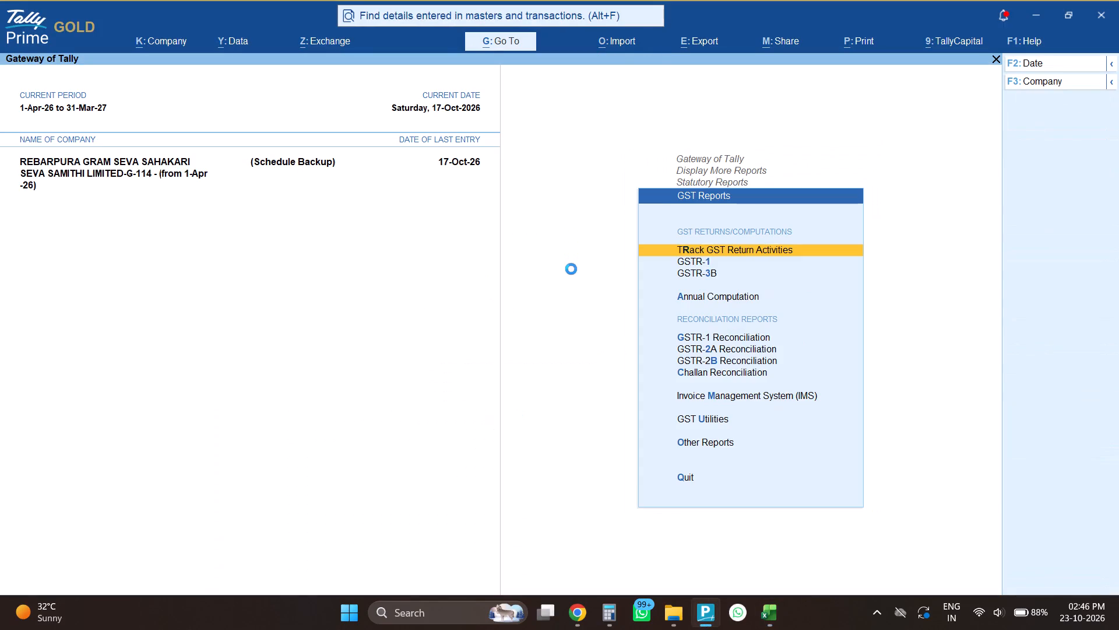
{"action": "key", "text": "alt+F2"}
{"action": "type", "text": "1-4"}
{"action": "key", "text": "Return"}
{"action": "key", "text": "Return"}
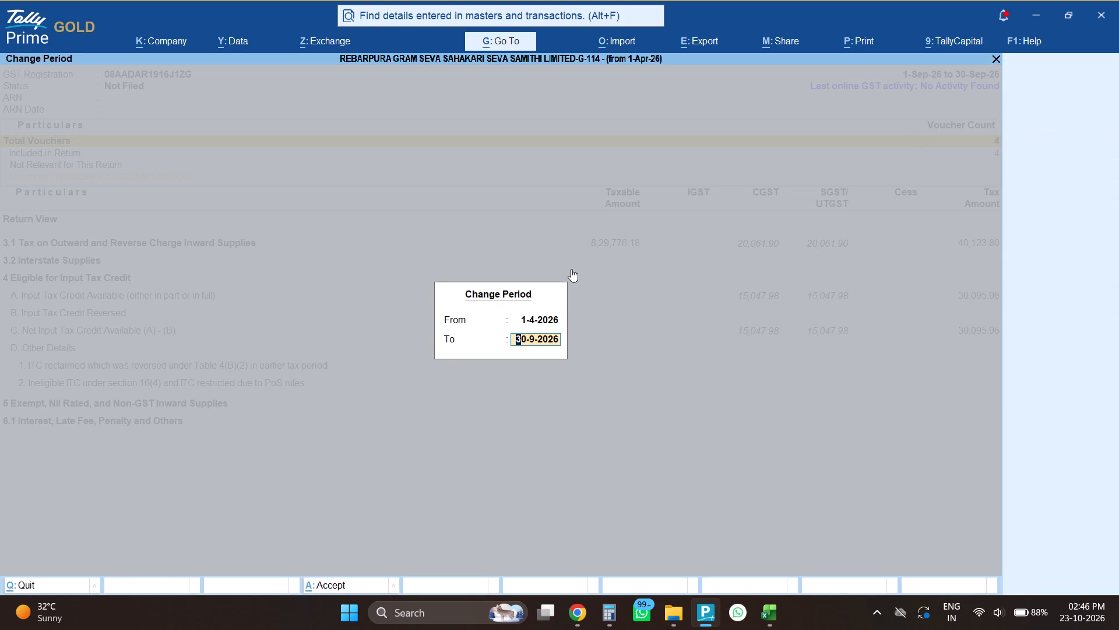
Compare the outward supplies and eligible ITC in CompuGst's September GSTR-3B with Tally's April–September GSTR-3B figures.
{"action": "key", "text": "alt+Tab"}
{"action": "key", "text": "alt+Tab"}
{"action": "key", "text": "alt+Tab"}
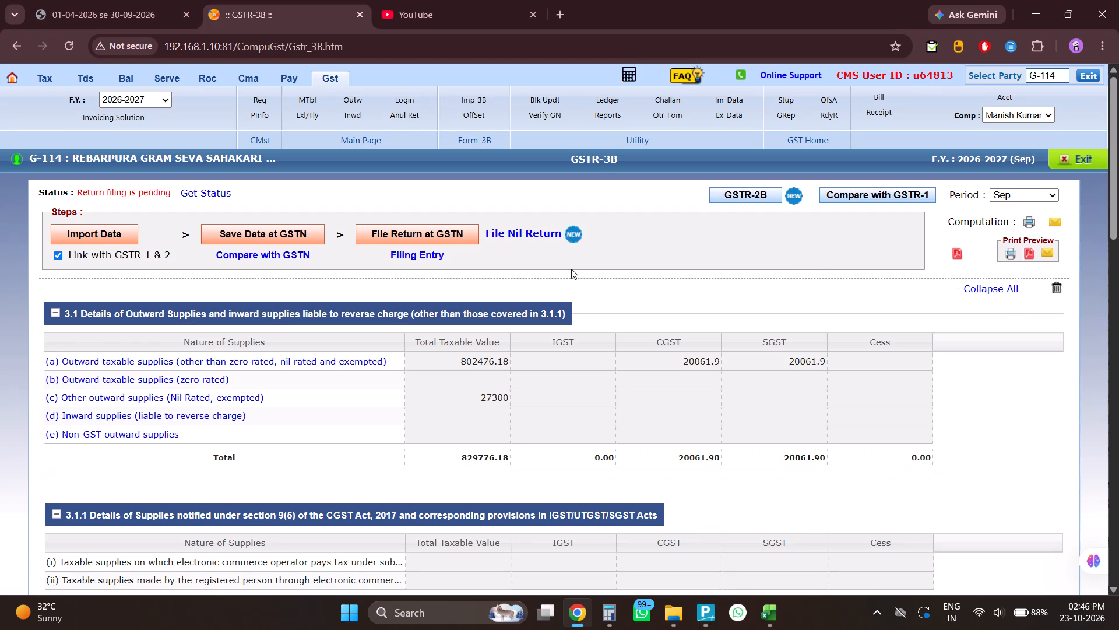
{"action": "key", "text": "alt+Tab"}
{"action": "key", "text": "alt+Tab"}
{"action": "scroll", "coordinate": [571, 269], "scroll_direction": "down", "scroll_amount": 3}
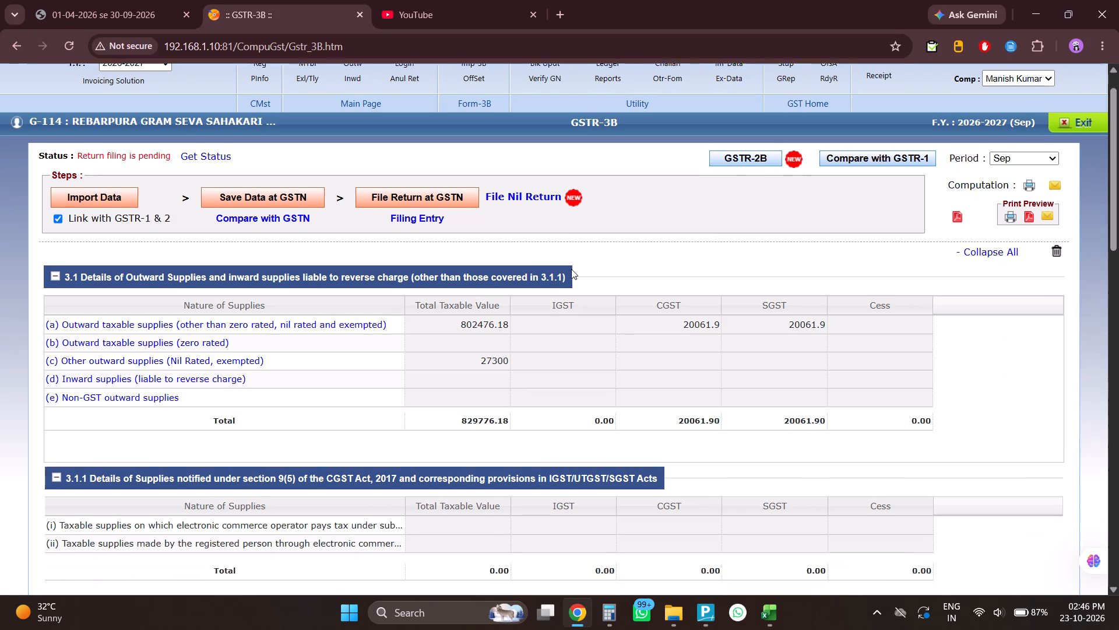
{"action": "scroll", "coordinate": [571, 269], "scroll_direction": "down", "scroll_amount": 3}
{"action": "scroll", "coordinate": [571, 269], "scroll_direction": "up", "scroll_amount": 4}
{"action": "scroll", "coordinate": [571, 269], "scroll_direction": "down", "scroll_amount": 5}
{"action": "key", "text": "alt+Tab"}
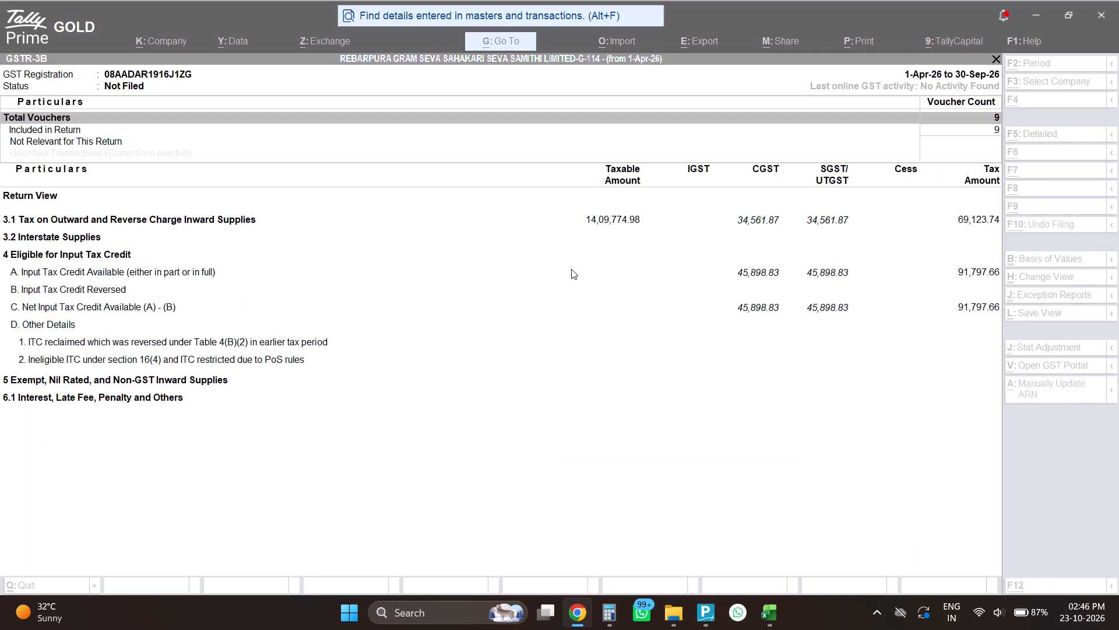
{"action": "key", "text": "alt+Tab"}
{"action": "scroll", "coordinate": [533, 412], "scroll_direction": "down", "scroll_amount": 2}
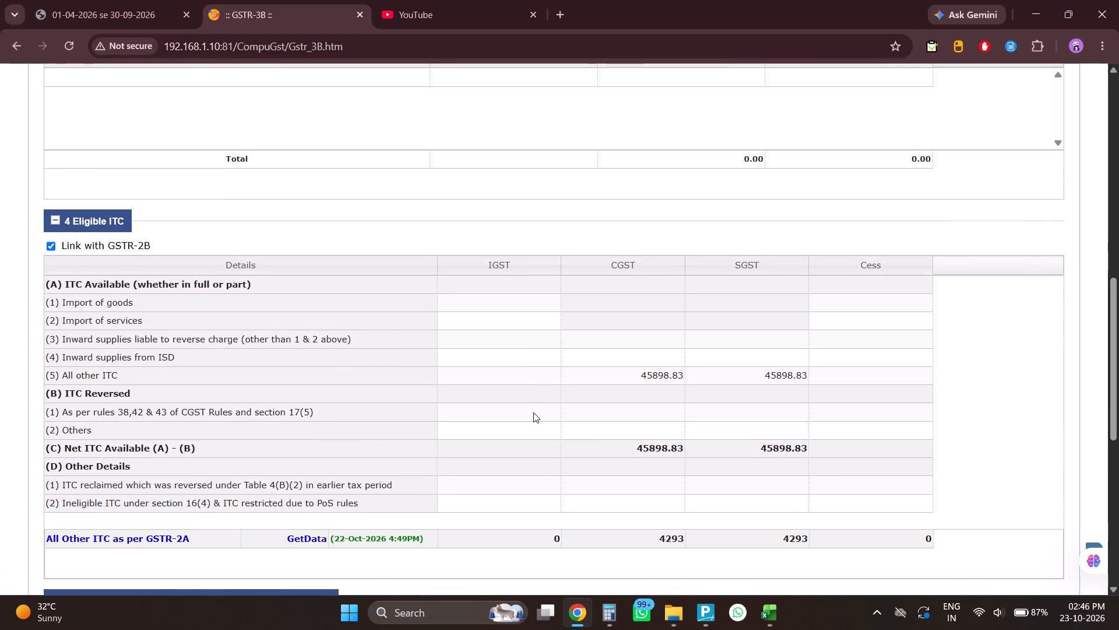
{"action": "key", "text": "alt+Tab"}
{"action": "scroll", "coordinate": [533, 412], "scroll_direction": "down", "scroll_amount": 9}
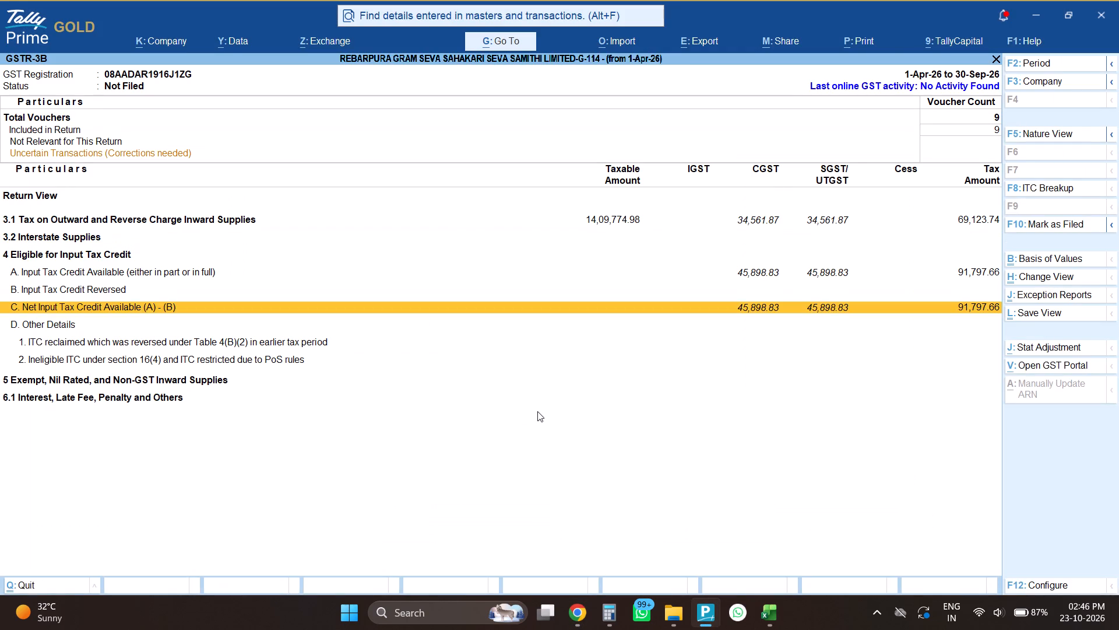
{"action": "scroll", "coordinate": [537, 411], "scroll_direction": "up", "scroll_amount": 2}
{"action": "scroll", "coordinate": [537, 411], "scroll_direction": "down", "scroll_amount": 2}
{"action": "key", "text": "alt+Tab"}
{"action": "scroll", "coordinate": [537, 411], "scroll_direction": "up", "scroll_amount": 8}
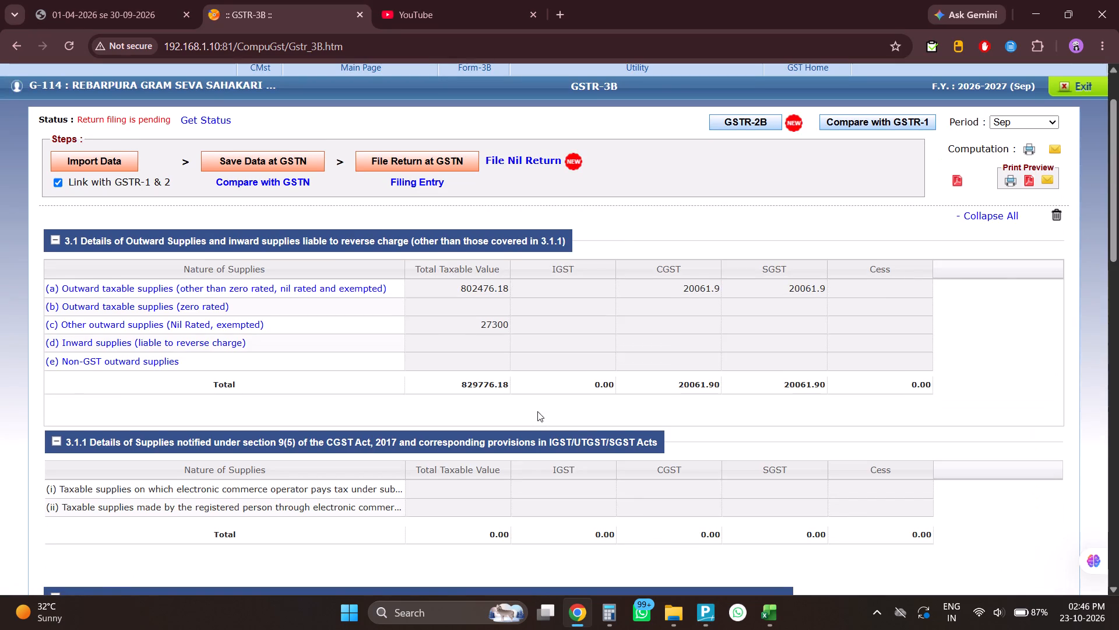
{"action": "key", "text": "alt+Tab"}
{"action": "key", "text": "alt+Tab"}
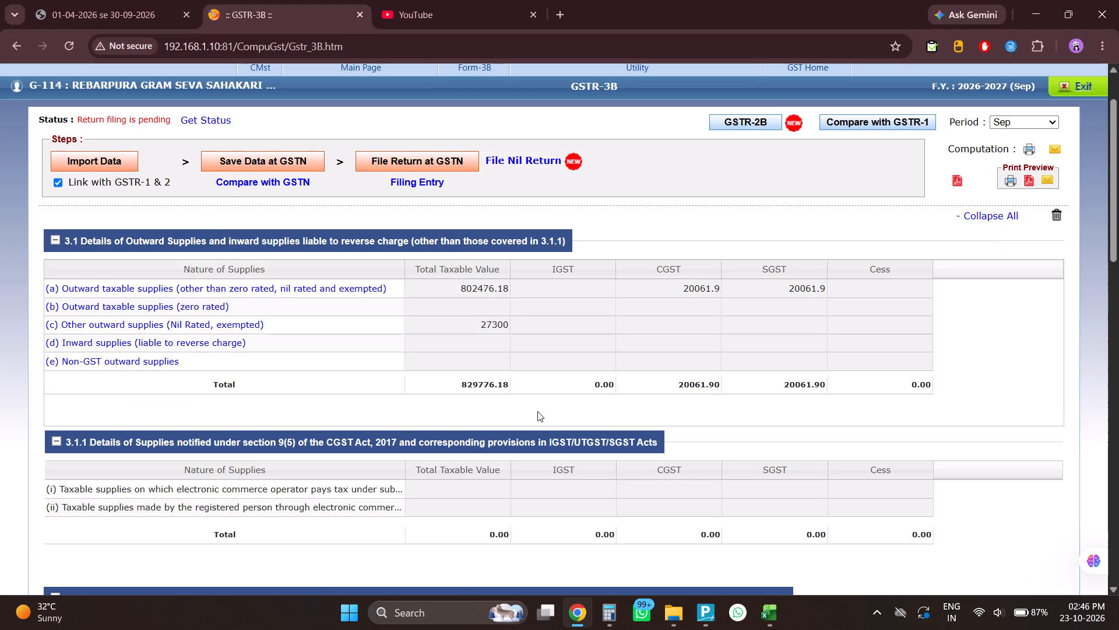
Switch to TallyPrime and change Rebarpura's GSTR-3B report period to 1-7-2026 to 30-9-2026.
{"action": "scroll", "coordinate": [537, 411], "scroll_direction": "up", "scroll_amount": 2}
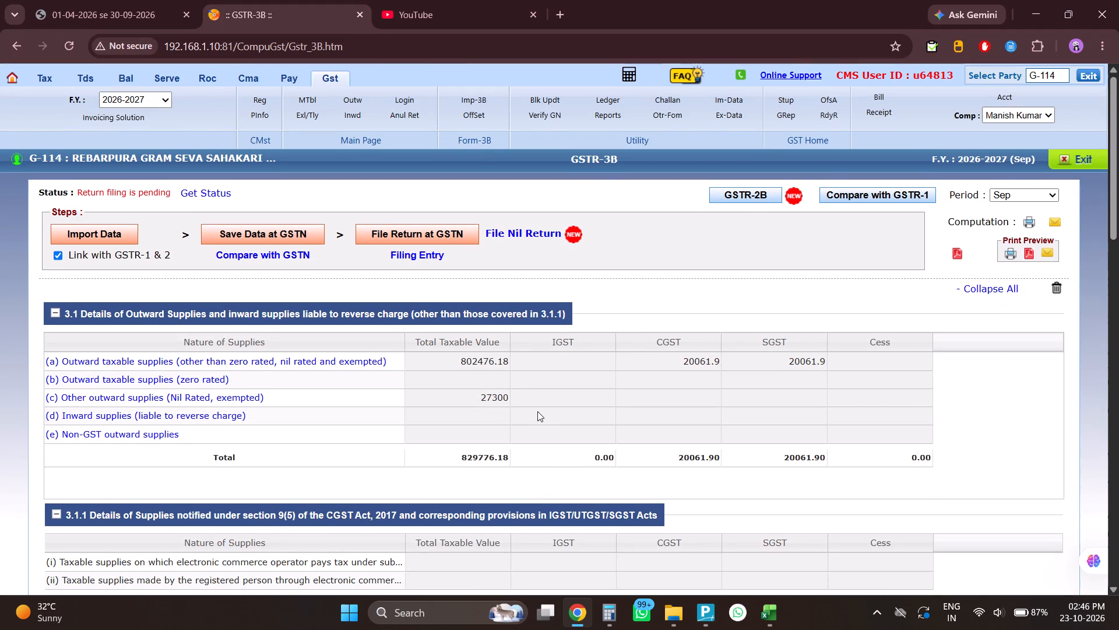
{"action": "key", "text": "alt+Tab"}
{"action": "key", "text": "alt+F2"}
{"action": "type", "text": "1-7"}
{"action": "key", "text": "Return"}
{"action": "key", "text": "Return"}
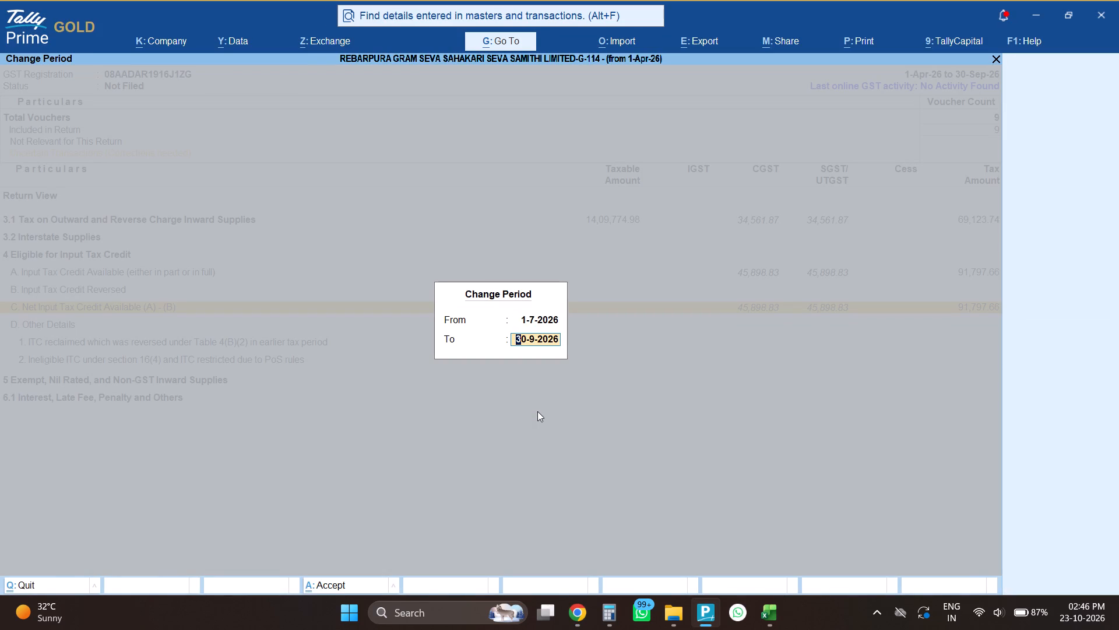
Compare the outward supplies' taxable value, CGST and SGST in CompuGst's September GSTR-3B with Tally's July–September GSTR-3B.
{"action": "key", "text": "alt+Tab"}
{"action": "key", "text": "alt+Tab"}
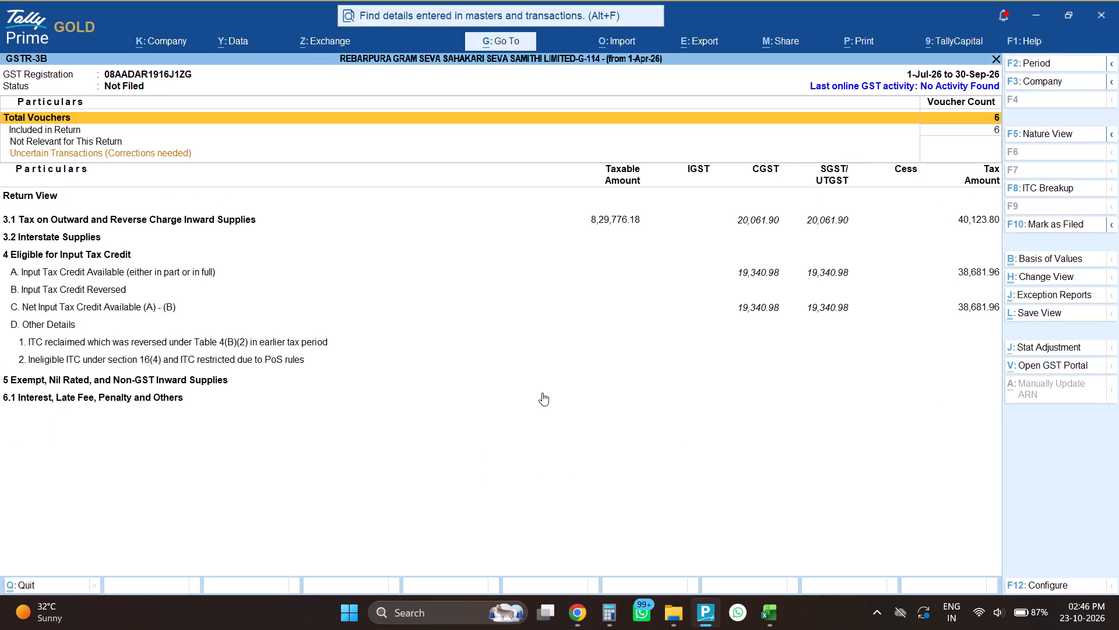
{"action": "key", "text": "alt+Tab"}
{"action": "key", "text": "alt+Tab"}
{"action": "key", "text": "alt+Tab"}
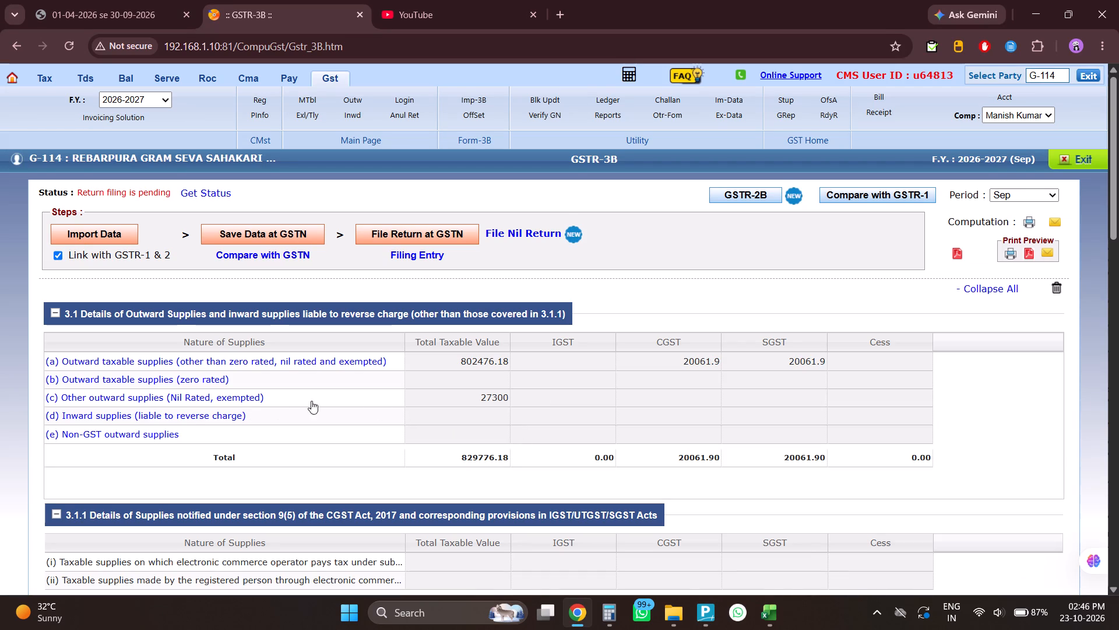
{"action": "key", "text": "alt+Tab"}
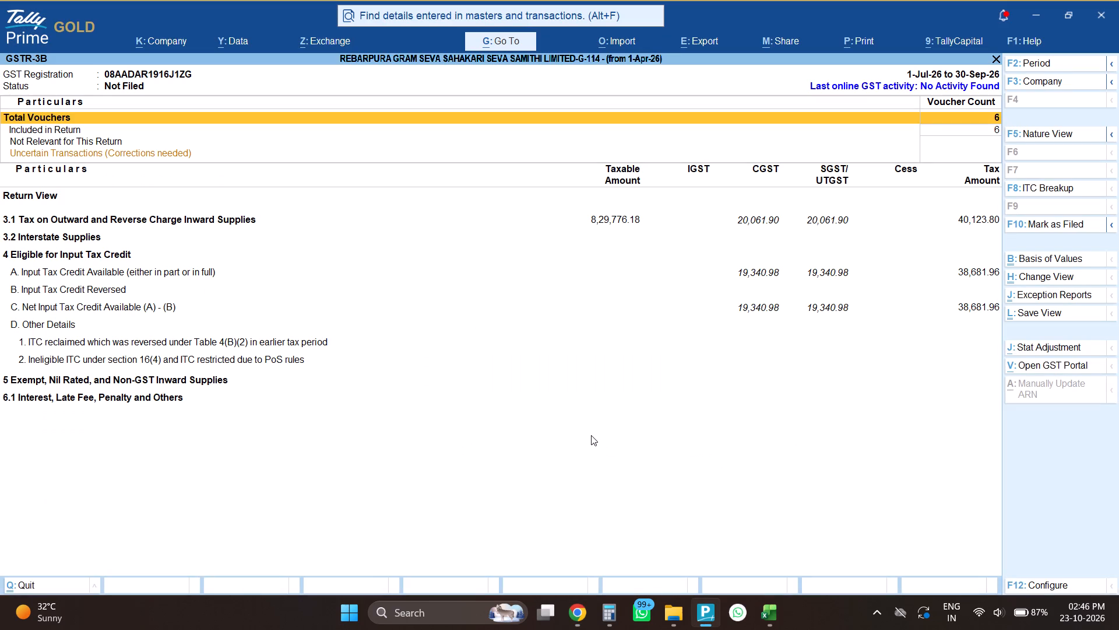
{"action": "key", "text": "alt+Tab"}
{"action": "key", "text": "alt+Tab"}
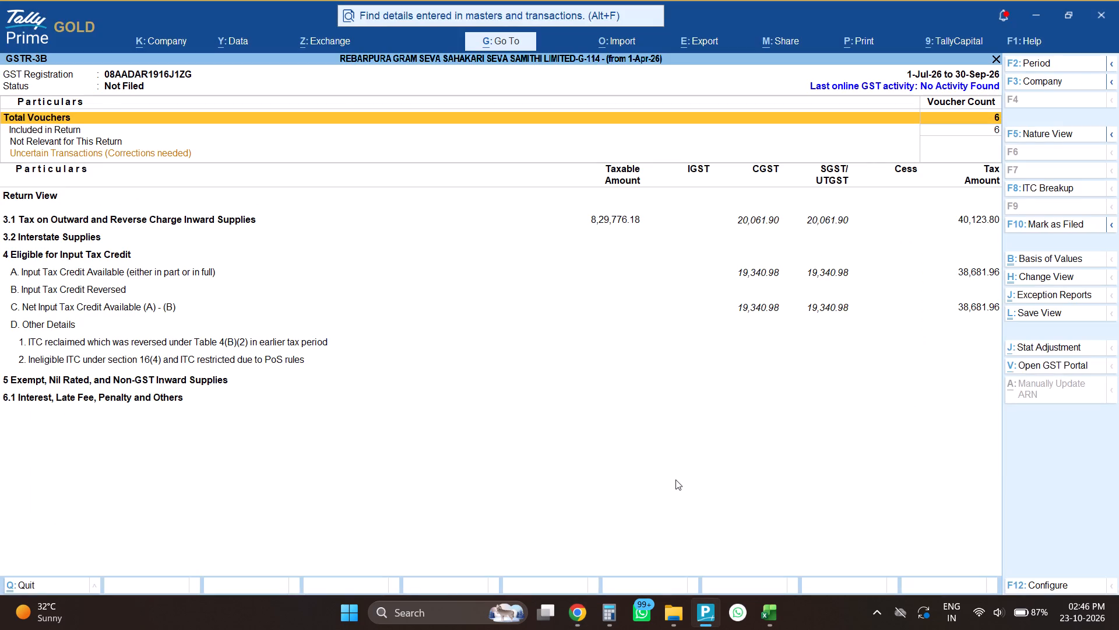
{"action": "key", "text": "alt+Tab"}
{"action": "key", "text": "alt+Tab"}
{"action": "key", "text": "alt+Tab"}
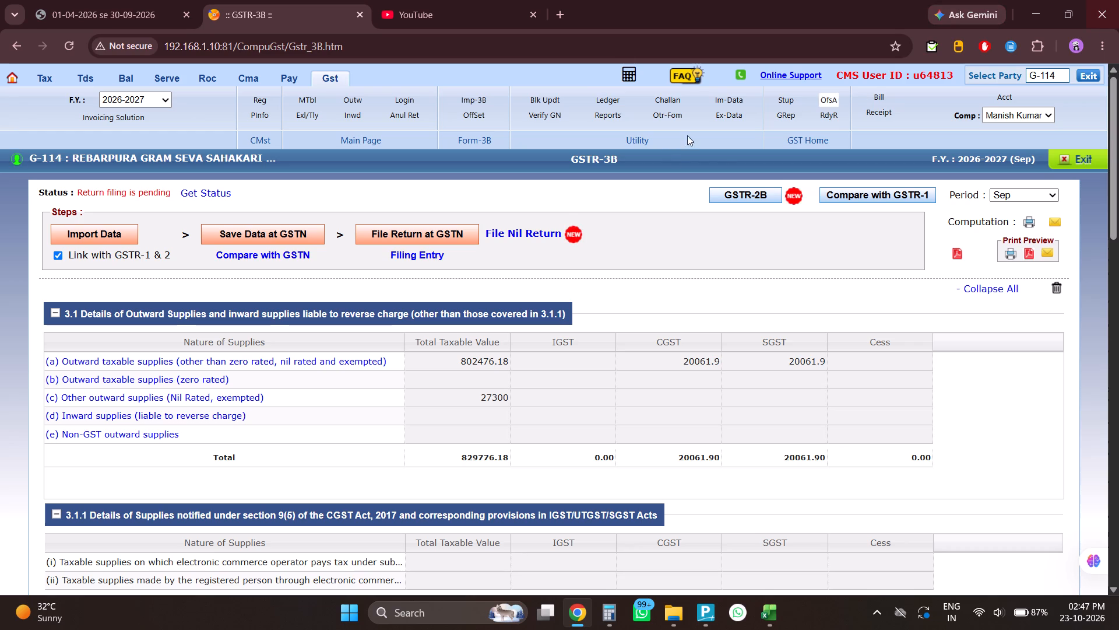
{"action": "key", "text": "alt+Tab"}
{"action": "scroll", "coordinate": [616, 327], "scroll_direction": "down", "scroll_amount": 5}
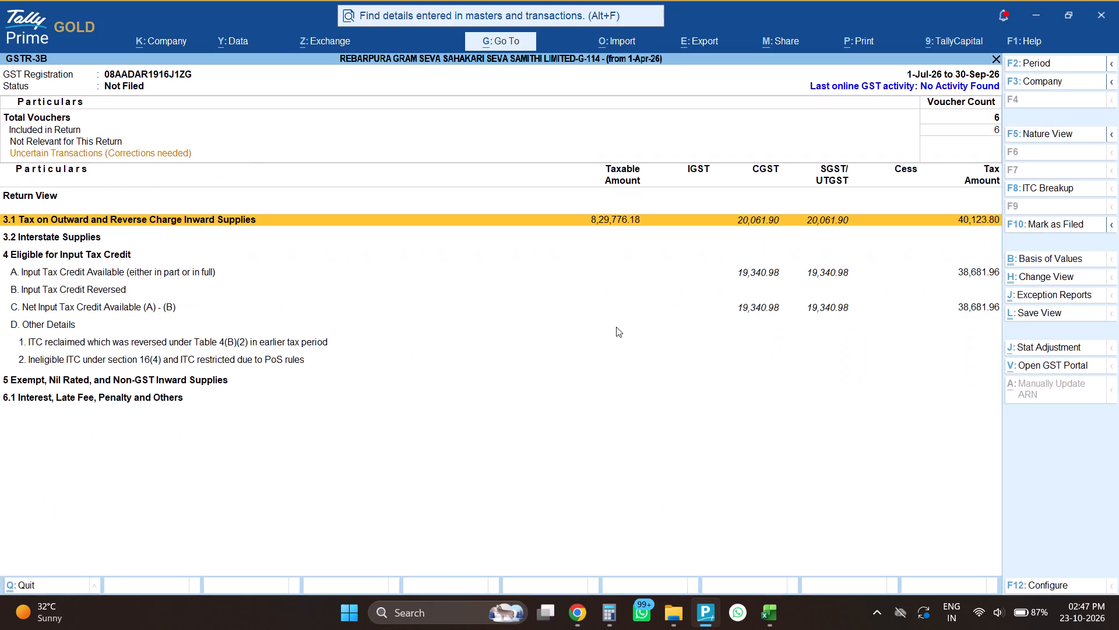
{"action": "scroll", "coordinate": [616, 327], "scroll_direction": "up", "scroll_amount": 1}
{"action": "key", "text": "alt+Tab"}
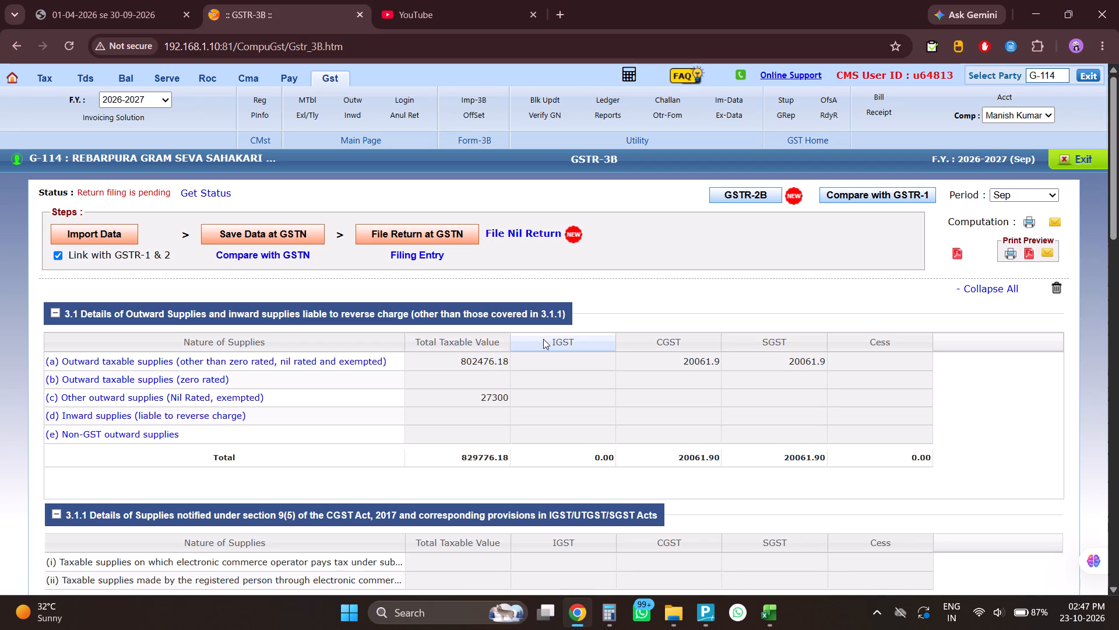
{"action": "key", "text": "alt+Tab"}
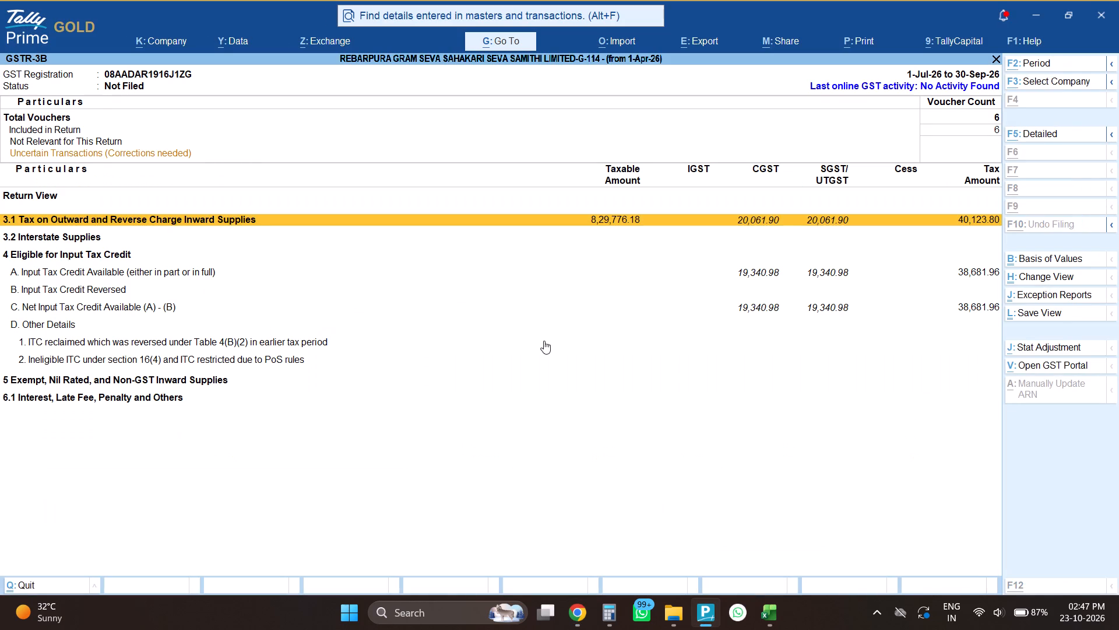
{"action": "key", "text": "alt+Tab"}
{"action": "key", "text": "alt+Tab"}
{"action": "key", "text": "alt+Tab"}
Compare the Eligible ITC section of CompuGst's September GSTR-3B with the input tax credit in Tally's July–September GSTR-3B.
{"action": "scroll", "coordinate": [638, 363], "scroll_direction": "down", "scroll_amount": 9}
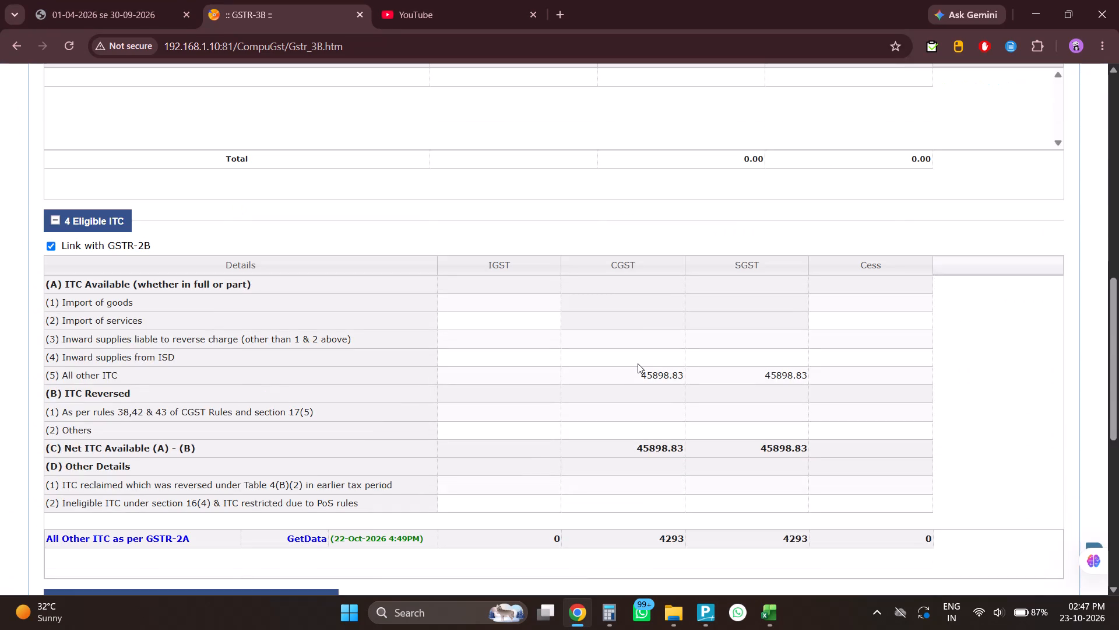
{"action": "key", "text": "alt+Tab"}
{"action": "key", "text": "alt+Tab"}
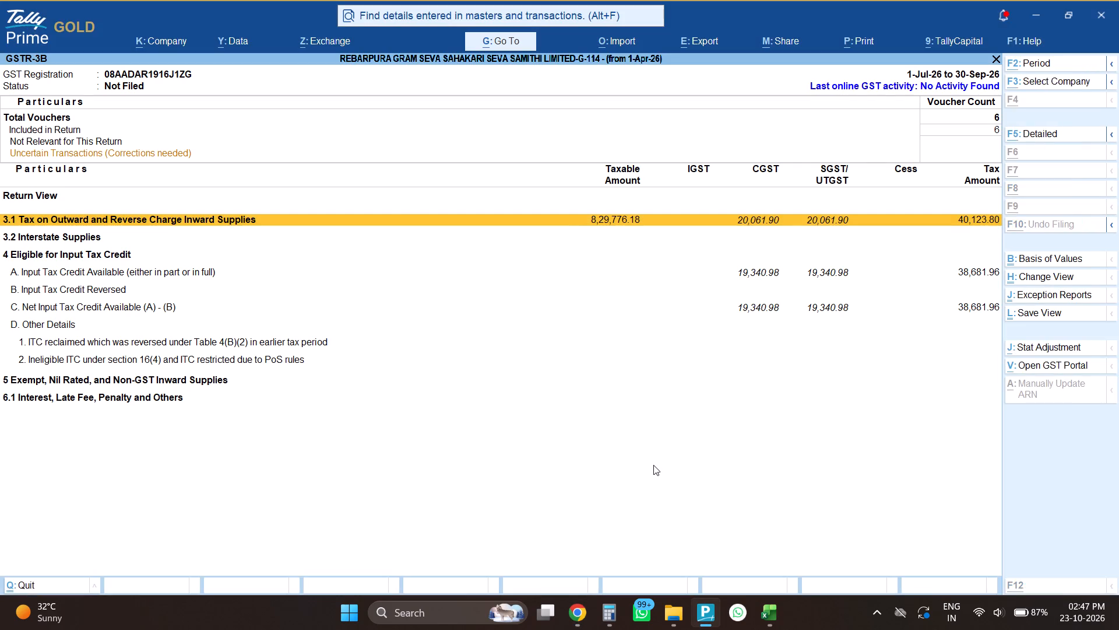
{"action": "key", "text": "alt+Tab"}
{"action": "key", "text": "alt+Tab"}
{"action": "scroll", "coordinate": [653, 465], "scroll_direction": "down", "scroll_amount": 1}
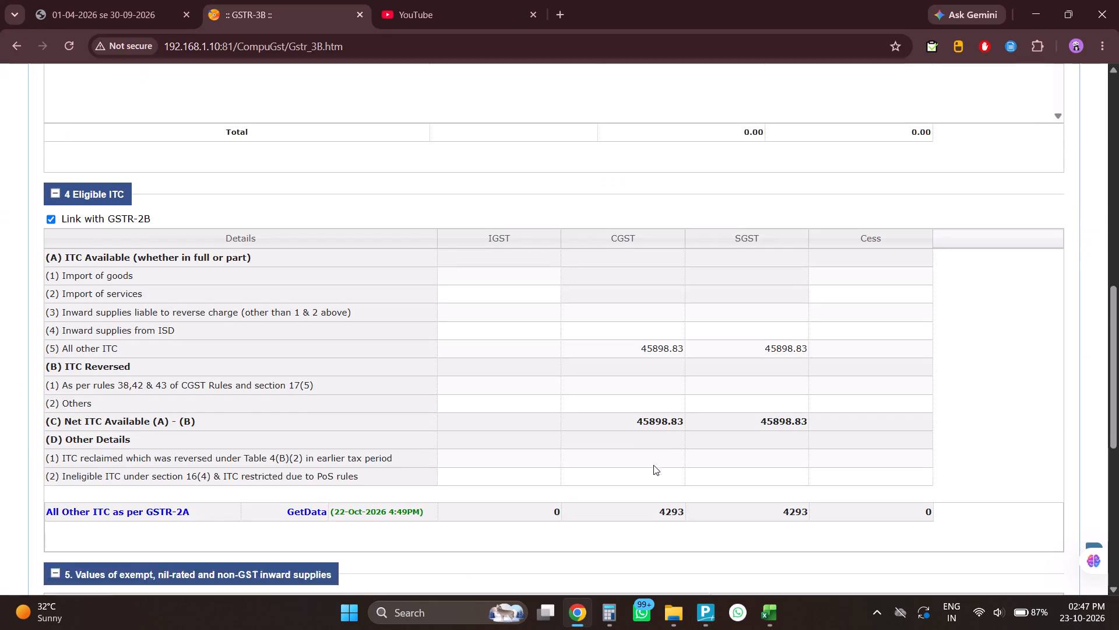
{"action": "scroll", "coordinate": [653, 465], "scroll_direction": "down", "scroll_amount": 1}
{"action": "scroll", "coordinate": [653, 465], "scroll_direction": "up", "scroll_amount": 3}
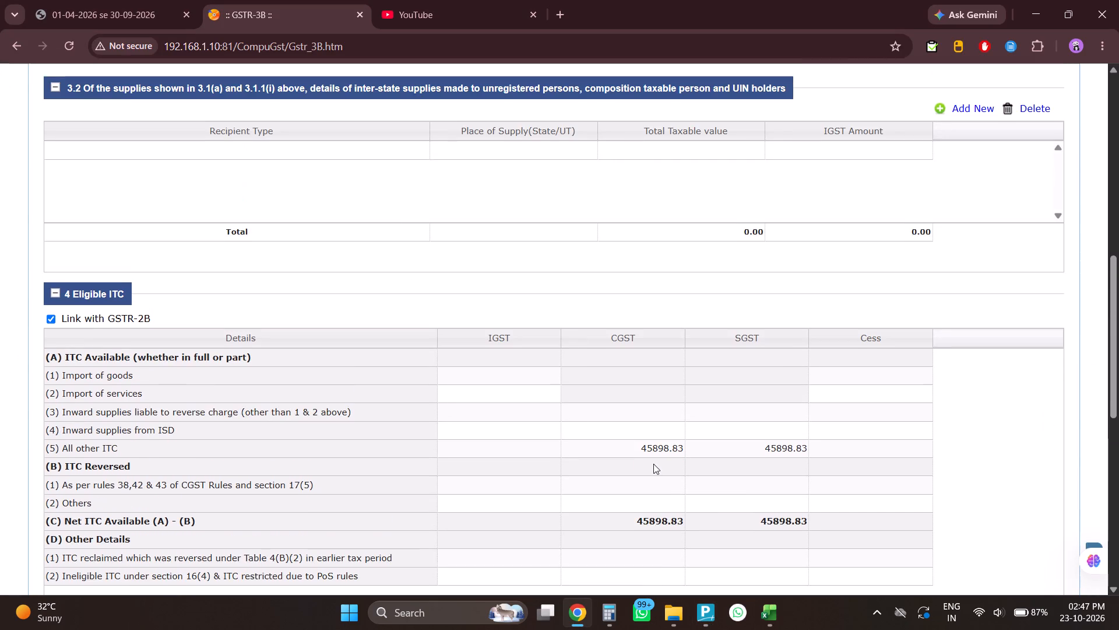
{"action": "scroll", "coordinate": [653, 464], "scroll_direction": "down", "scroll_amount": 1}
{"action": "scroll", "coordinate": [653, 464], "scroll_direction": "up", "scroll_amount": 1}
{"action": "scroll", "coordinate": [653, 464], "scroll_direction": "down", "scroll_amount": 1}
{"action": "key", "text": "alt+Tab"}
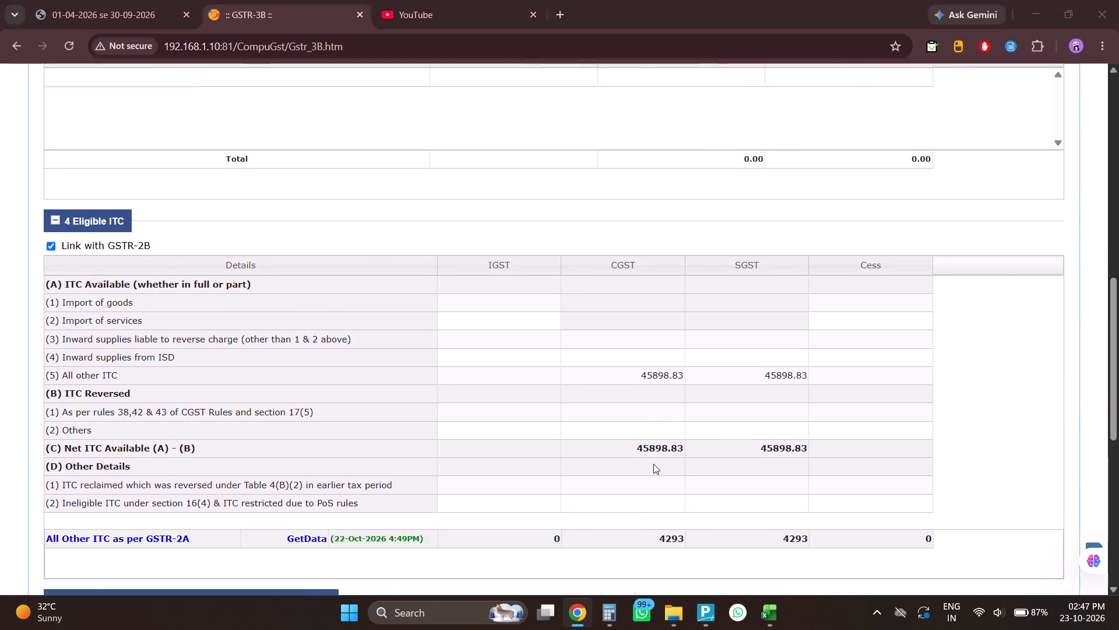
{"action": "key", "text": "alt+Tab"}
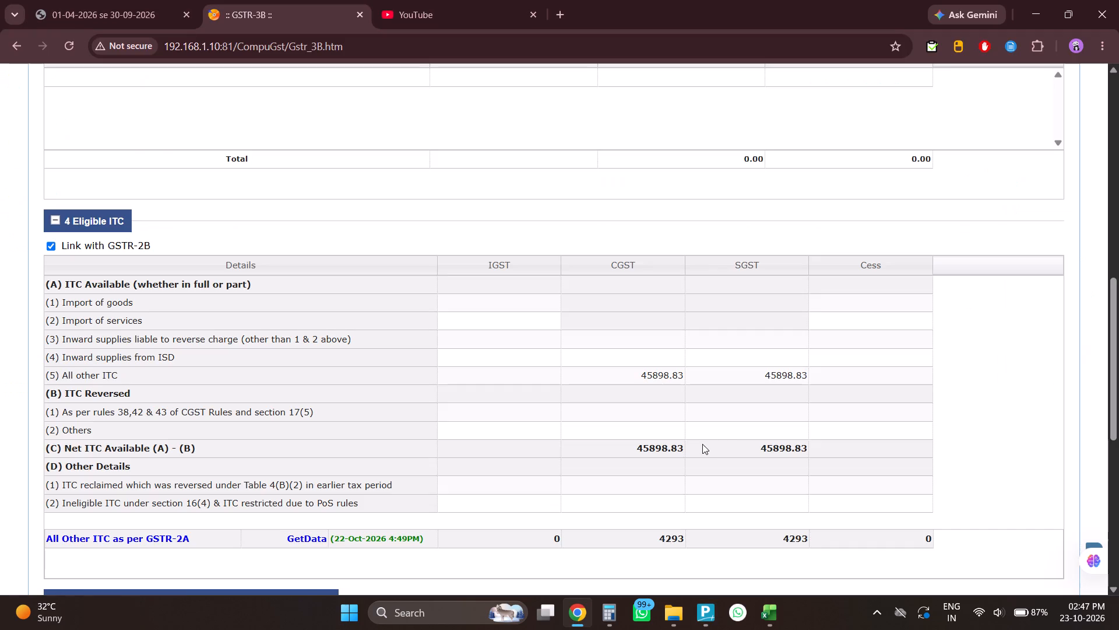
Open the 092026 quarterly GSTR-2B workbook from Rebarpura's JULY TO SEPT folder in File Explorer.
{"action": "scroll", "coordinate": [702, 444], "scroll_direction": "up", "scroll_amount": 17}
{"action": "key", "text": "alt+Tab"}
{"action": "key", "text": "alt+Tab"}
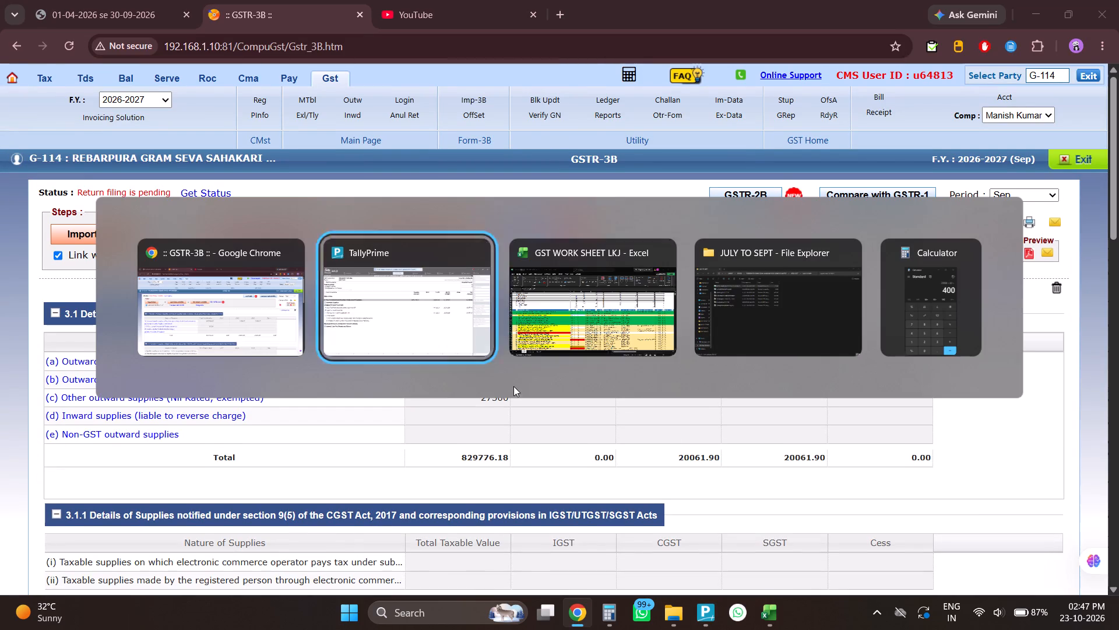
{"action": "key", "text": "alt+Tab"}
{"action": "key", "text": "alt+Tab"}
{"action": "key", "text": "alt+Tab"}
{"action": "key", "text": "alt+Tab"}
{"action": "key", "text": "alt+Tab"}
{"action": "key", "text": "alt+Tab"}
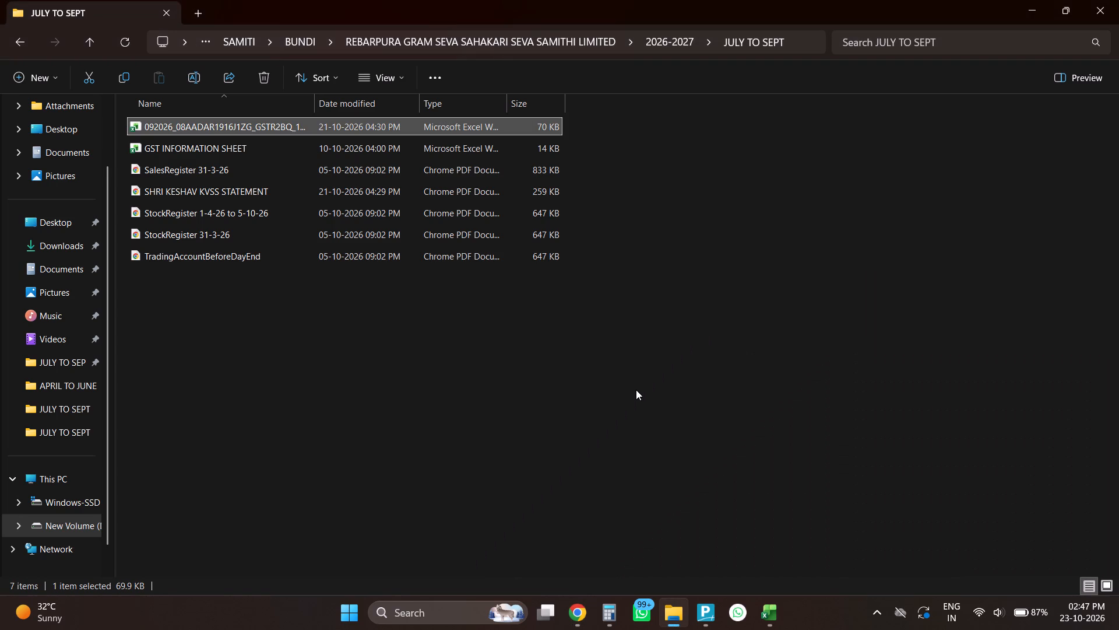
{"action": "key", "text": "Down"}
{"action": "key", "text": "Up"}
{"action": "key", "text": "Return"}
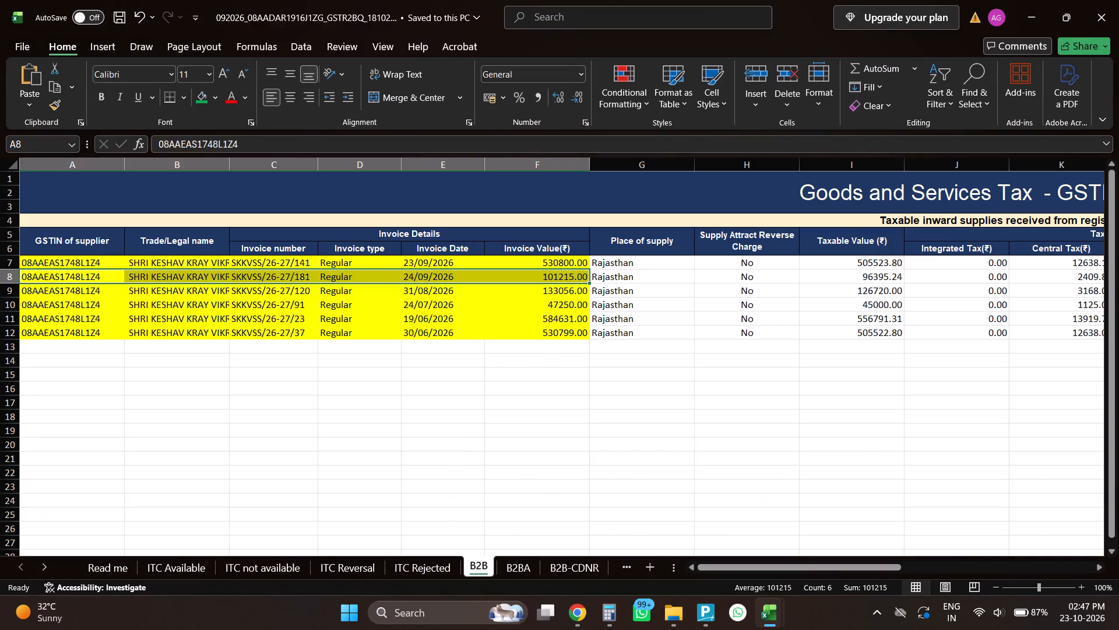
Check the invoice dates on the GSTR-2B workbook's B2B sheet and look for amended invoices on the B2BA sheet.
{"action": "left_click", "coordinate": [411, 320]}
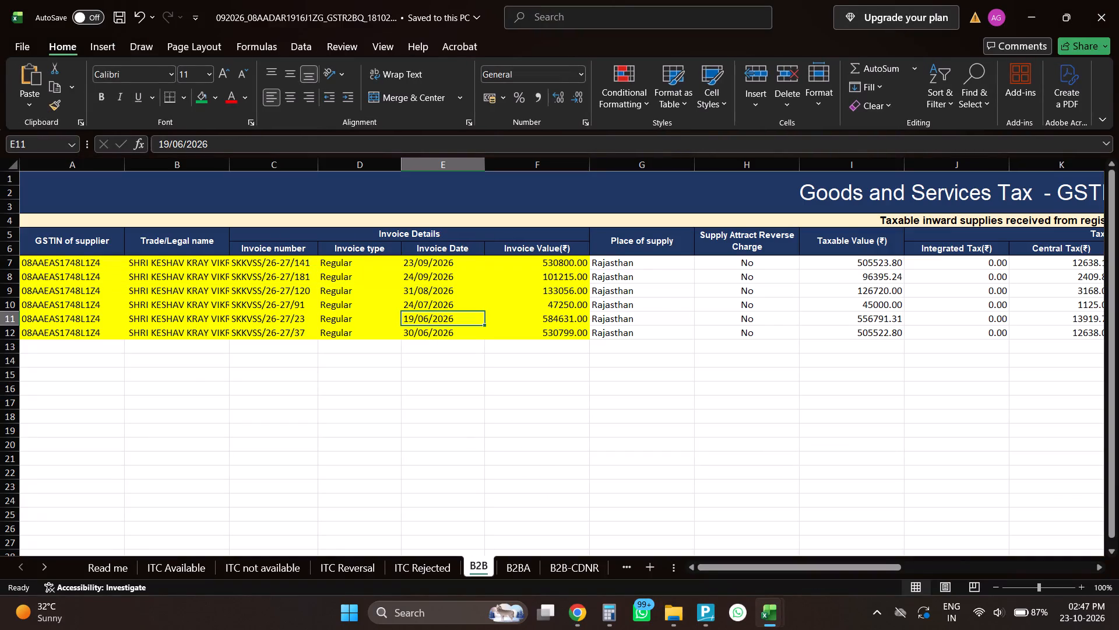
{"action": "left_click", "coordinate": [440, 334]}
{"action": "left_click", "coordinate": [435, 306]}
{"action": "left_click", "coordinate": [404, 331]}
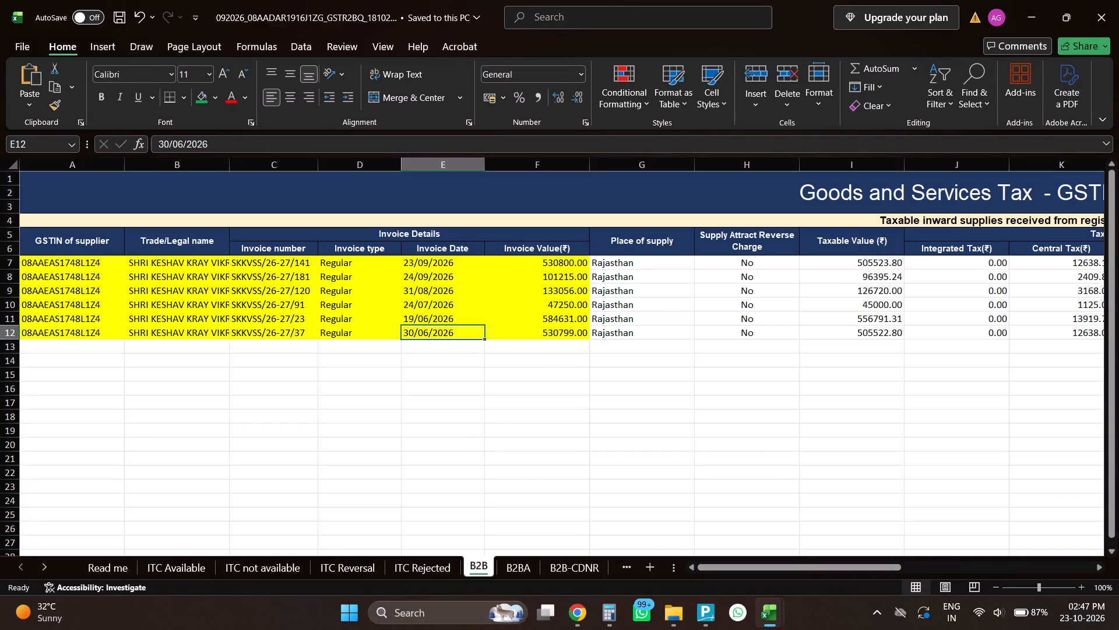
{"action": "left_click", "coordinate": [403, 354]}
{"action": "left_click", "coordinate": [522, 573]}
{"action": "left_click", "coordinate": [555, 567]}
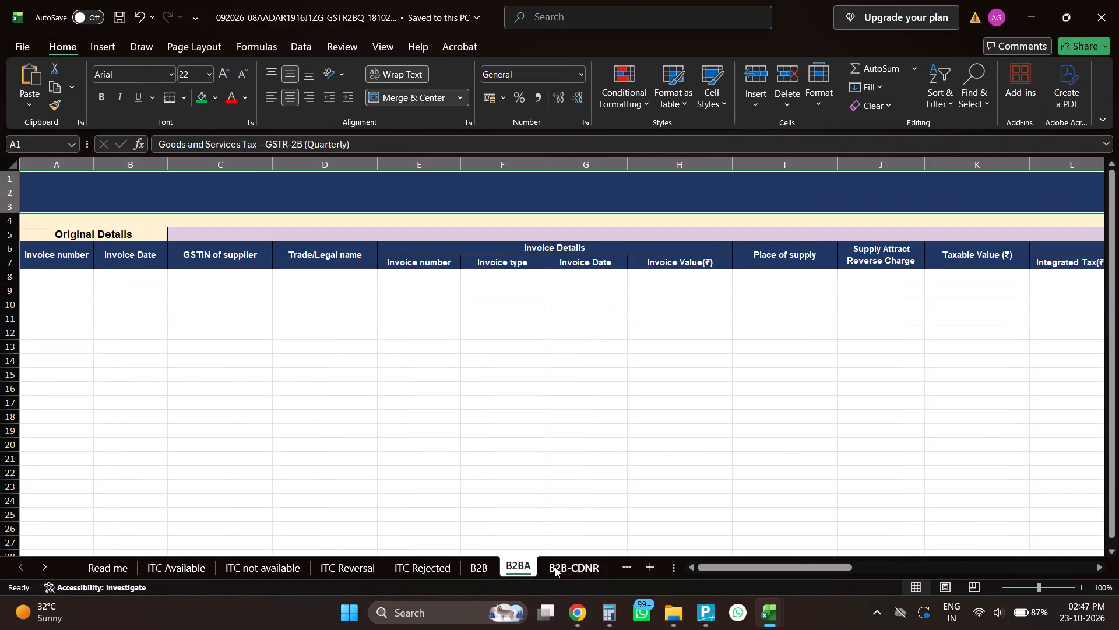
{"action": "left_click", "coordinate": [476, 568]}
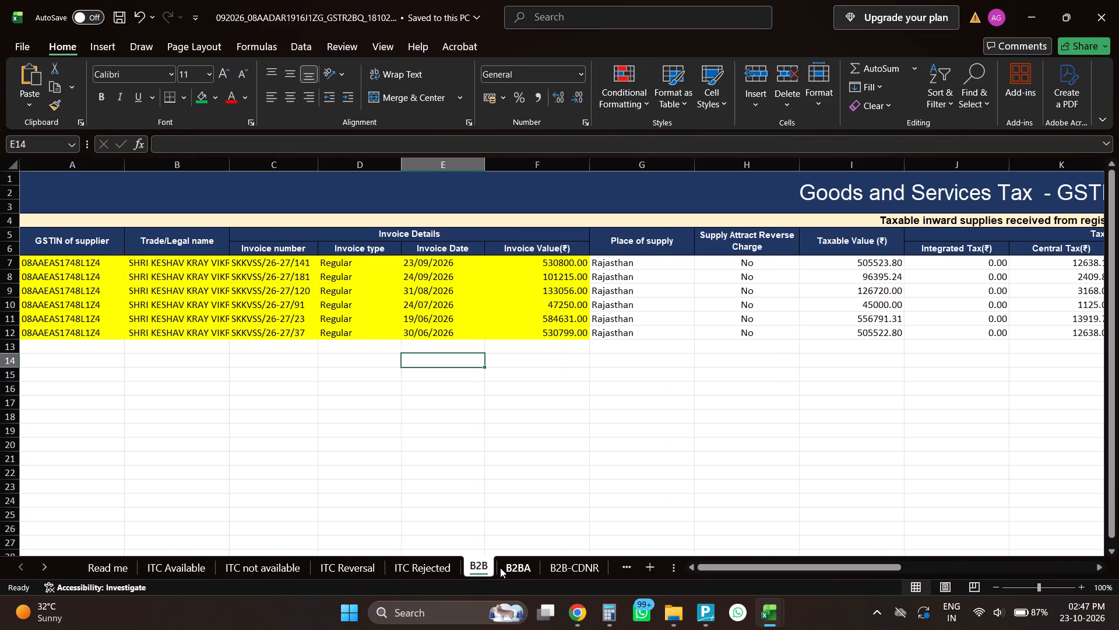
{"action": "left_click", "coordinate": [500, 568]}
{"action": "left_click", "coordinate": [473, 563]}
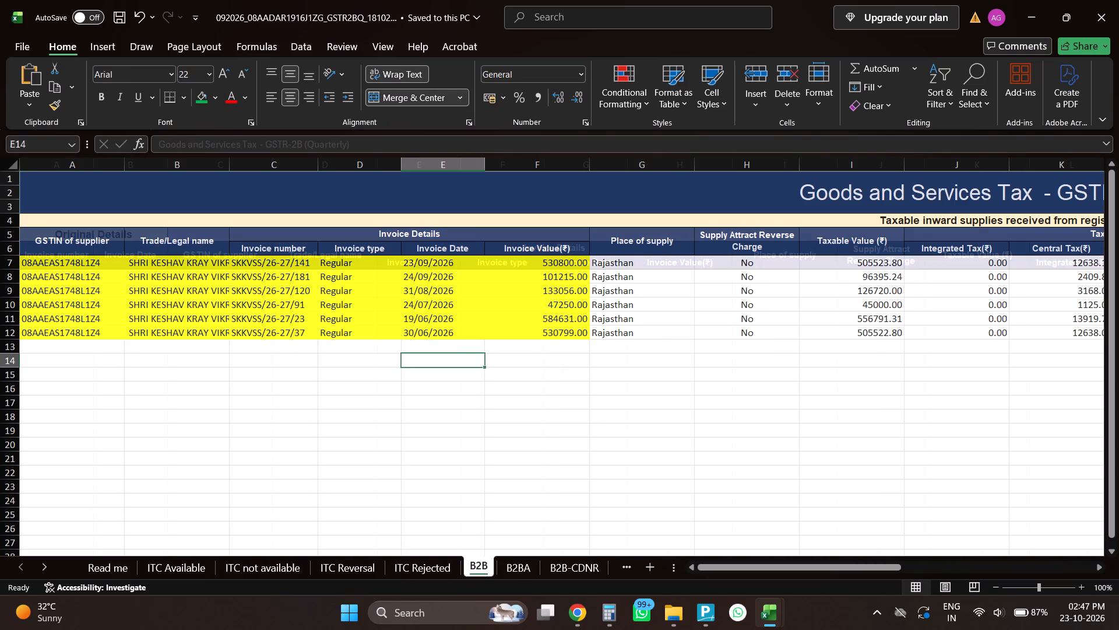
Check the B2B sheet's tax amounts, GSTR-1 period and filing date along the 30/06/2026 invoice row.
{"action": "key", "text": "Up"}
{"action": "key", "text": "Up"}
{"action": "key", "text": "Right"}
{"action": "key", "text": "Right"}
{"action": "key", "text": "Right"}
{"action": "key", "text": "Right"}
{"action": "key", "text": "Right"}
{"action": "key", "text": "Right"}
{"action": "key", "text": "Right"}
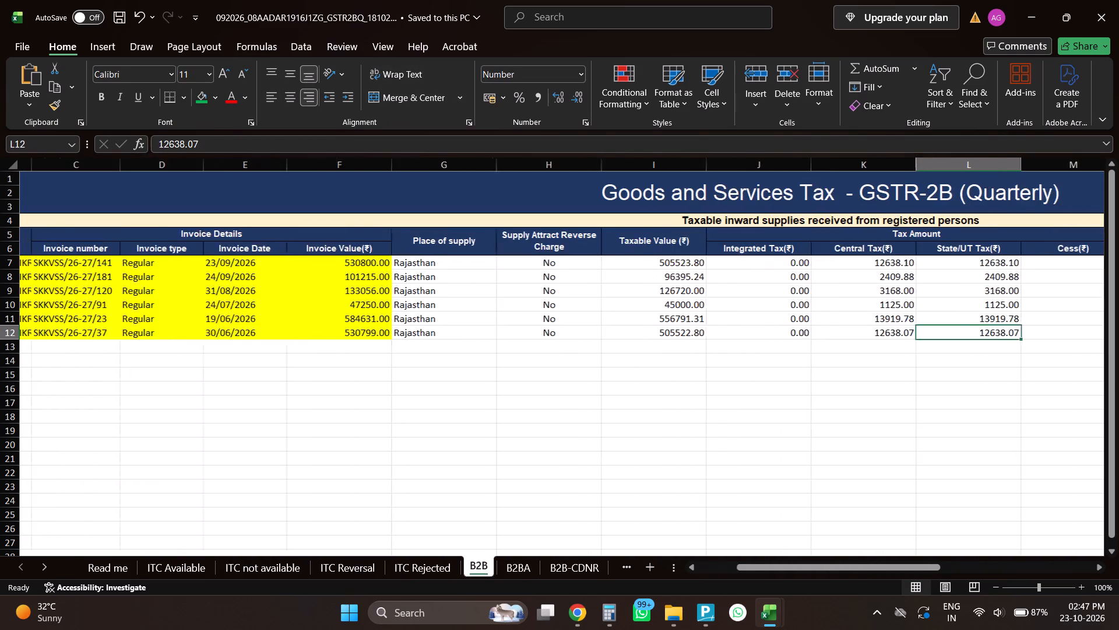
{"action": "key", "text": "Right"}
{"action": "key", "text": "Right"}
{"action": "key", "text": "Right"}
{"action": "key", "text": "Left"}
{"action": "key", "text": "Left"}
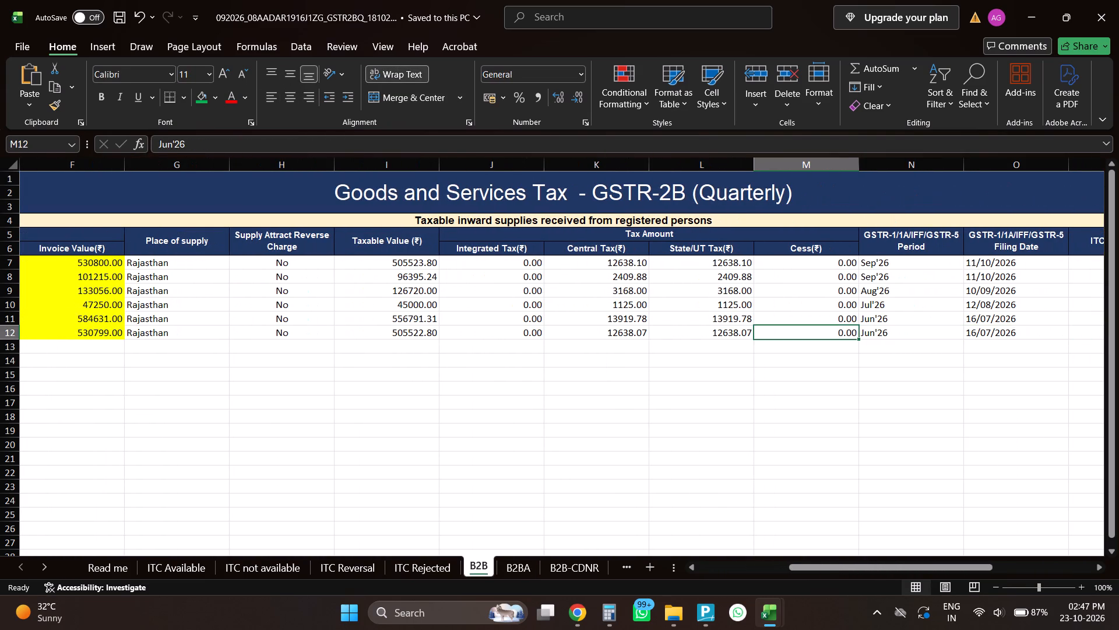
{"action": "key", "text": "Right"}
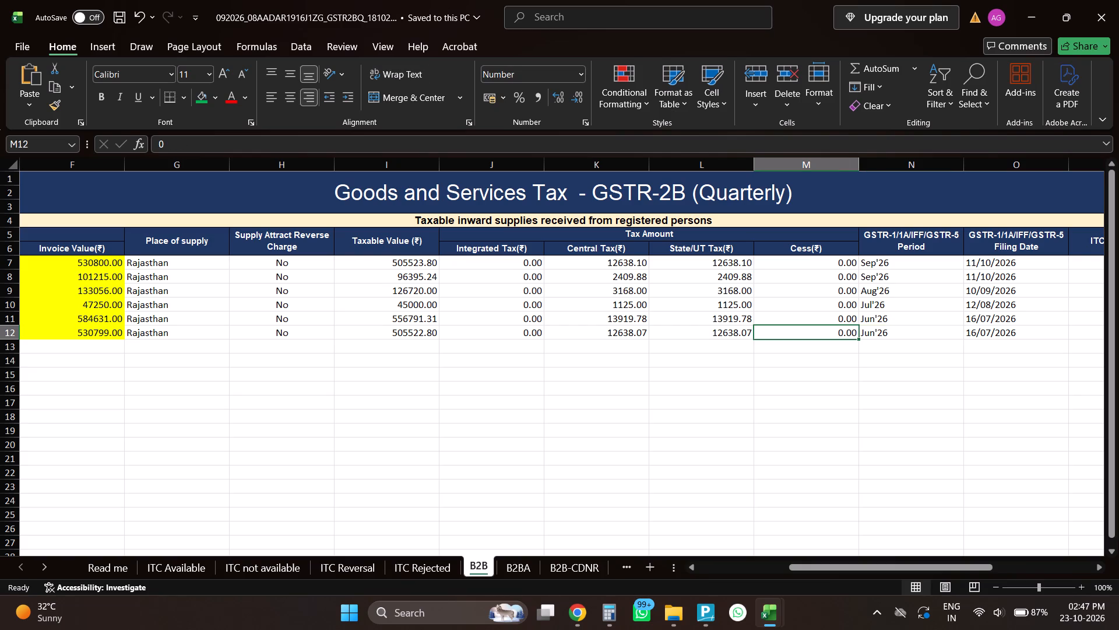
{"action": "key", "text": "Right"}
{"action": "key", "text": "Right"}
{"action": "key", "text": "Left"}
{"action": "key", "text": "Left"}
{"action": "key", "text": "Left"}
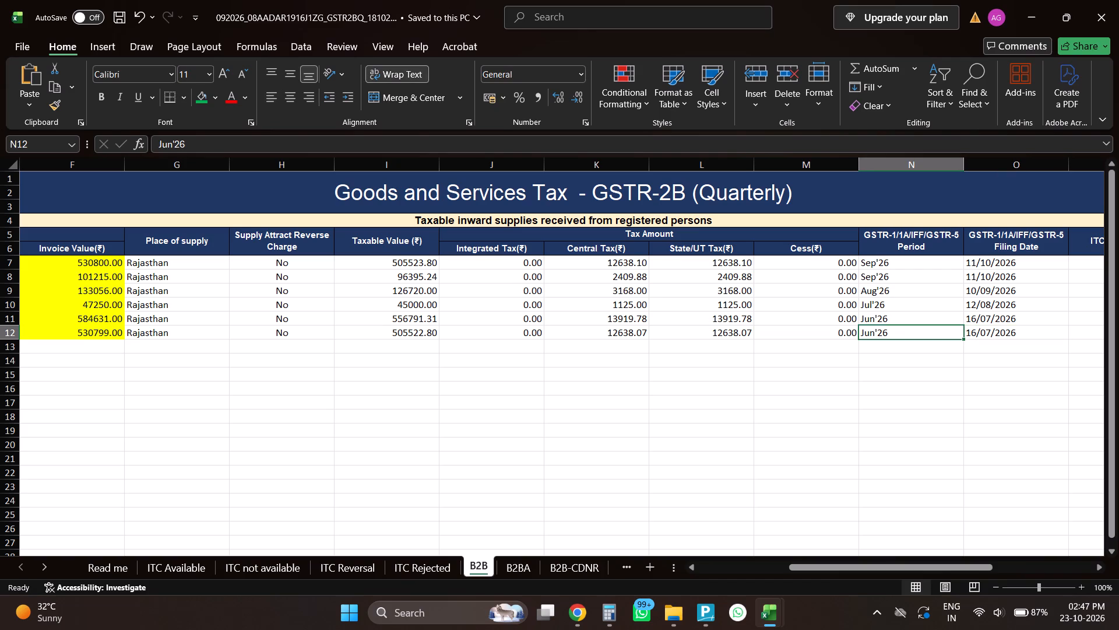
Compare the invoice details of the 30/06/2026 row with its taxable value, tax amounts, supplier return period and filing date.
{"action": "key", "text": "Left"}
{"action": "key", "text": "Left"}
{"action": "key", "text": "Left"}
{"action": "key", "text": "Left"}
{"action": "key", "text": "Left"}
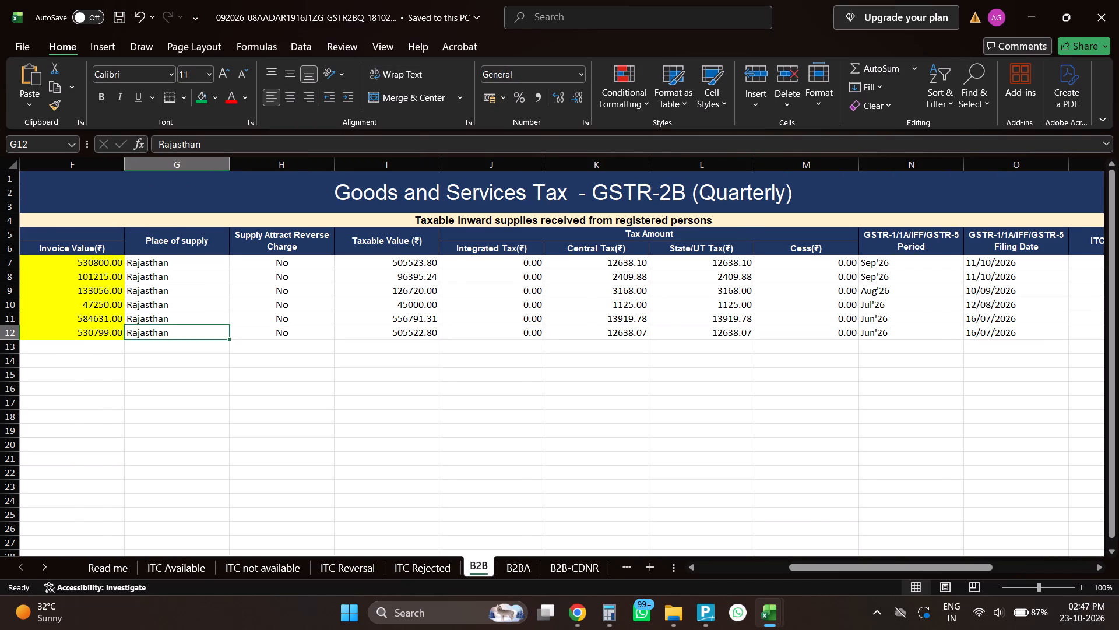
{"action": "key", "text": "Left"}
{"action": "key", "text": "Left"}
{"action": "key", "text": "Left"}
{"action": "key", "text": "Right"}
{"action": "key", "text": "Right"}
{"action": "key", "text": "Right"}
{"action": "key", "text": "Right"}
{"action": "key", "text": "Right"}
{"action": "key", "text": "Right"}
{"action": "key", "text": "Right"}
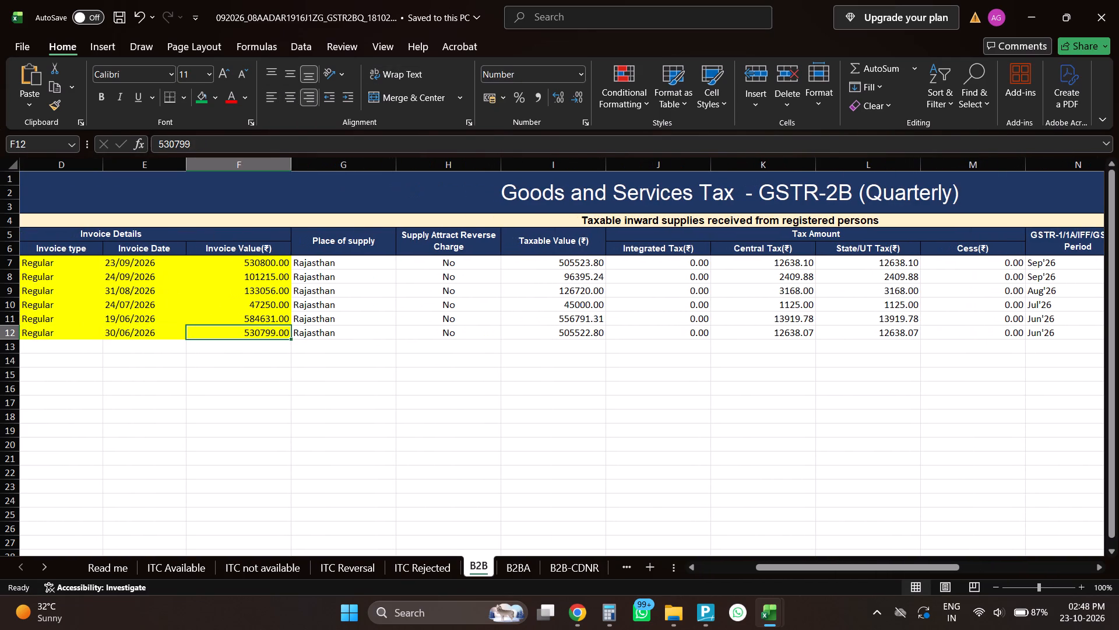
{"action": "key", "text": "Right"}
{"action": "key", "text": "Right"}
{"action": "key", "text": "Right"}
{"action": "key", "text": "Right"}
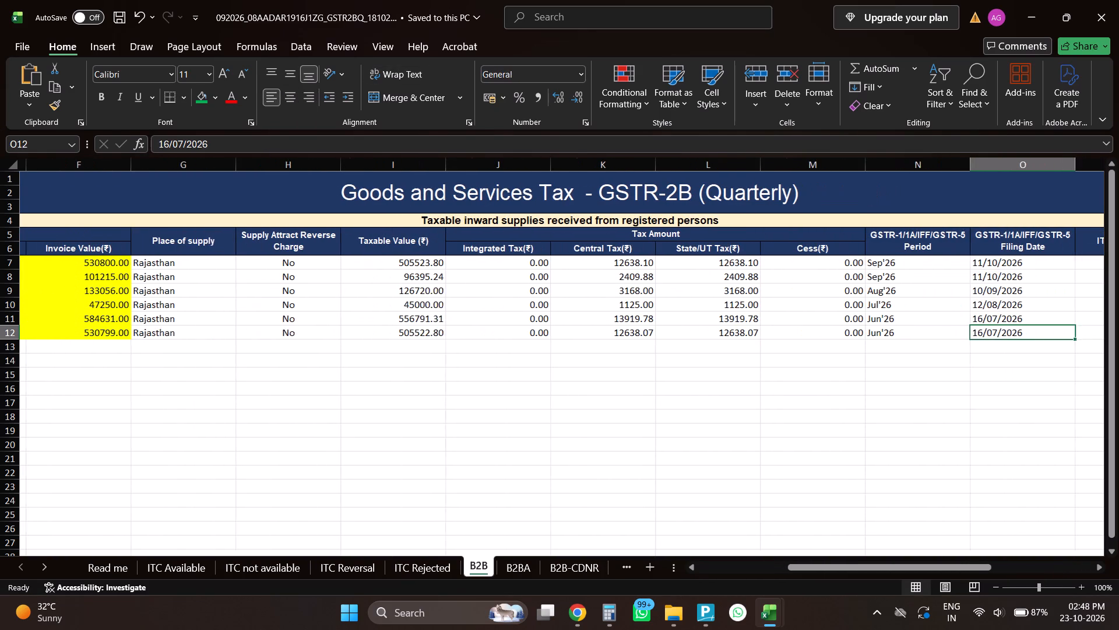
Review the 30/06/2026 invoice row from its invoice details through the ITC availability, reason, applicable tax rate and source columns.
{"action": "key", "text": "Left"}
{"action": "key", "text": "Left"}
{"action": "key", "text": "Left"}
{"action": "key", "text": "Left"}
{"action": "key", "text": "Left"}
{"action": "key", "text": "Left"}
{"action": "key", "text": "Left"}
{"action": "key", "text": "Left"}
{"action": "key", "text": "Left"}
{"action": "key", "text": "Left"}
{"action": "key", "text": "Left"}
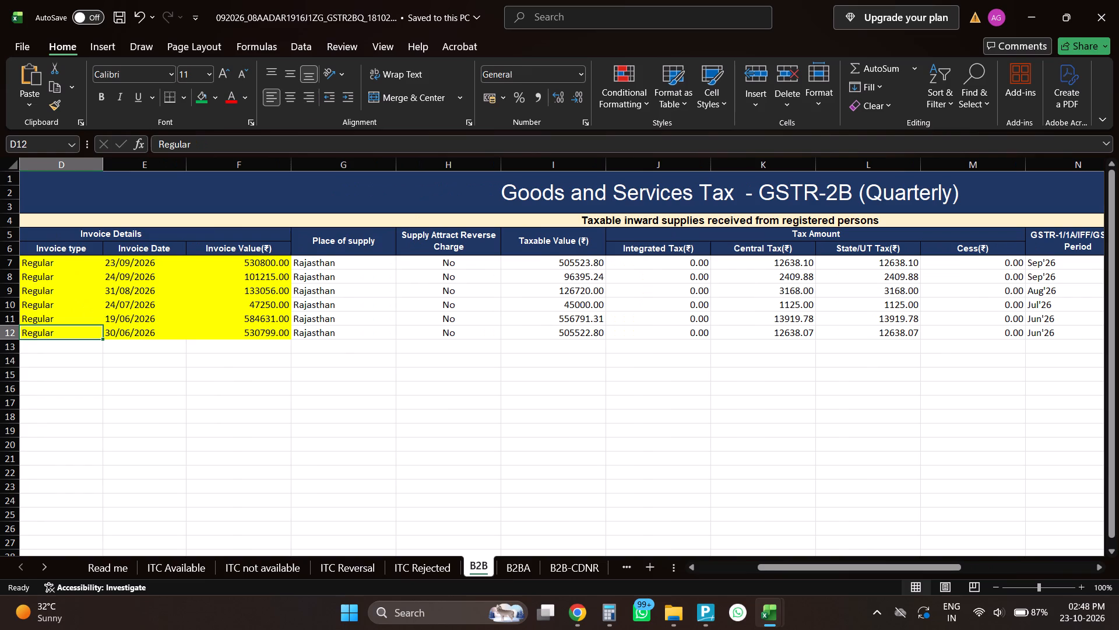
{"action": "key", "text": "Right"}
{"action": "key", "text": "Right"}
{"action": "key", "text": "Right"}
{"action": "key", "text": "Right"}
{"action": "key", "text": "Right"}
{"action": "key", "text": "Right"}
{"action": "key", "text": "Right"}
{"action": "key", "text": "Right"}
{"action": "key", "text": "Right"}
{"action": "key", "text": "Right"}
{"action": "key", "text": "Right"}
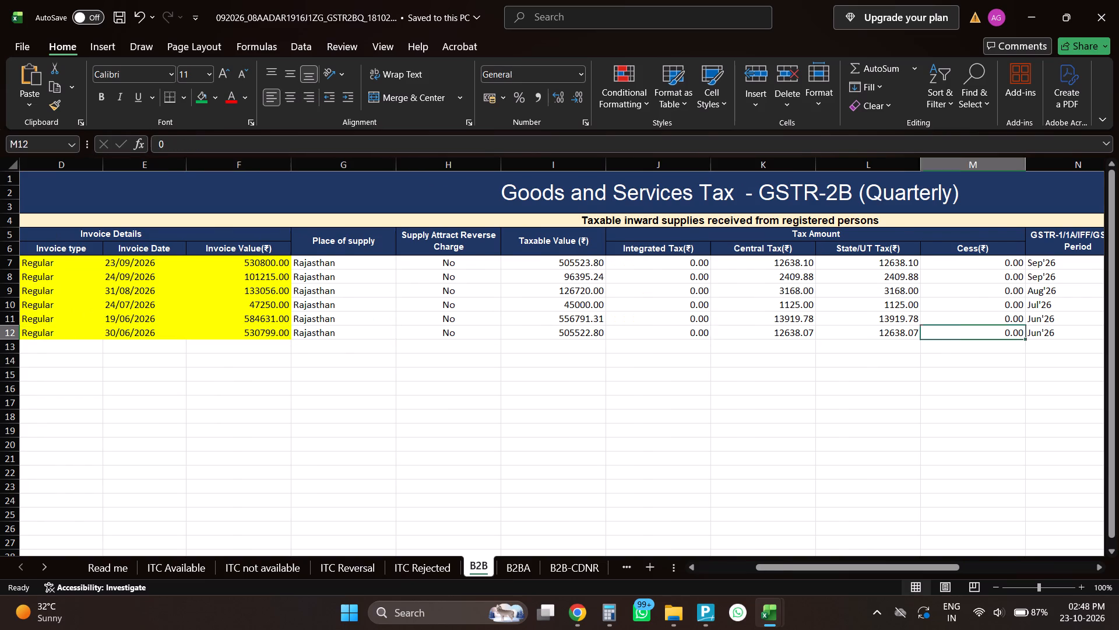
{"action": "key", "text": "Right"}
{"action": "key", "text": "Right"}
{"action": "key", "text": "Right"}
{"action": "key", "text": "Right"}
{"action": "key", "text": "Left"}
{"action": "key", "text": "Left"}
{"action": "key", "text": "Left"}
{"action": "key", "text": "Left"}
{"action": "key", "text": "Left"}
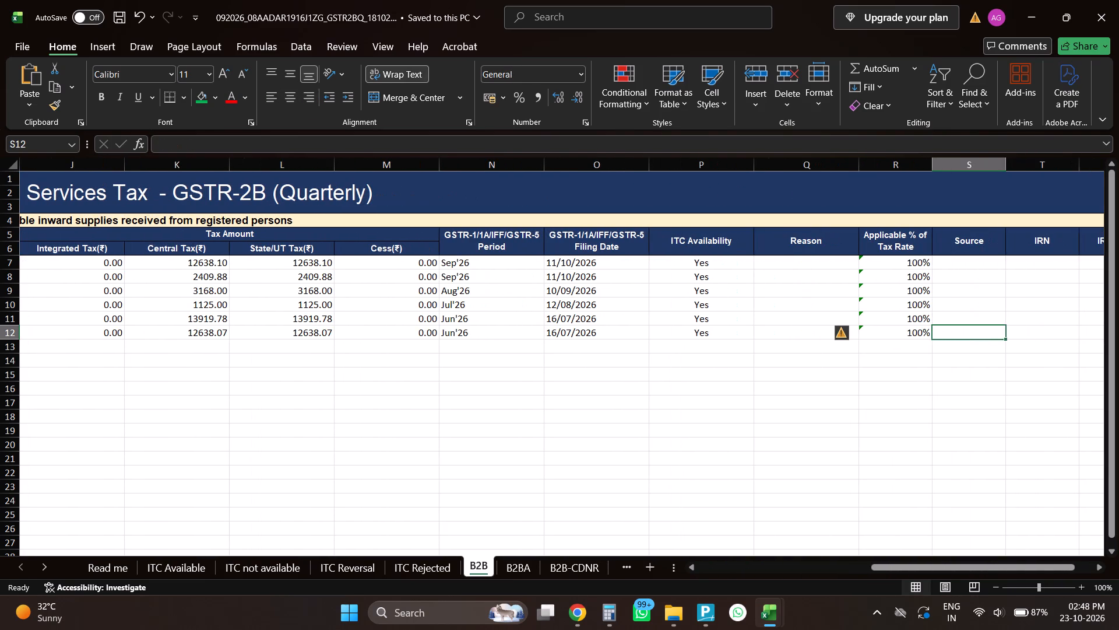
Switch to TallyPrime and list Rebarpura's June purchase vouchers from the Purchase Register.
{"action": "key", "text": "alt+Tab"}
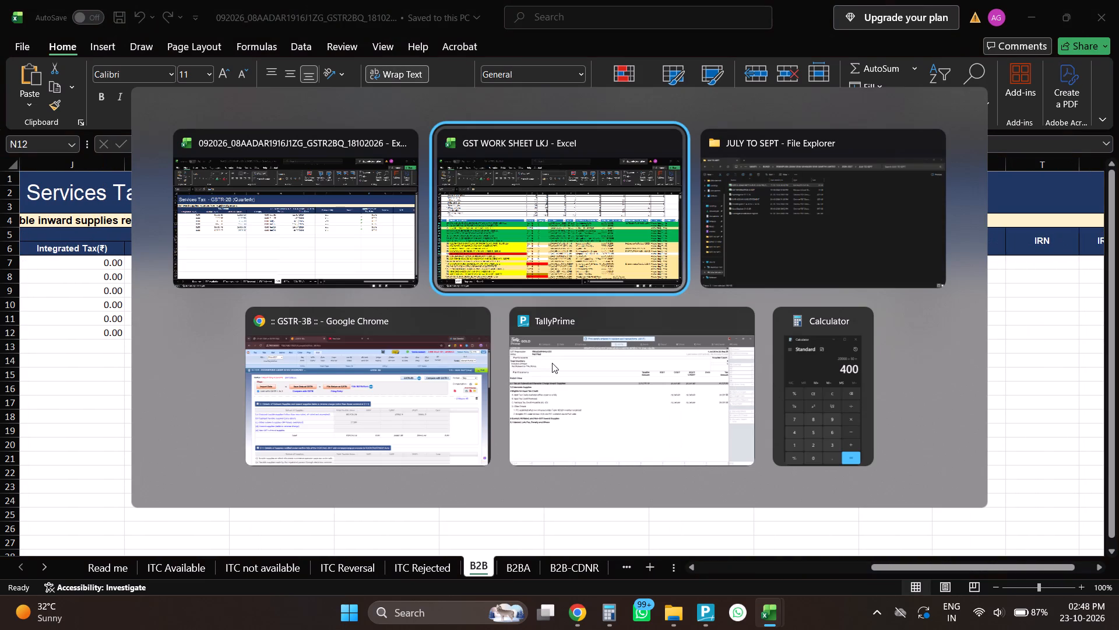
{"action": "key", "text": "alt+Tab"}
{"action": "key", "text": "alt+Tab"}
{"action": "key", "text": "alt+Tab"}
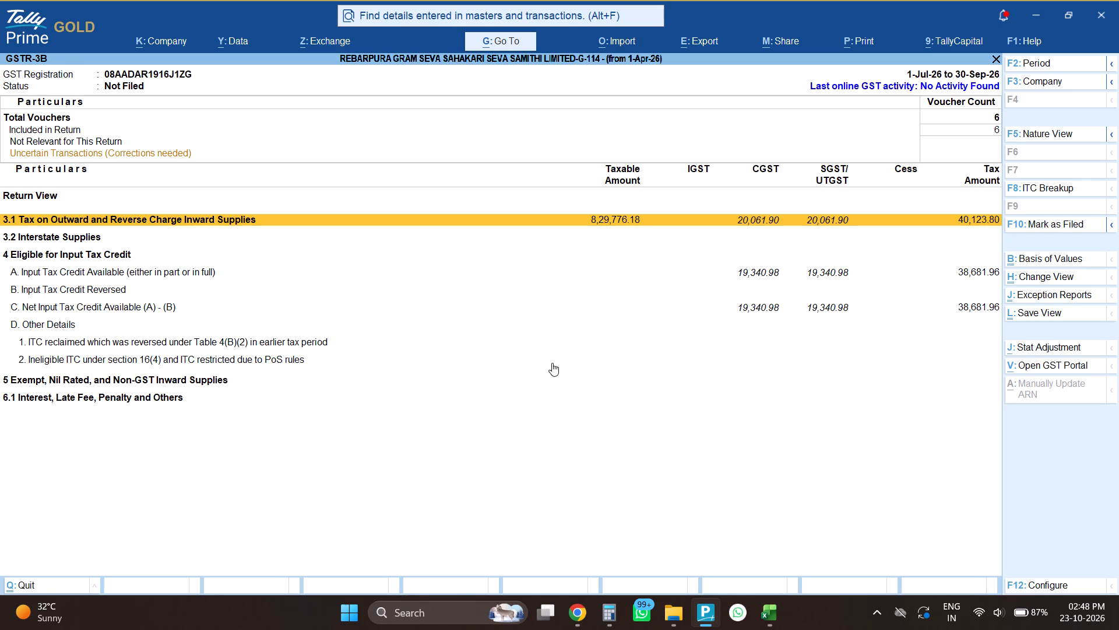
{"action": "key", "text": "Escape"}
{"action": "key", "text": "Escape"}
{"action": "key", "text": "Escape"}
{"action": "key", "text": "Escape"}
{"action": "key", "text": "Escape"}
{"action": "key", "text": "Escape"}
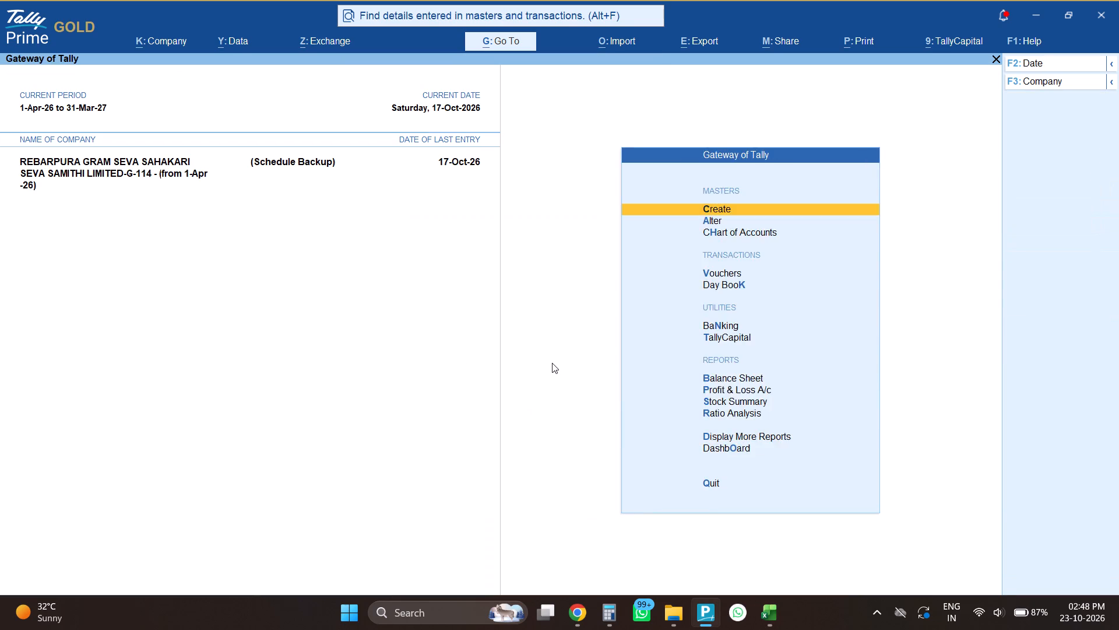
{"action": "key", "text": "Escape"}
{"action": "key", "text": "Escape"}
{"action": "type", "text": "DA"}
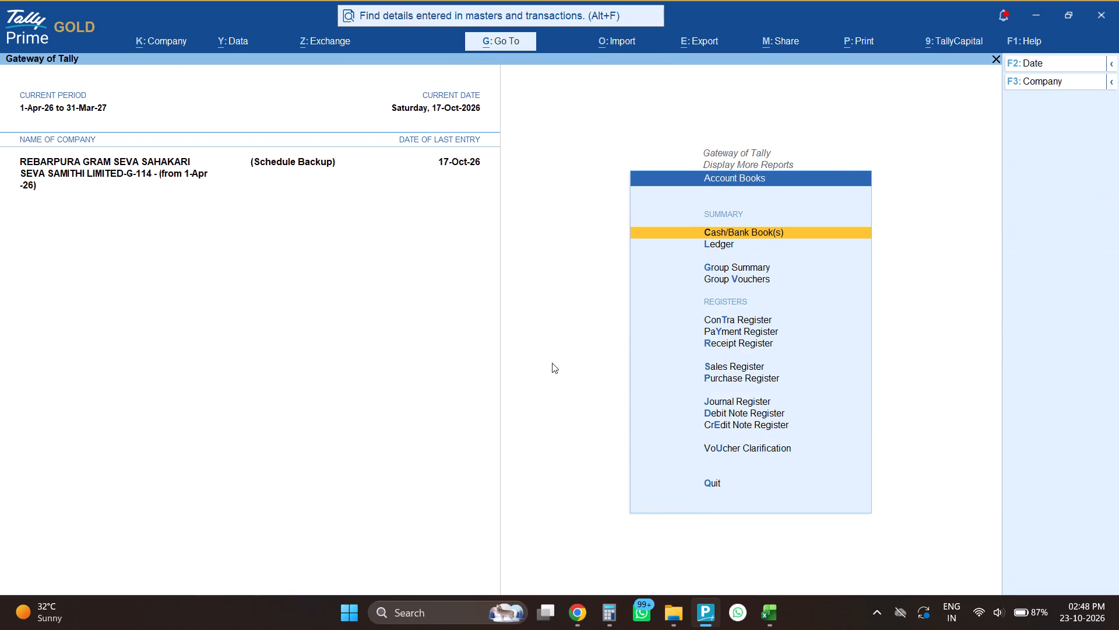
{"action": "key", "text": "p"}
{"action": "key", "text": "Up"}
{"action": "key", "text": "Up"}
{"action": "key", "text": "Up"}
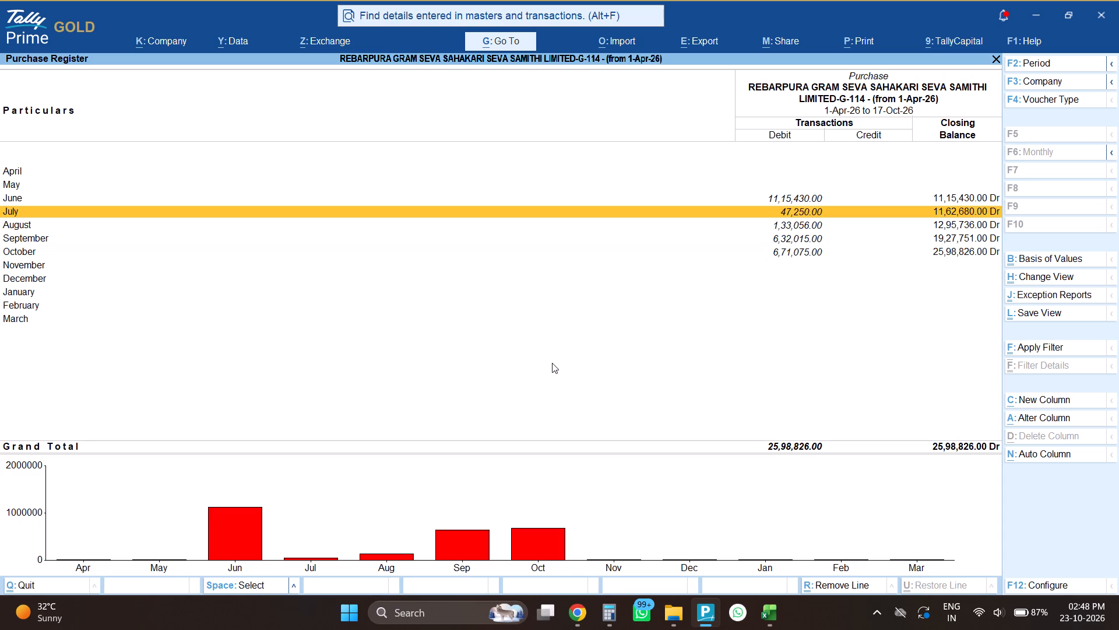
{"action": "key", "text": "Up"}
{"action": "key", "text": "Down"}
{"action": "key", "text": "Return"}
{"action": "left_click", "coordinate": [552, 363]}
{"action": "key", "text": "minus"}
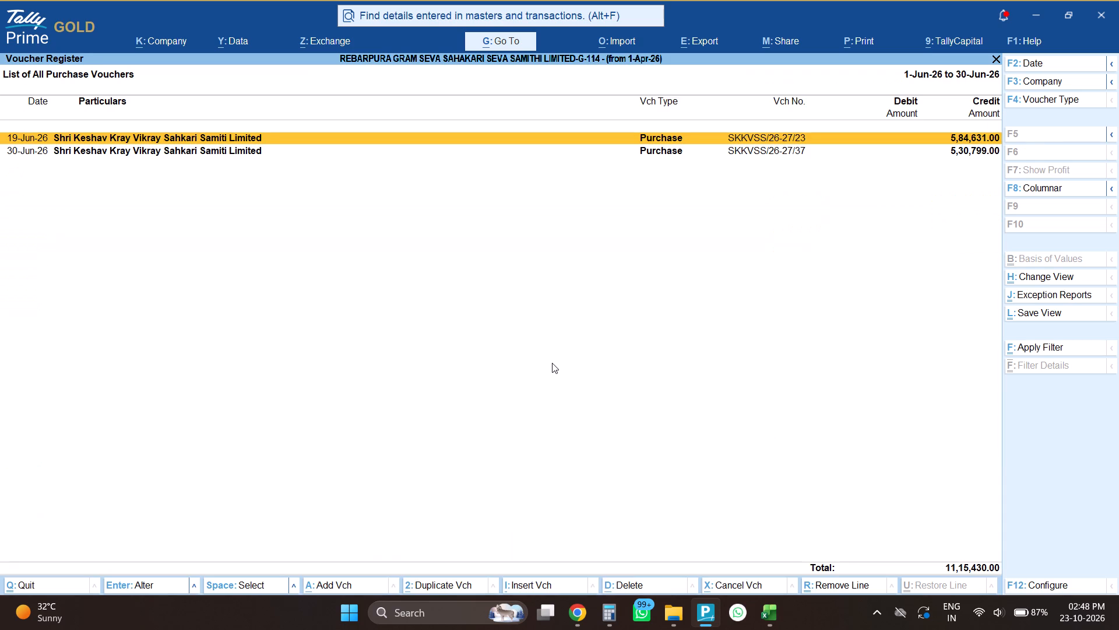
Set the voucher date of purchase SKKVSS/26-27/23 to 16-7-26, keep its supplier invoice date, and save it.
{"action": "key", "text": "Return"}
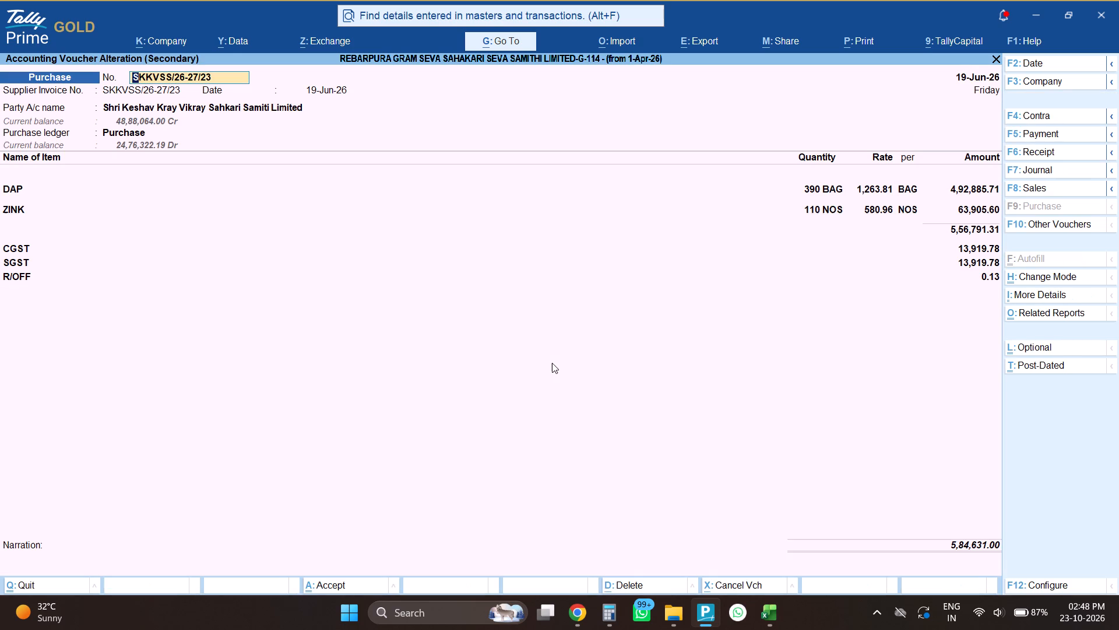
{"action": "key", "text": "F2"}
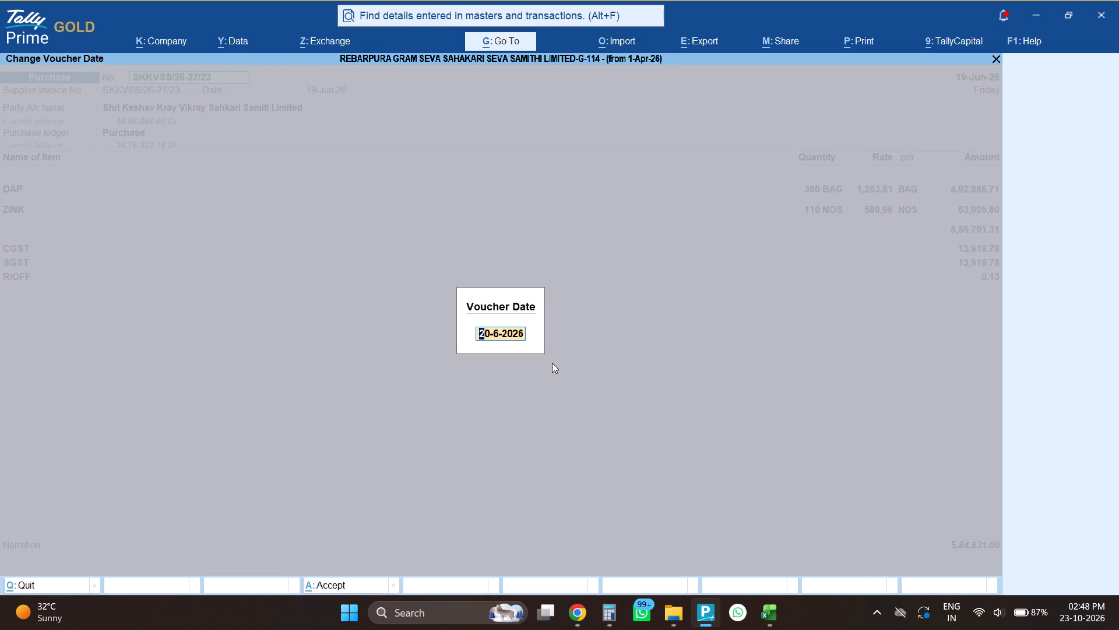
{"action": "type", "text": "16-7-26"}
{"action": "key", "text": "Return"}
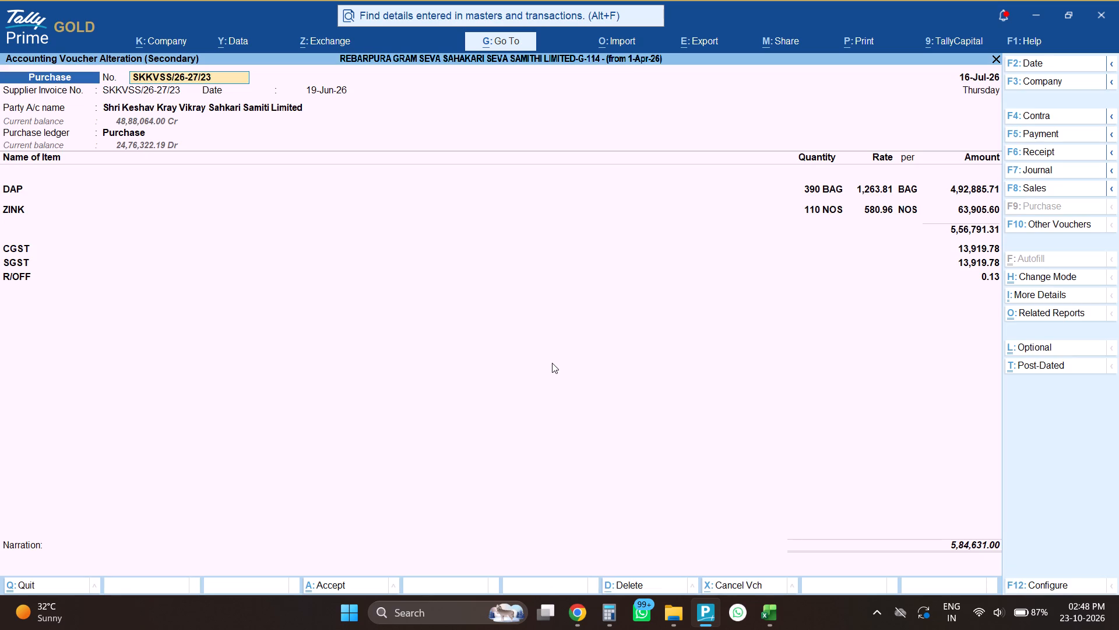
{"action": "key", "text": "ctrl+a"}
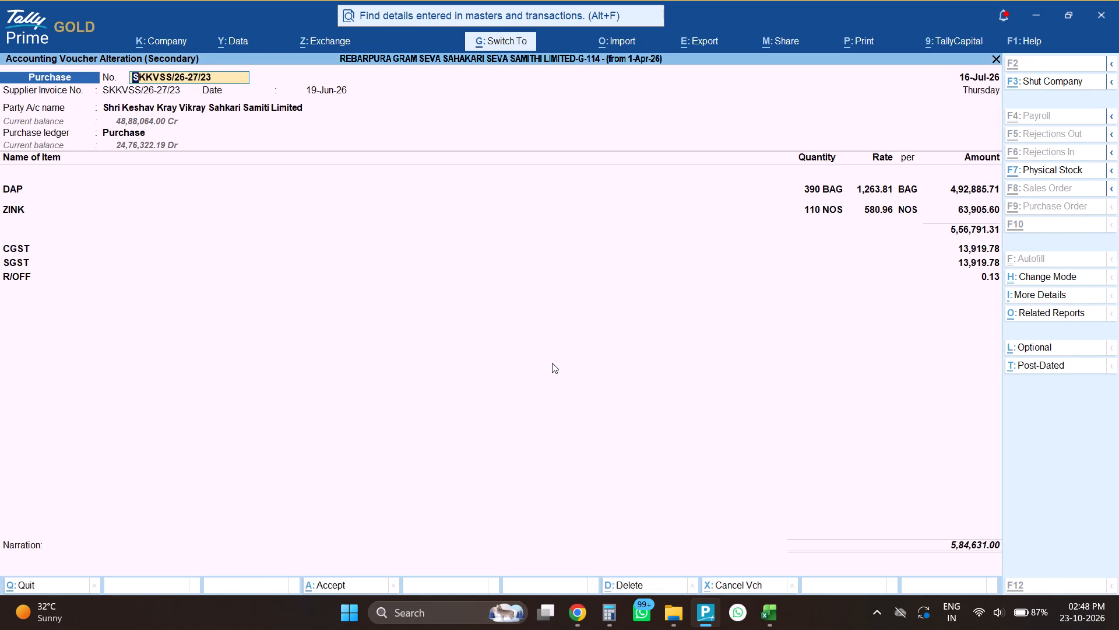
Set the voucher date of purchase SKKVSS/26-27/37 to 16-7-26, save it and return to the Gateway of Tally.
{"action": "key", "text": "Return"}
{"action": "key", "text": "F2"}
{"action": "type", "text": "1-7-"}
{"action": "key", "text": "Escape"}
{"action": "type", "text": "16-7"}
{"action": "key", "text": "Return"}
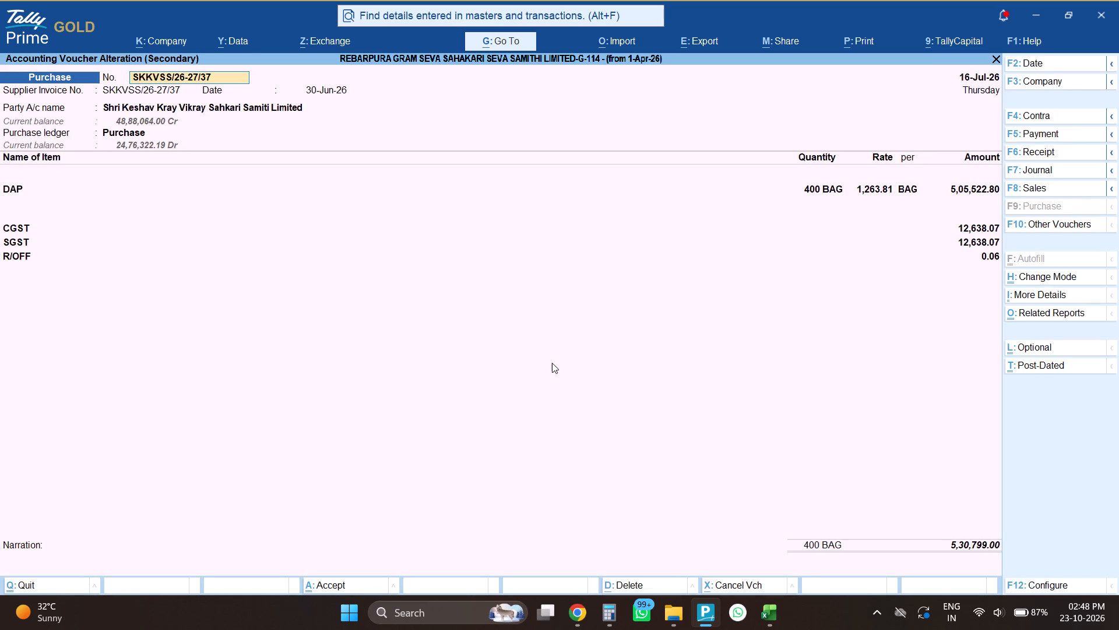
{"action": "key", "text": "ctrl+a"}
{"action": "key", "text": "Escape"}
{"action": "key", "text": "Escape"}
{"action": "key", "text": "Escape"}
{"action": "key", "text": "Escape"}
{"action": "key", "text": "Escape"}
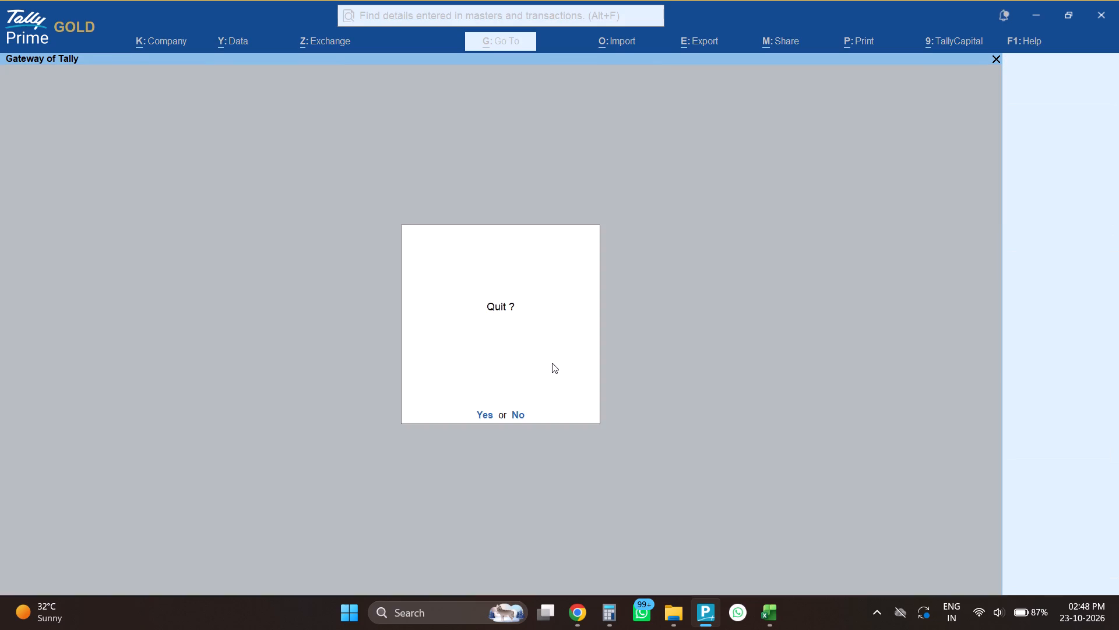
{"action": "key", "text": "Escape"}
{"action": "key", "text": "o"}
{"action": "key", "text": "Escape"}
{"action": "key", "text": "Escape"}
{"action": "key", "text": "Escape"}
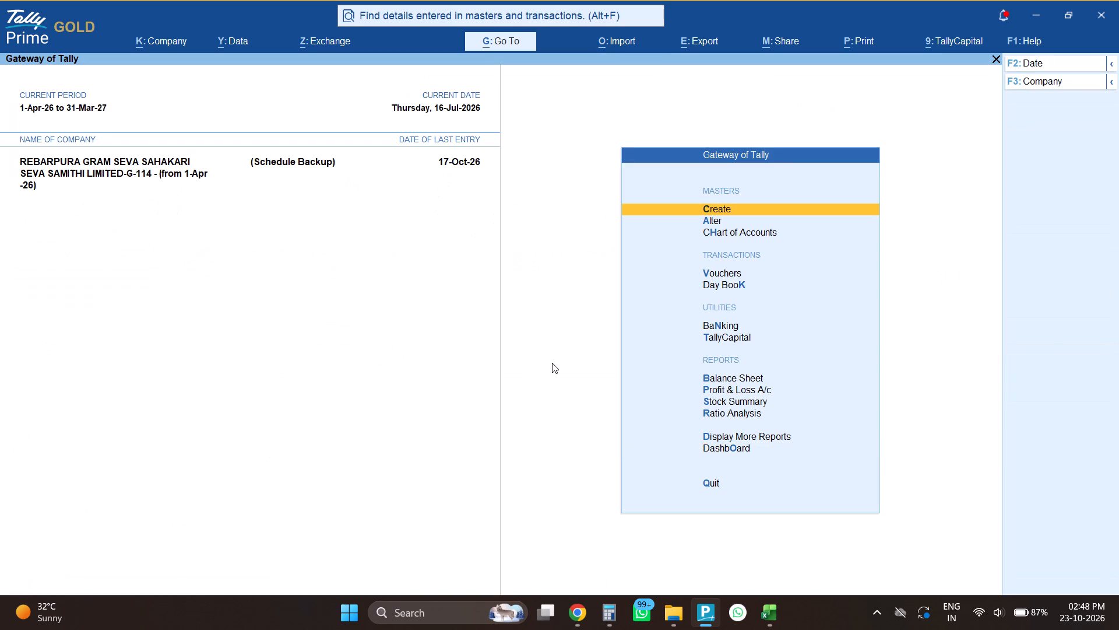
{"action": "key", "text": "Escape"}
{"action": "key", "text": "Escape"}
Open the GSTR-3B report and set its period from 1-7-26 to 30-9-26.
{"action": "type", "text": "DOG"}
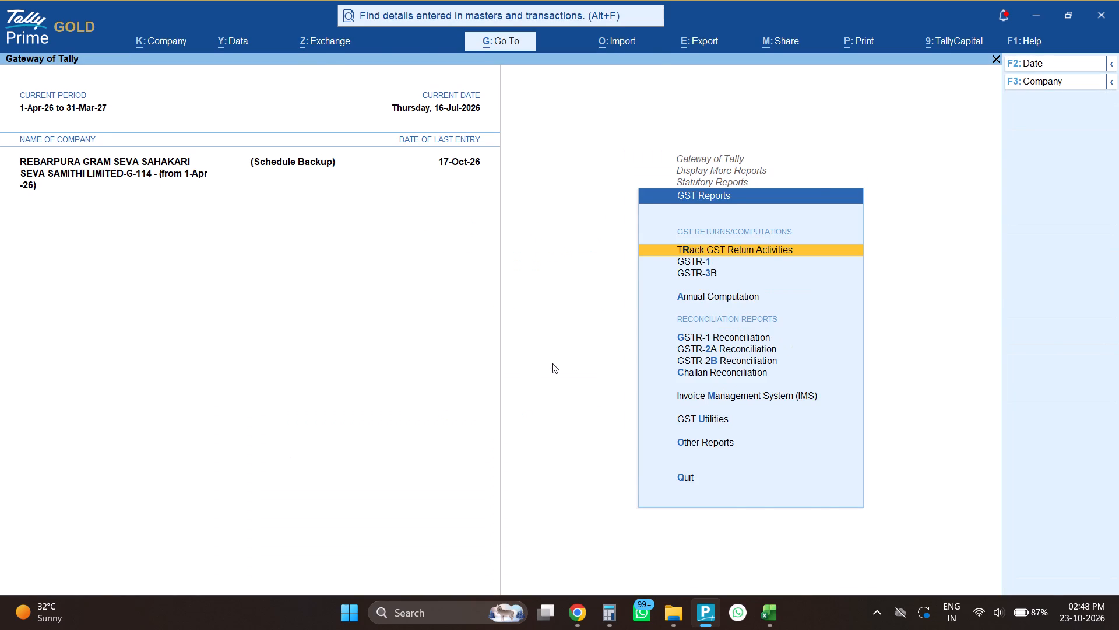
{"action": "key", "text": "3"}
{"action": "key", "text": "alt+F2"}
{"action": "key", "text": "Escape"}
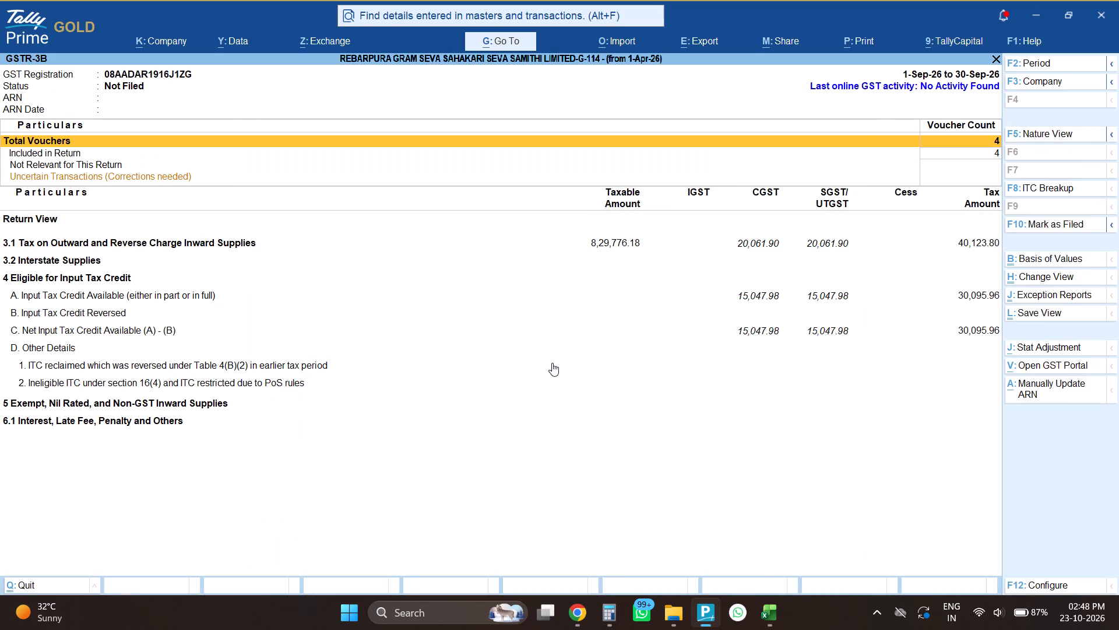
{"action": "key", "text": "alt+F2"}
{"action": "type", "text": "1-4-"}
{"action": "key", "text": "Escape"}
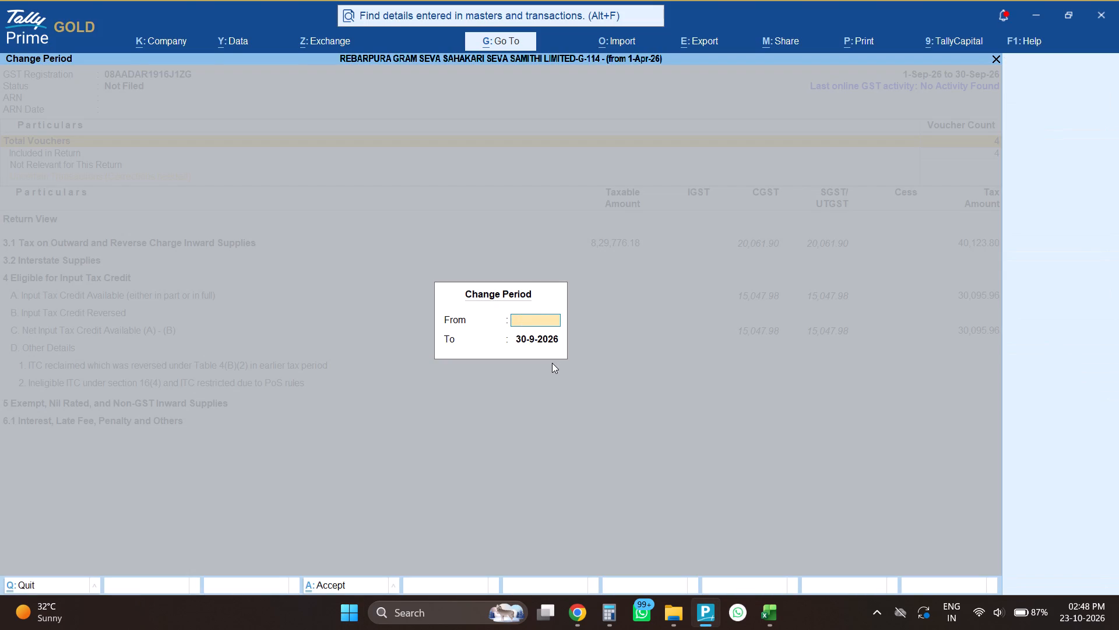
{"action": "type", "text": "1-7"}
{"action": "type", "text": "-26"}
{"action": "key", "text": "Return"}
{"action": "type", "text": "30-9-26"}
{"action": "key", "text": "Return"}
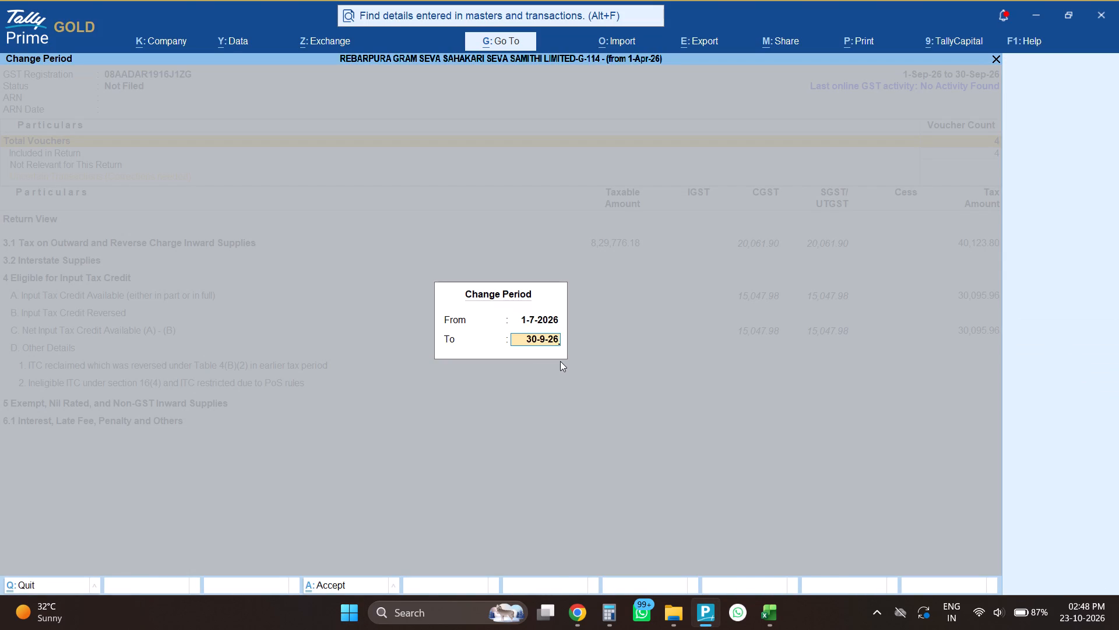
Compare Tally's July–September GSTR-3B outward supply figures with section 3.1 of the GSTR-3B in CompuGst.
{"action": "key", "text": "alt+Tab"}
{"action": "key", "text": "alt+Tab"}
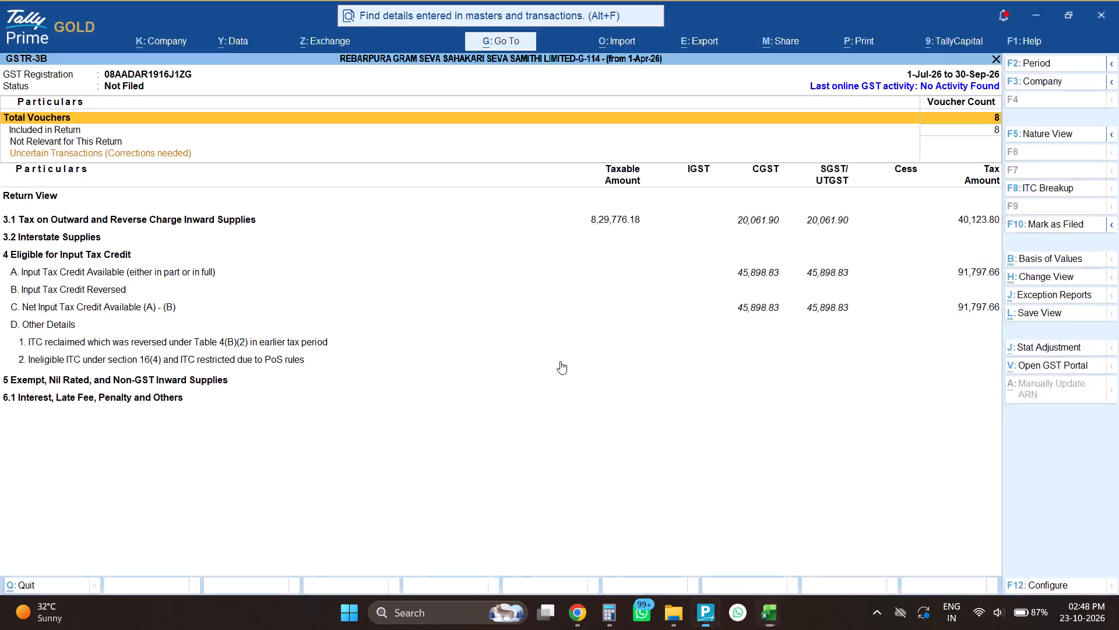
{"action": "key", "text": "alt+Tab"}
{"action": "key", "text": "alt+Tab"}
{"action": "key", "text": "alt+Tab"}
{"action": "key", "text": "alt+Tab"}
{"action": "key", "text": "alt+Tab"}
{"action": "key", "text": "alt+Tab"}
{"action": "key", "text": "alt+Tab"}
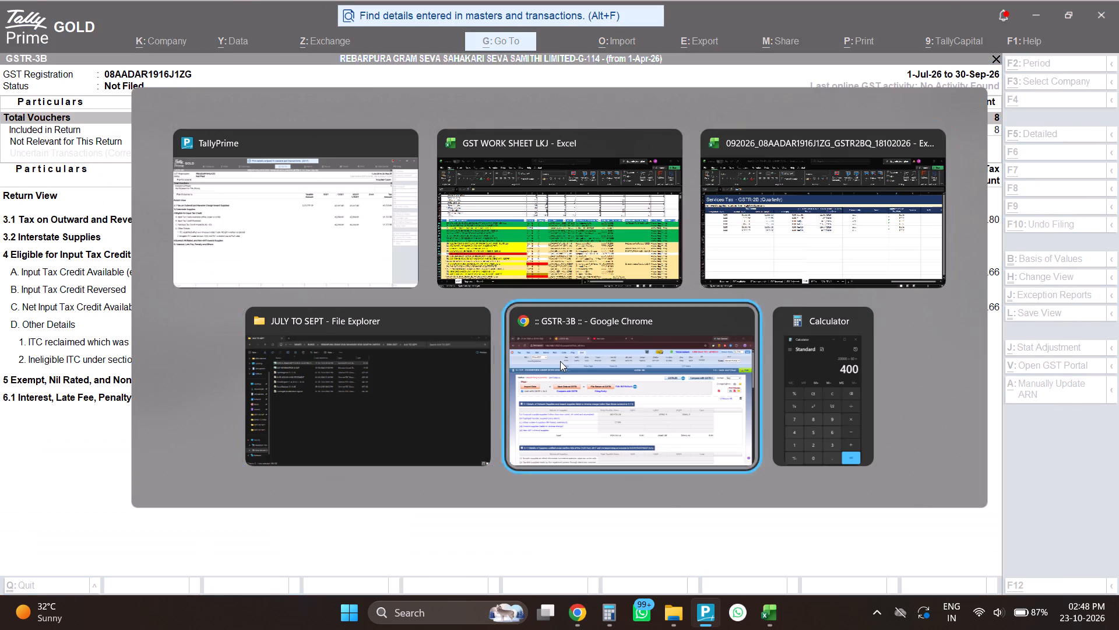
{"action": "scroll", "coordinate": [560, 361], "scroll_direction": "down", "scroll_amount": 1}
{"action": "key", "text": "alt+Tab"}
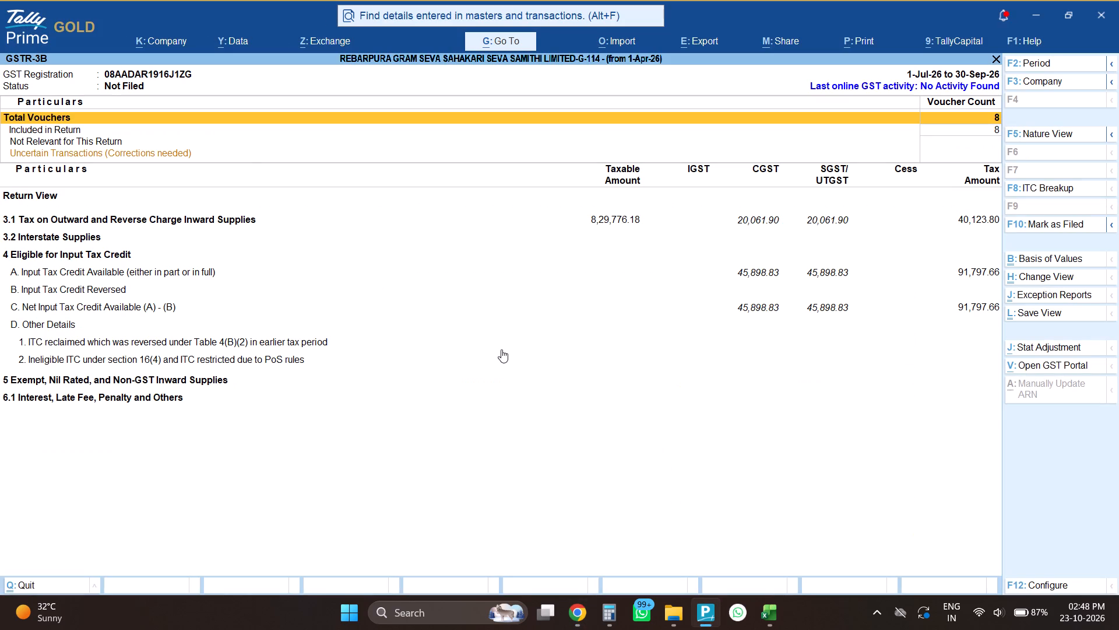
{"action": "key", "text": "alt+Tab"}
{"action": "key", "text": "alt+Tab"}
{"action": "key", "text": "alt+Tab"}
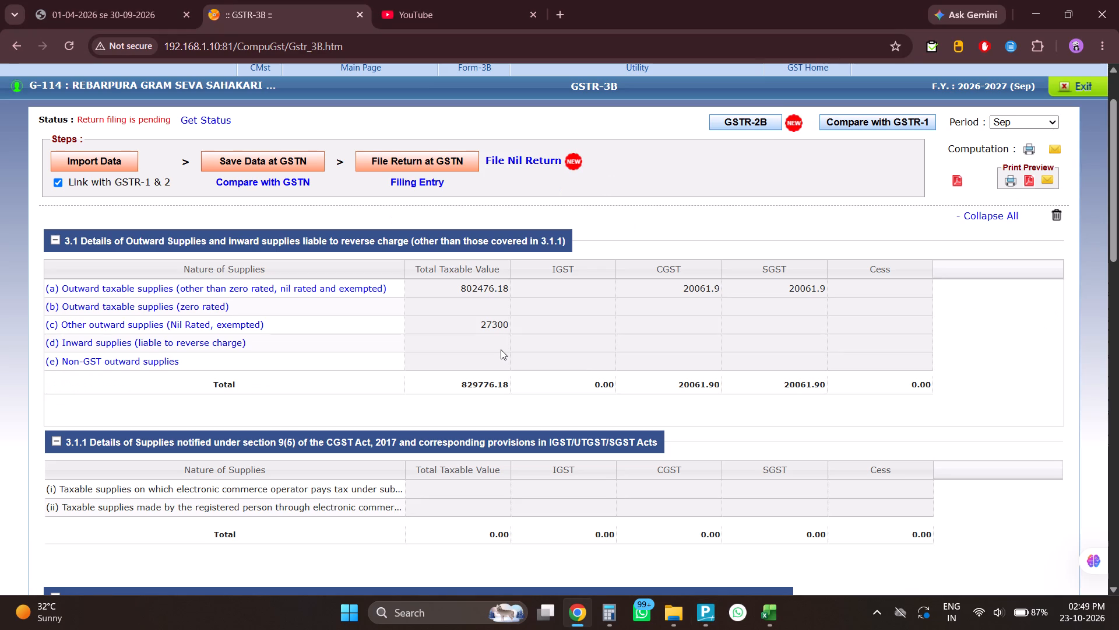
{"action": "key", "text": "alt+Tab"}
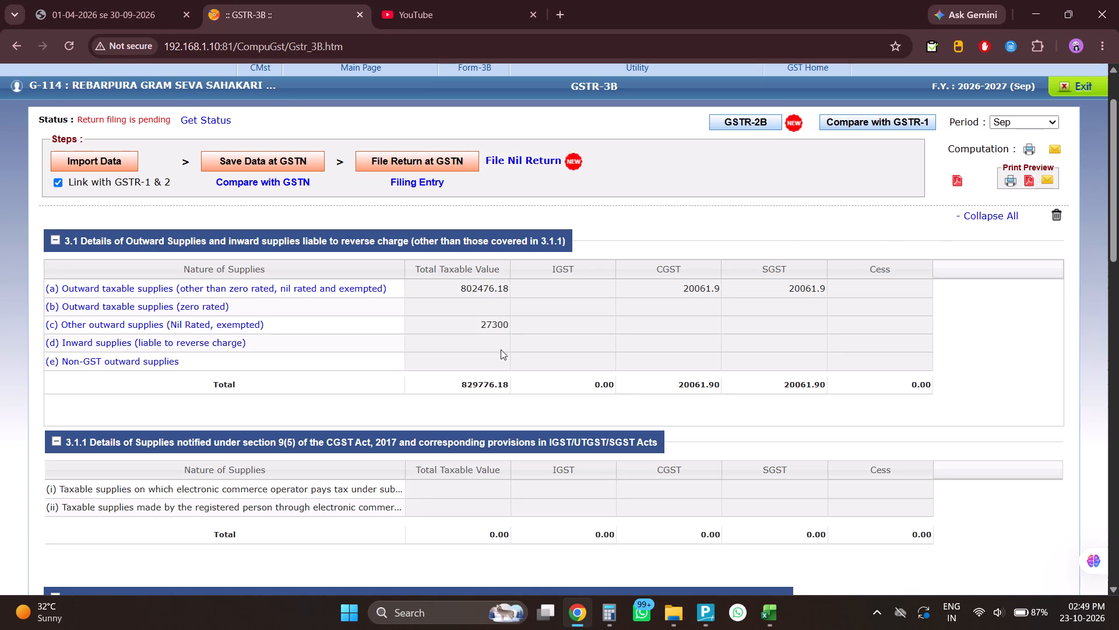
{"action": "key", "text": "alt+Tab"}
{"action": "key", "text": "alt+Tab"}
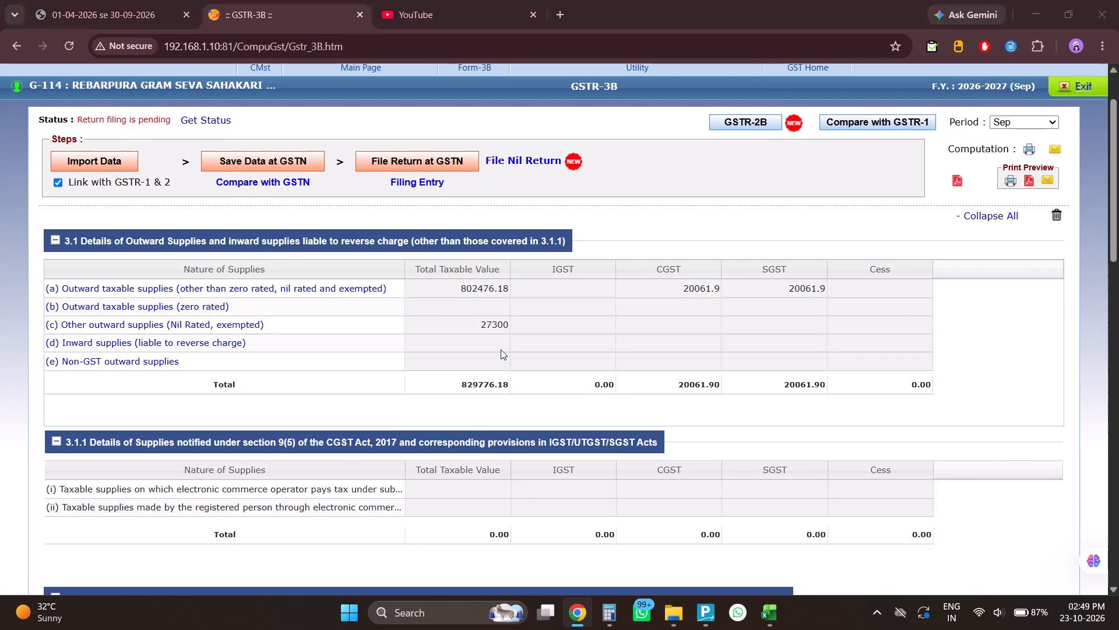
{"action": "key", "text": "alt+Tab"}
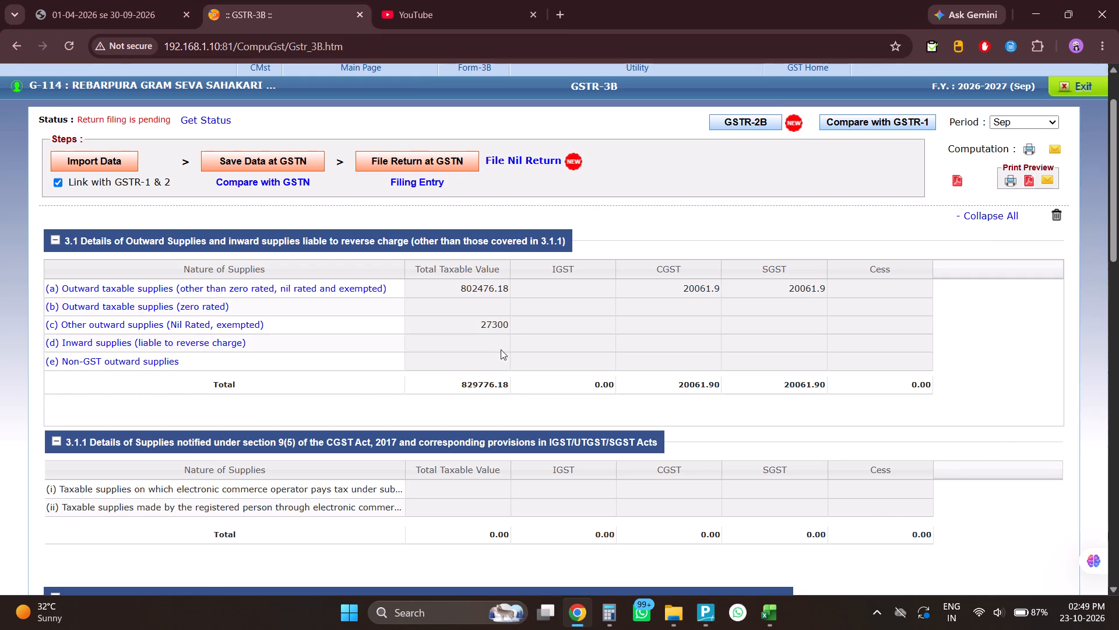
{"action": "key", "text": "alt+Tab"}
{"action": "key", "text": "alt+Tab"}
Compare the section 4 Eligible ITC figures in CompuGst's GSTR-3B with Tally's input tax credit amounts.
{"action": "scroll", "coordinate": [501, 349], "scroll_direction": "down", "scroll_amount": 5}
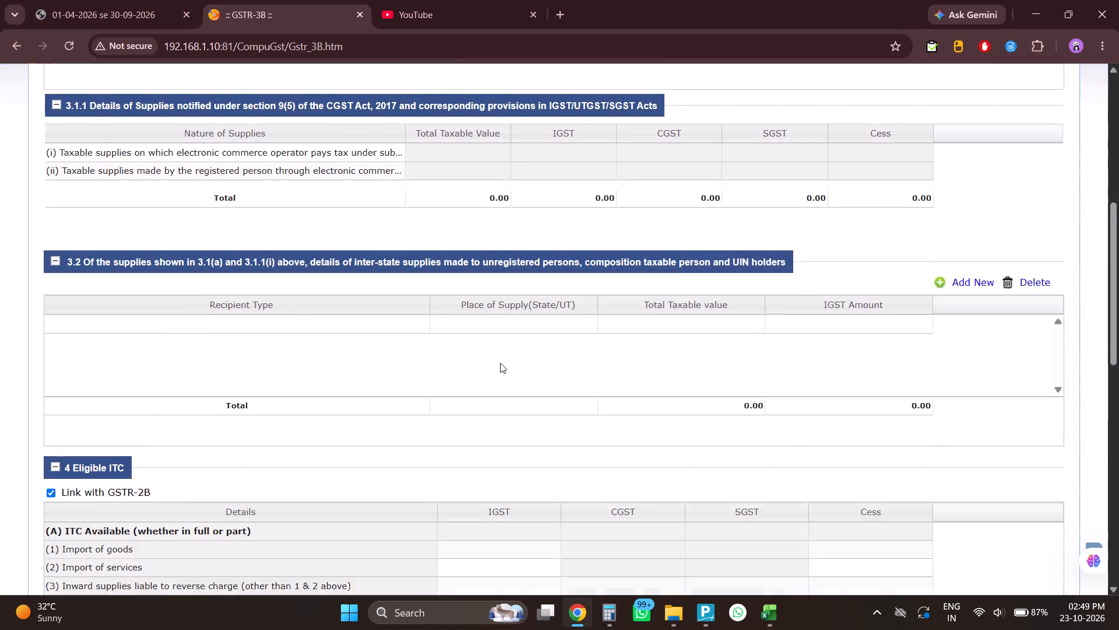
{"action": "scroll", "coordinate": [500, 363], "scroll_direction": "down", "scroll_amount": 7}
{"action": "key", "text": "alt+Tab"}
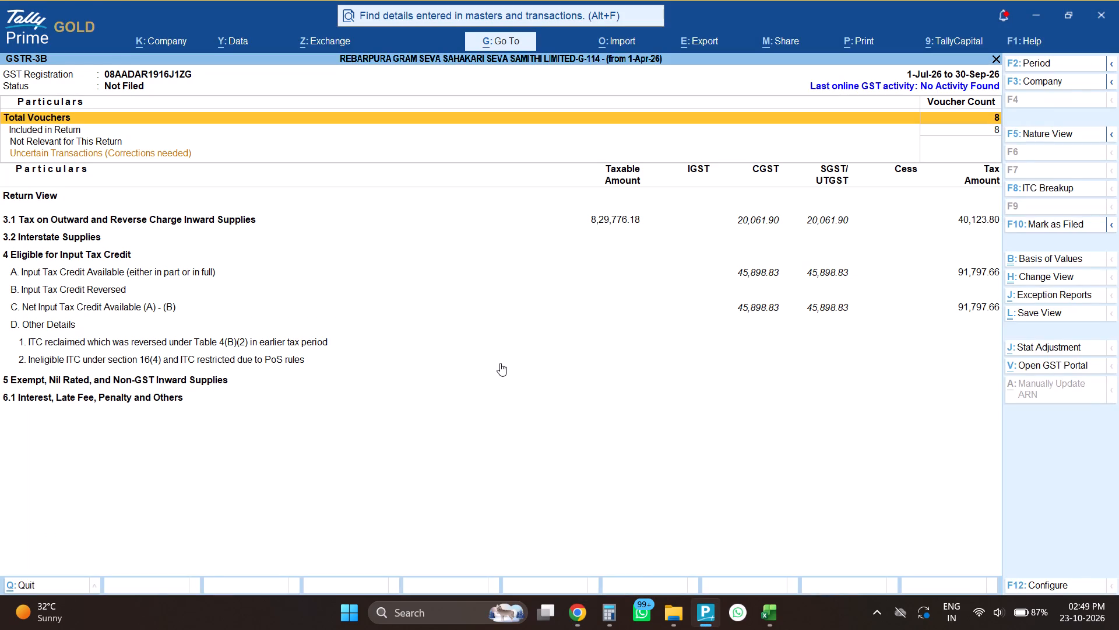
{"action": "key", "text": "alt+Tab"}
{"action": "key", "text": "alt+Tab"}
{"action": "scroll", "coordinate": [500, 363], "scroll_direction": "down", "scroll_amount": 3}
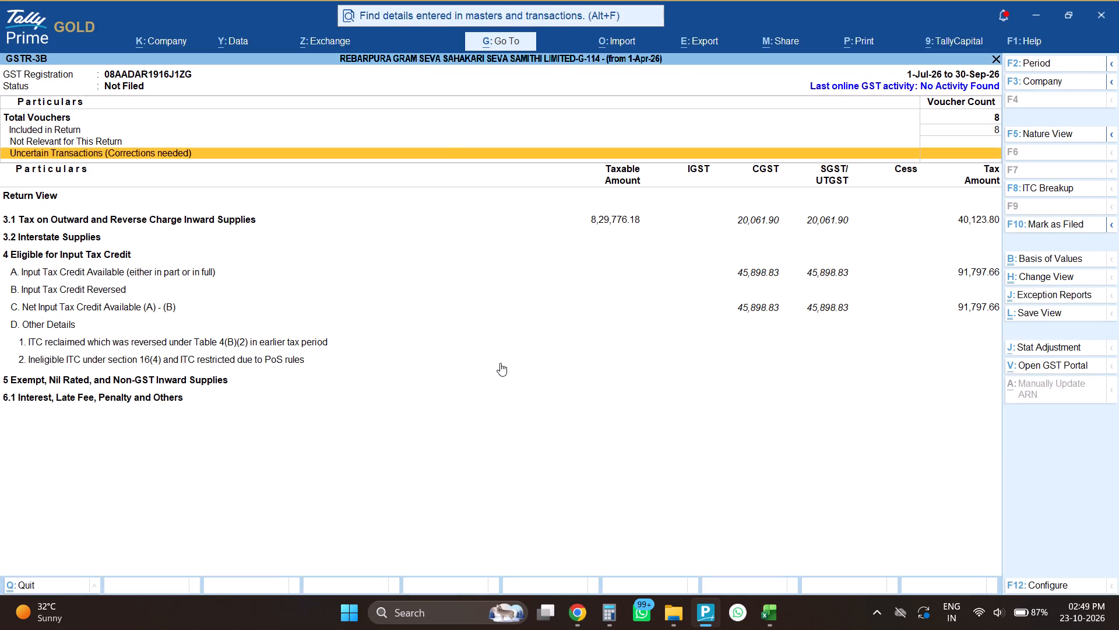
{"action": "key", "text": "alt+Tab"}
Open the quarterly Compare 3B with GSTR-1 & 2A report for G-114 in CompuGst.
{"action": "scroll", "coordinate": [500, 363], "scroll_direction": "up", "scroll_amount": 15}
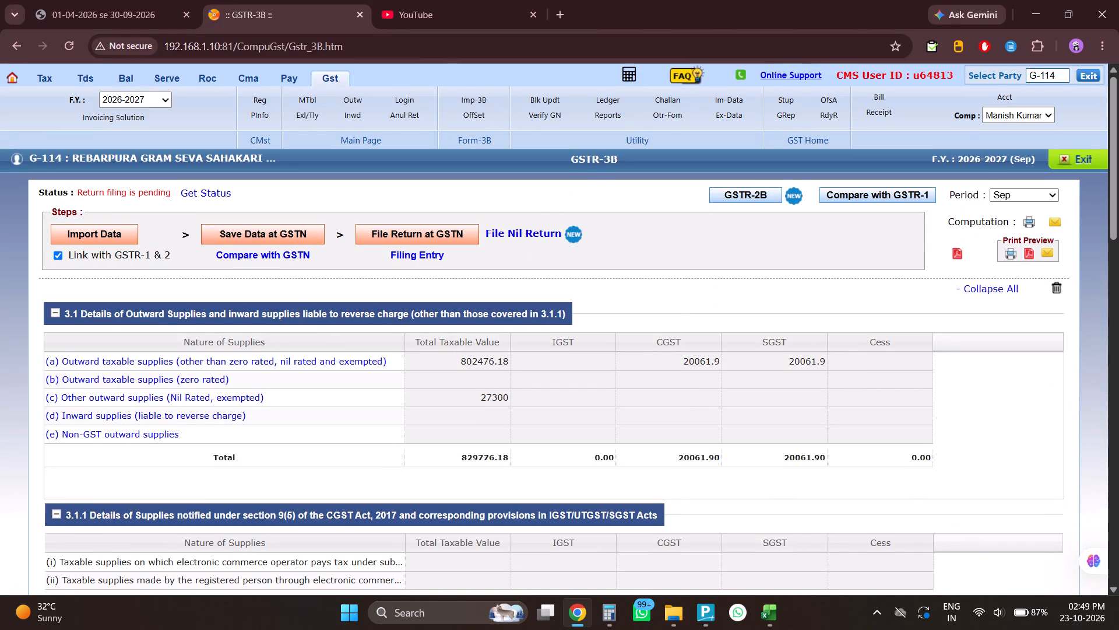
{"action": "left_click", "coordinate": [606, 118]}
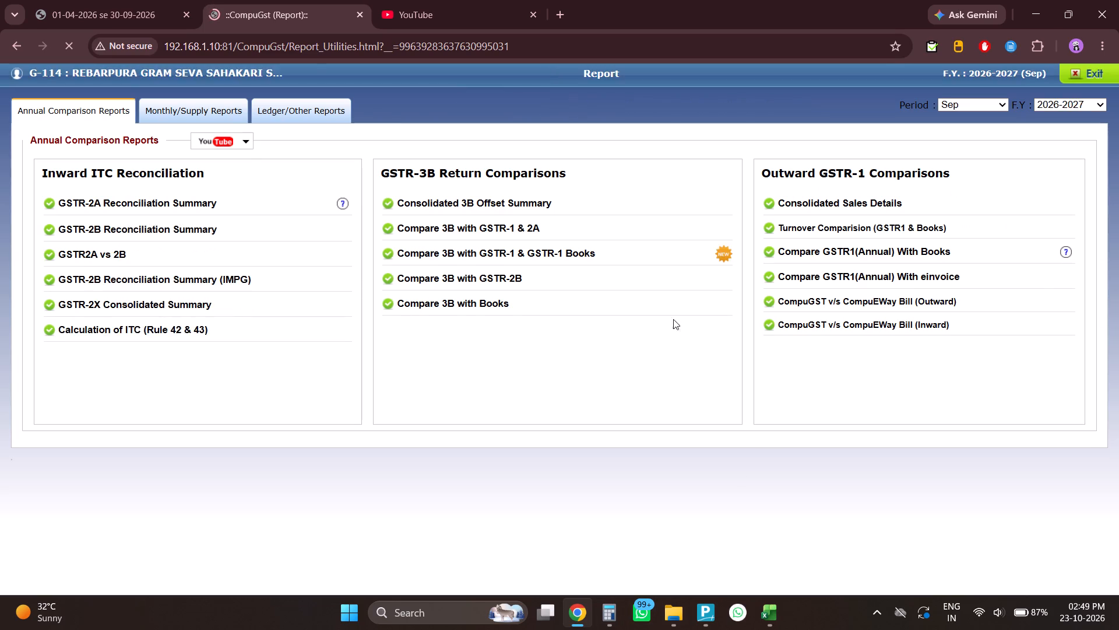
{"action": "left_click", "coordinate": [590, 320]}
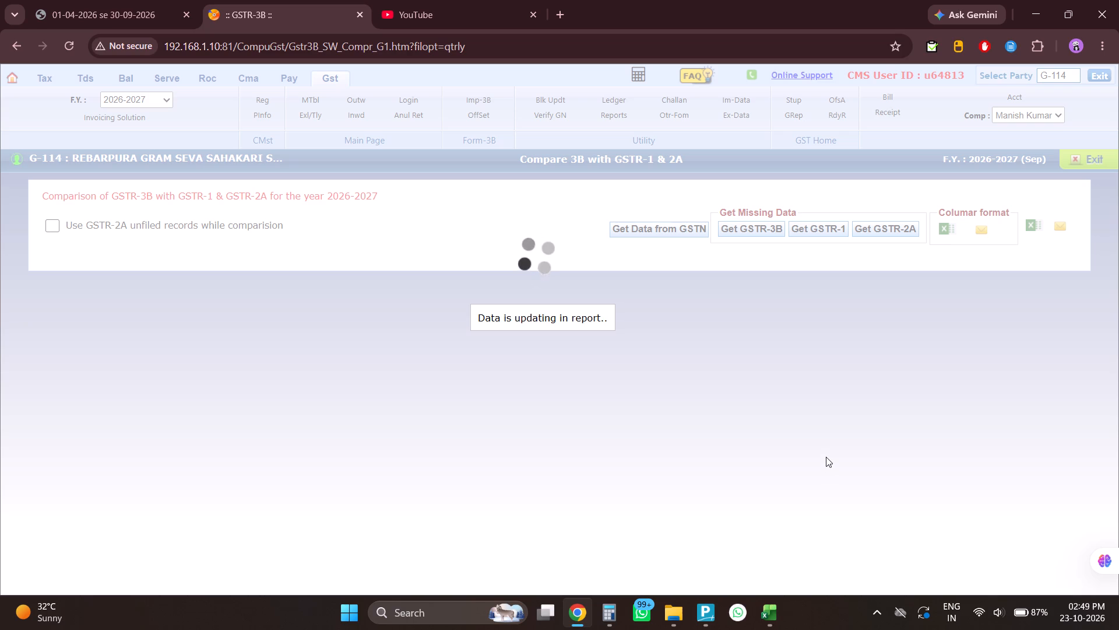
Calculate 28000 × 12 in the Calculator and close it.
{"action": "left_click", "coordinate": [610, 614]}
{"action": "type", "text": "28000*"}
{"action": "type", "text": "12"}
{"action": "key", "text": "Return"}
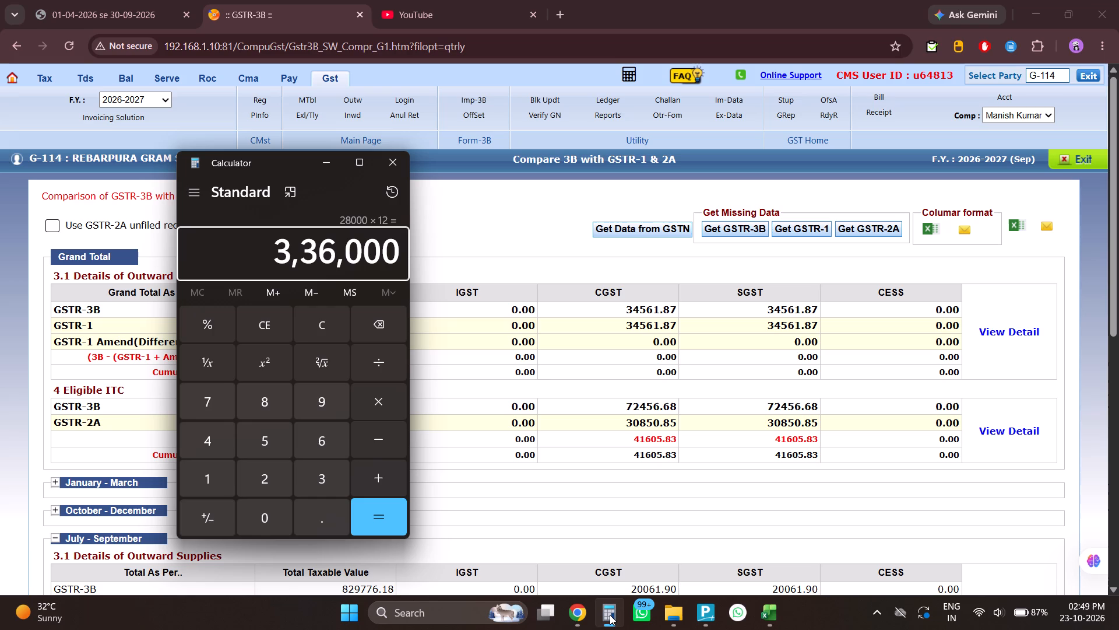
{"action": "left_click", "coordinate": [395, 166]}
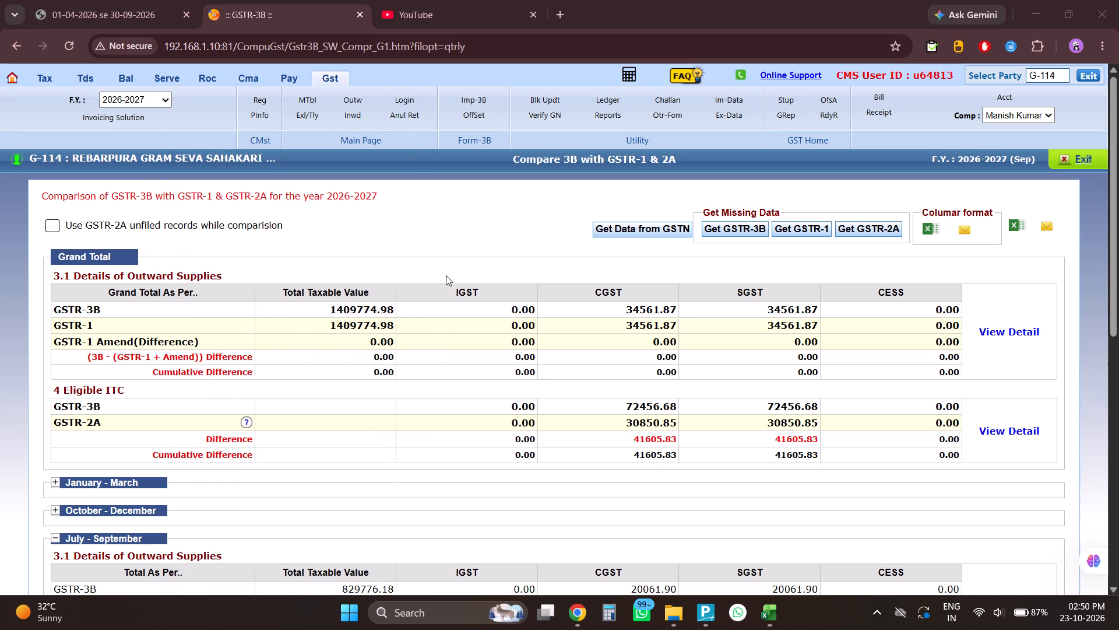
Examine the quarterly and previous-year comparisons of outward supplies and eligible ITC between GSTR-3B, GSTR-1 and GSTR-2A.
{"action": "scroll", "coordinate": [596, 453], "scroll_direction": "down", "scroll_amount": 6}
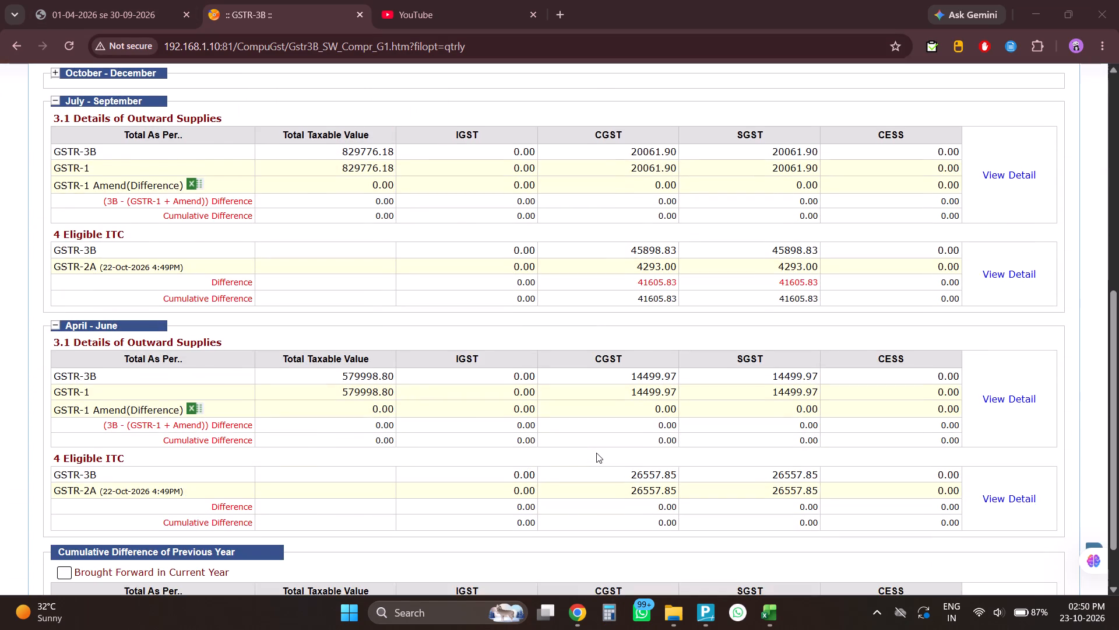
{"action": "scroll", "coordinate": [596, 453], "scroll_direction": "up", "scroll_amount": 5}
{"action": "scroll", "coordinate": [657, 419], "scroll_direction": "down", "scroll_amount": 1}
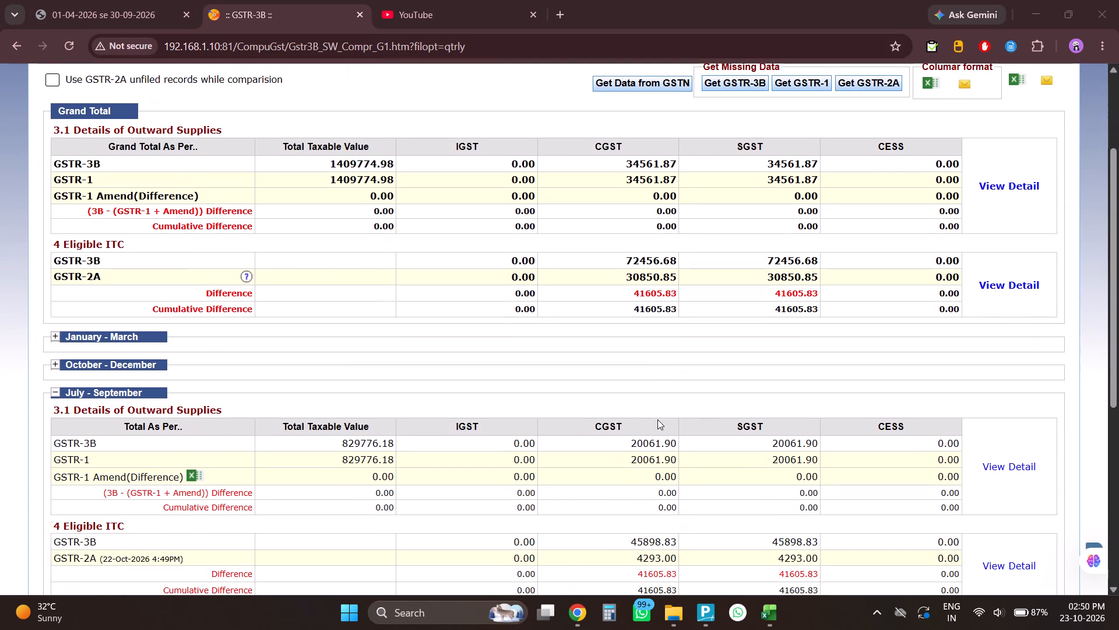
{"action": "scroll", "coordinate": [657, 419], "scroll_direction": "down", "scroll_amount": 5}
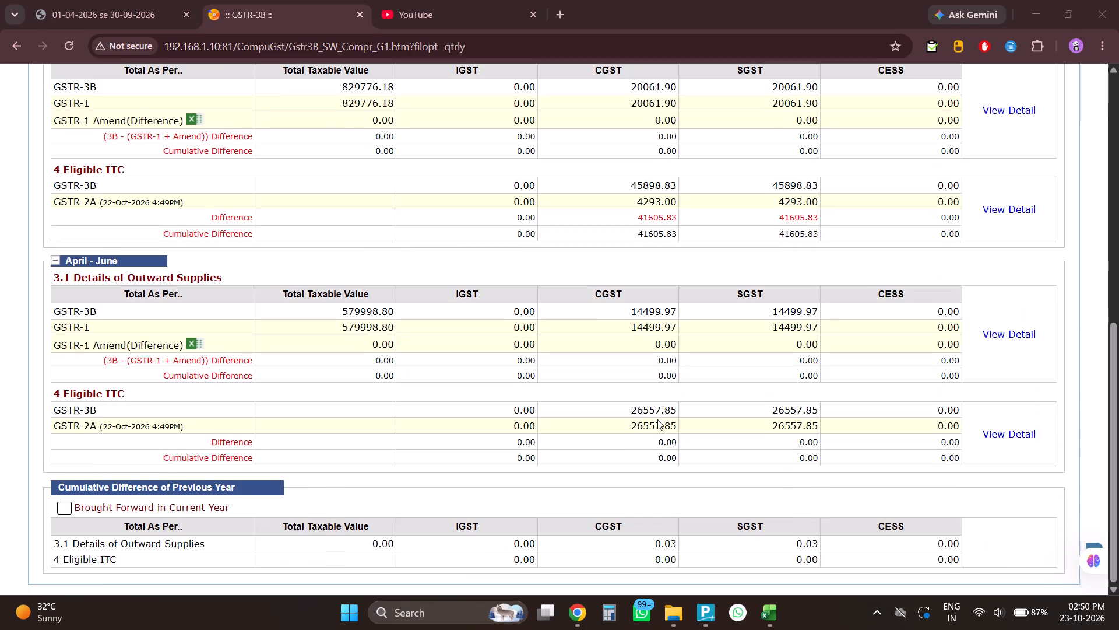
Fetch the missing GSTR-2A data without OTP for all periods from April to October 2026, entering the captcha shown.
{"action": "scroll", "coordinate": [657, 419], "scroll_direction": "up", "scroll_amount": 10}
{"action": "left_click", "coordinate": [883, 232]}
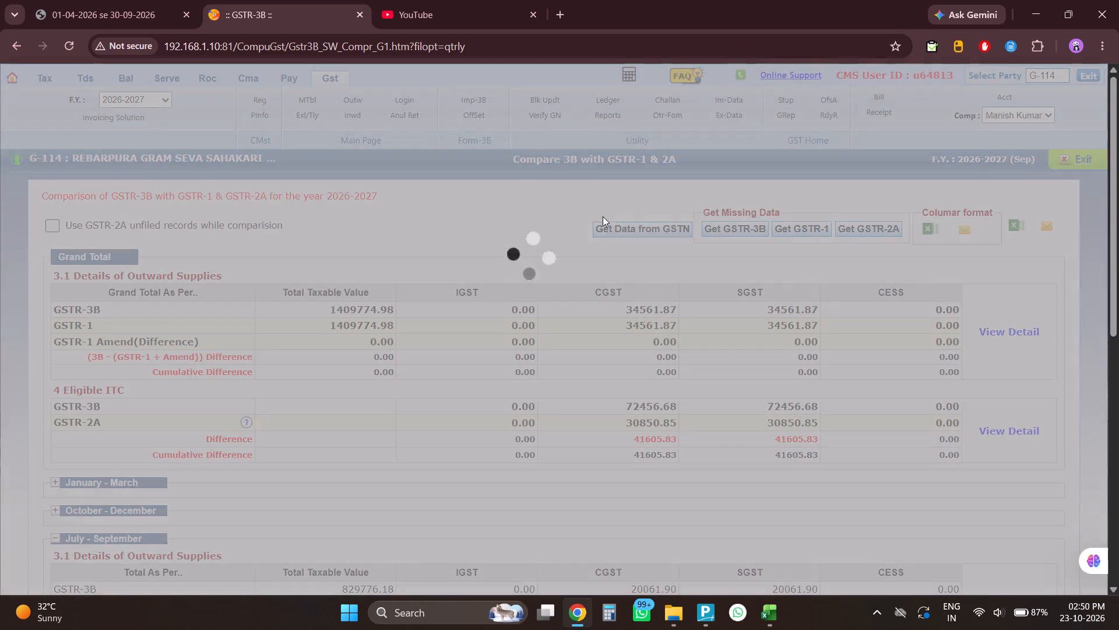
{"action": "left_click", "coordinate": [713, 139]}
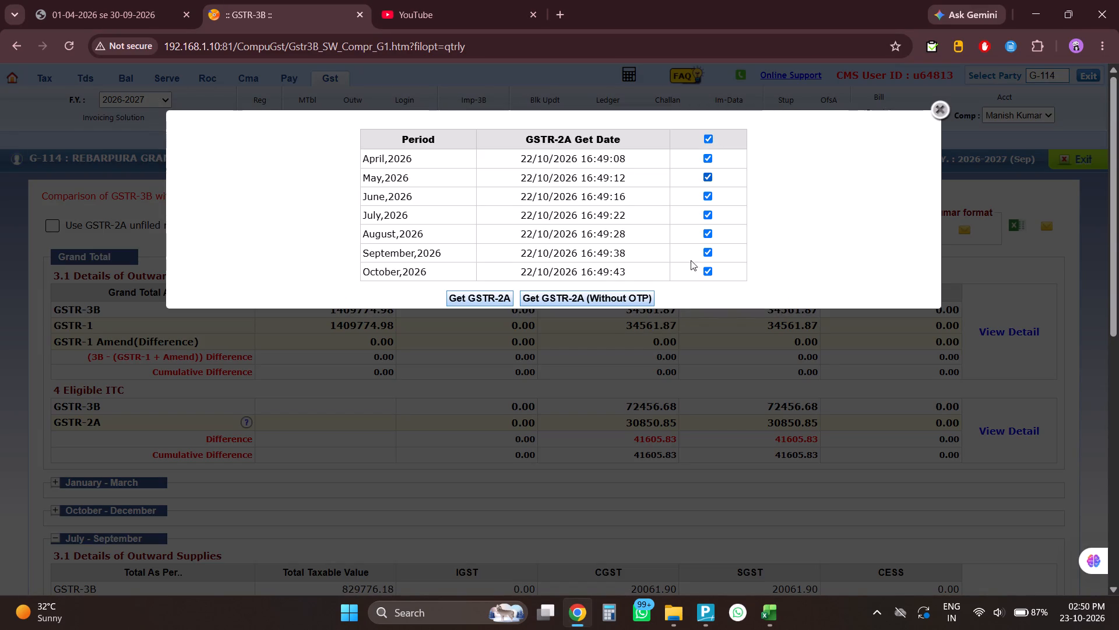
{"action": "left_click", "coordinate": [609, 293]}
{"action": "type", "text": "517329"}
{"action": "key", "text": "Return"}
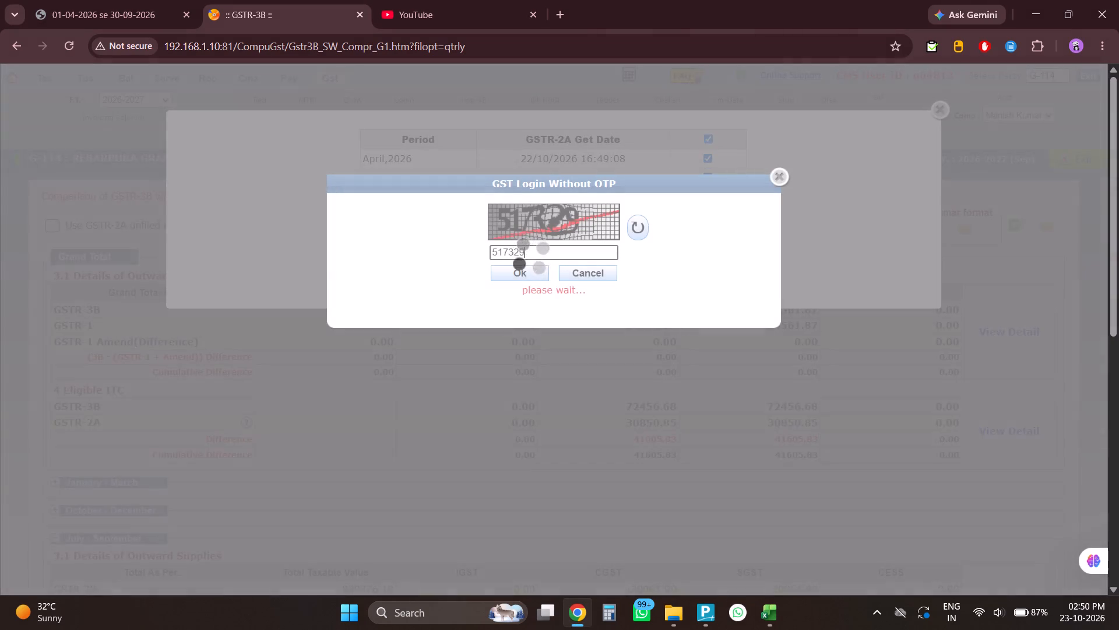
{"action": "scroll", "coordinate": [911, 202], "scroll_direction": "up", "scroll_amount": 1}
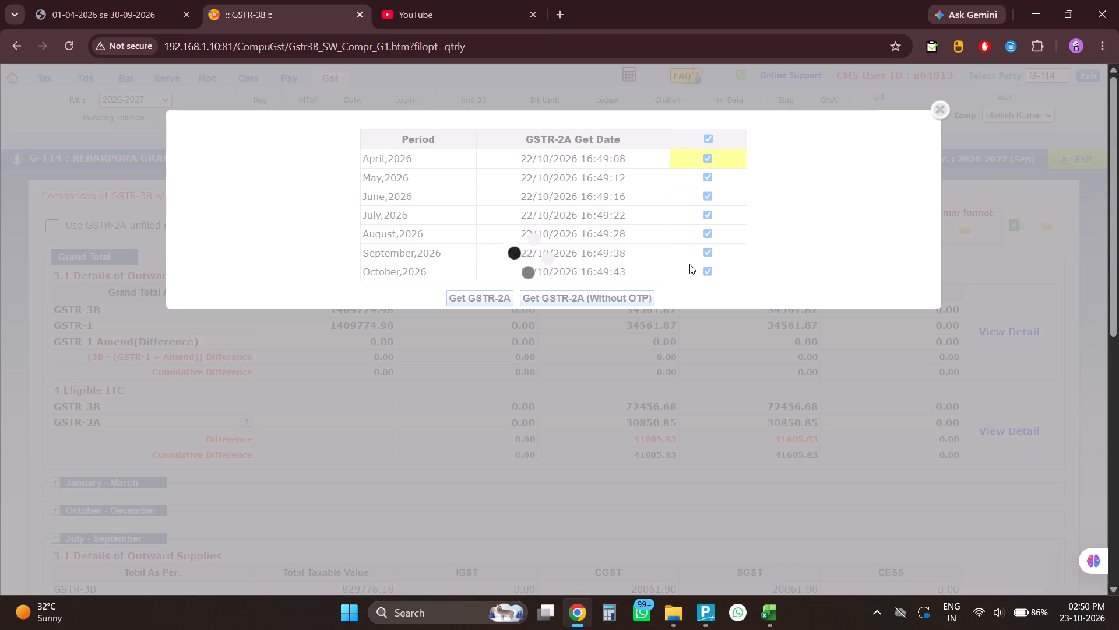
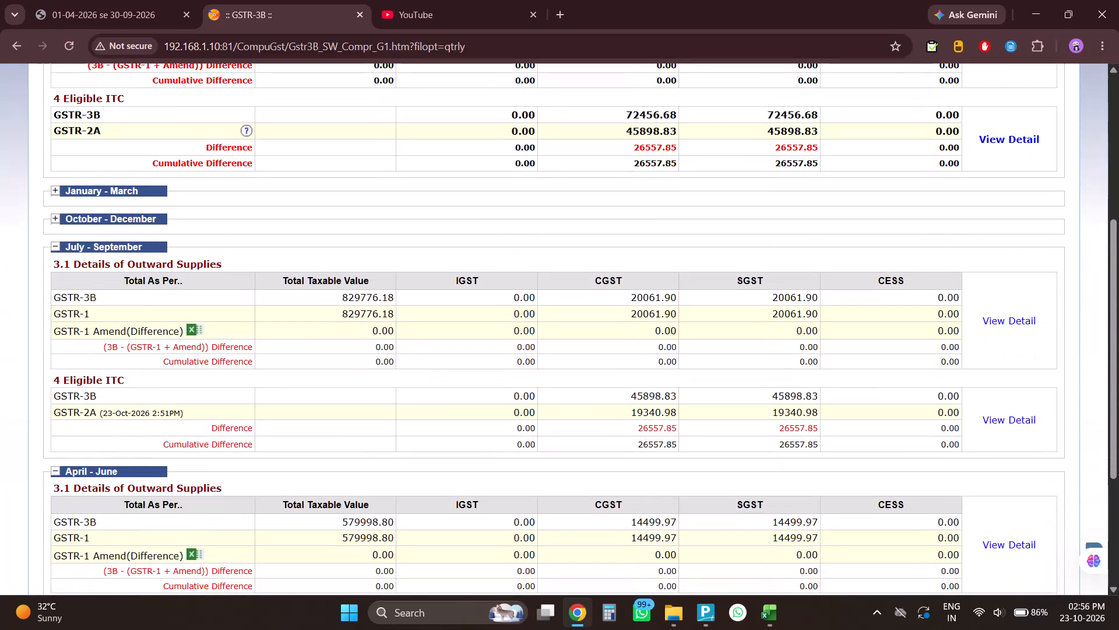
Examine the July–September, April–June and grand total differences in eligible ITC between GSTR-3B and GSTR-2A.
{"action": "scroll", "coordinate": [644, 442], "scroll_direction": "down", "scroll_amount": 3}
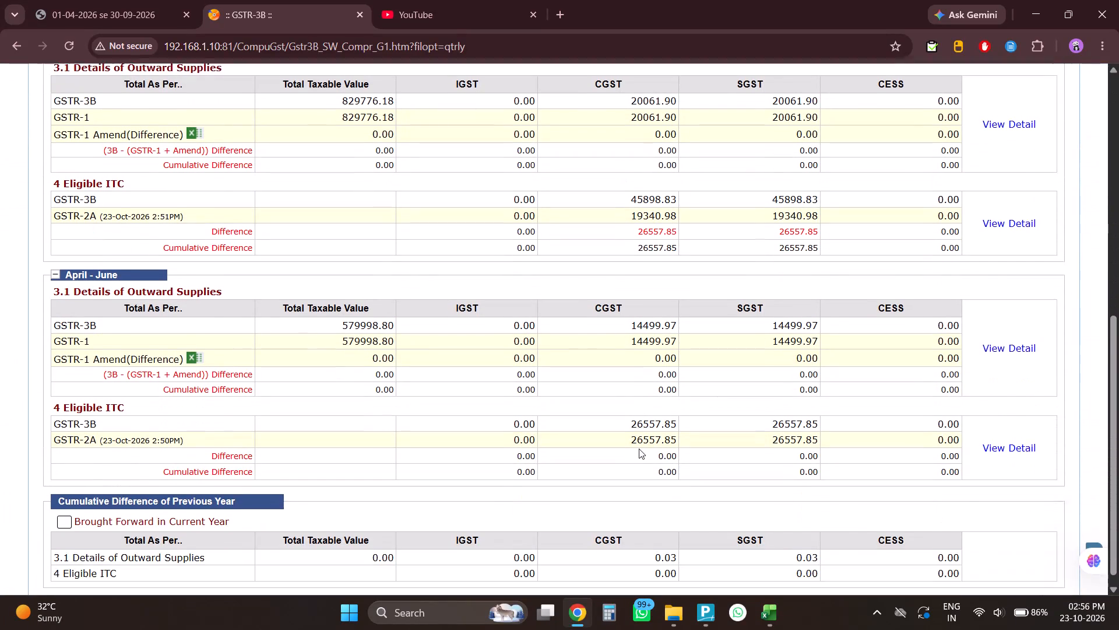
{"action": "scroll", "coordinate": [639, 449], "scroll_direction": "down", "scroll_amount": 2}
{"action": "scroll", "coordinate": [639, 449], "scroll_direction": "up", "scroll_amount": 1}
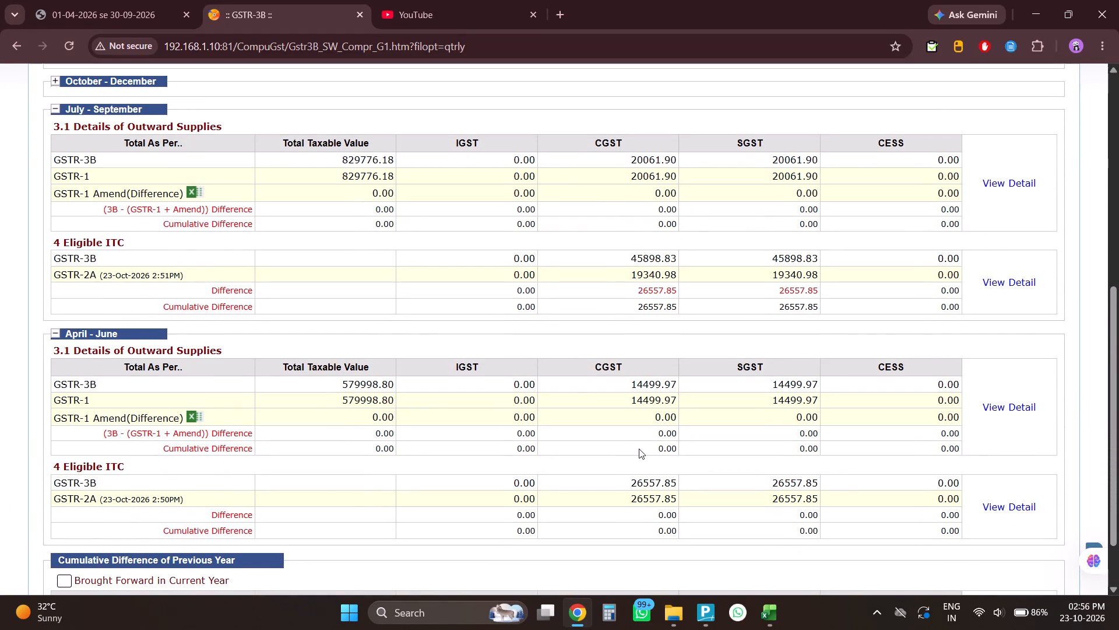
{"action": "scroll", "coordinate": [639, 449], "scroll_direction": "up", "scroll_amount": 1}
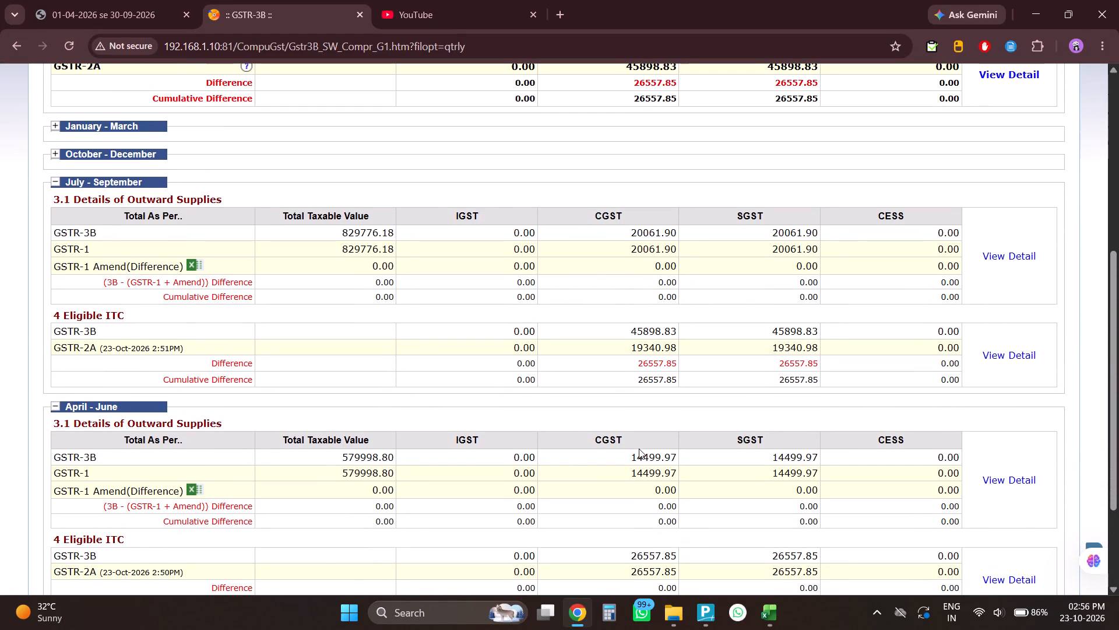
{"action": "scroll", "coordinate": [639, 449], "scroll_direction": "down", "scroll_amount": 1}
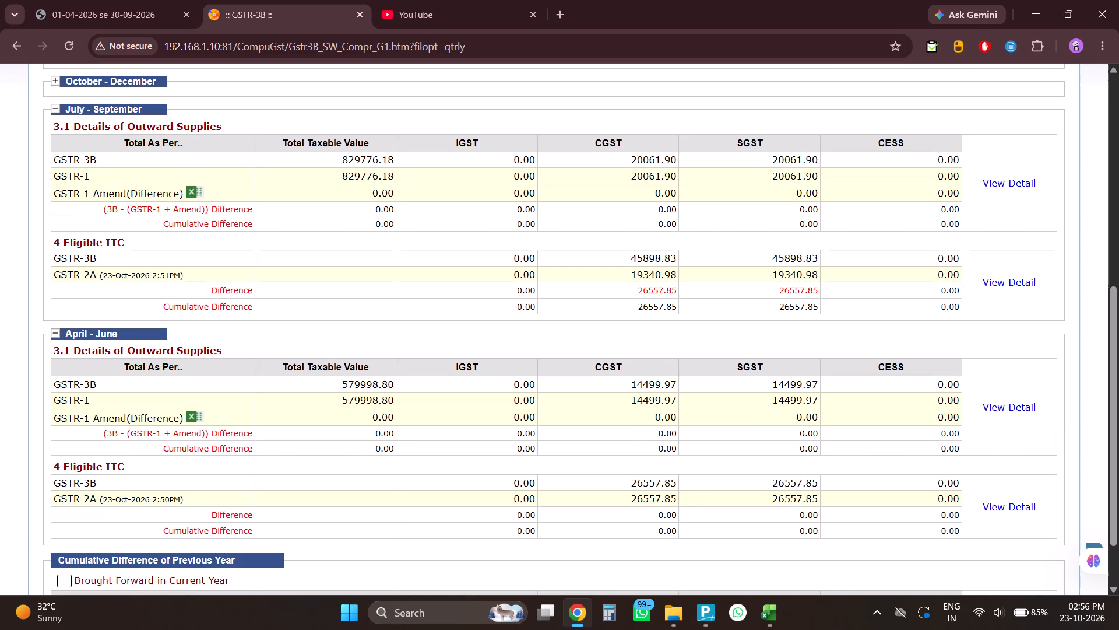
{"action": "left_click_drag", "start_coordinate": [632, 488], "coordinate": [696, 492]}
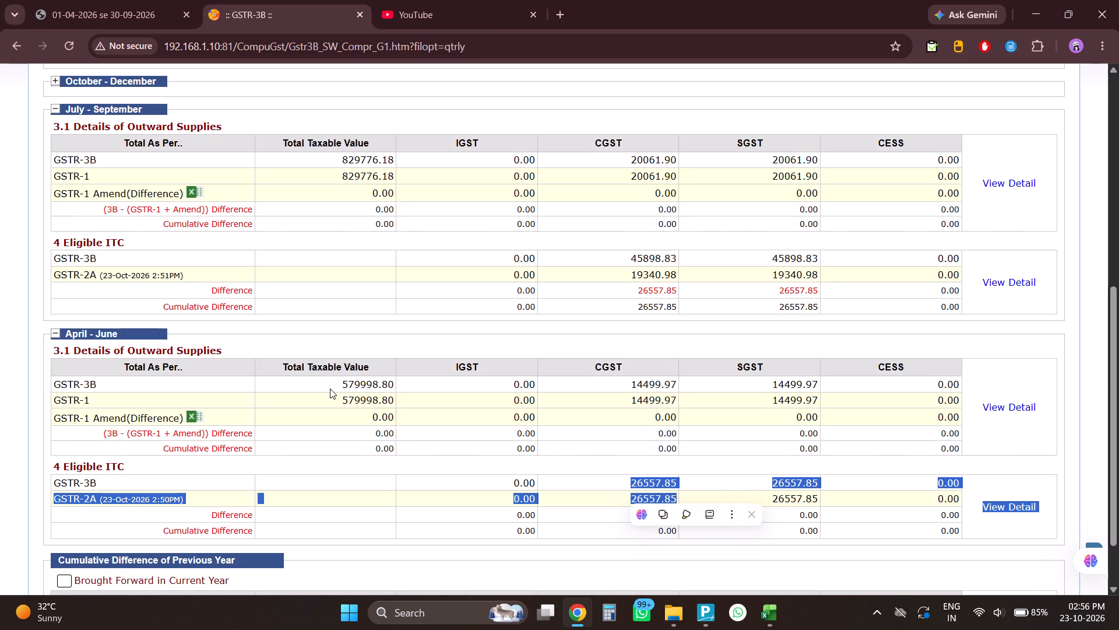
{"action": "scroll", "coordinate": [391, 386], "scroll_direction": "up", "scroll_amount": 3}
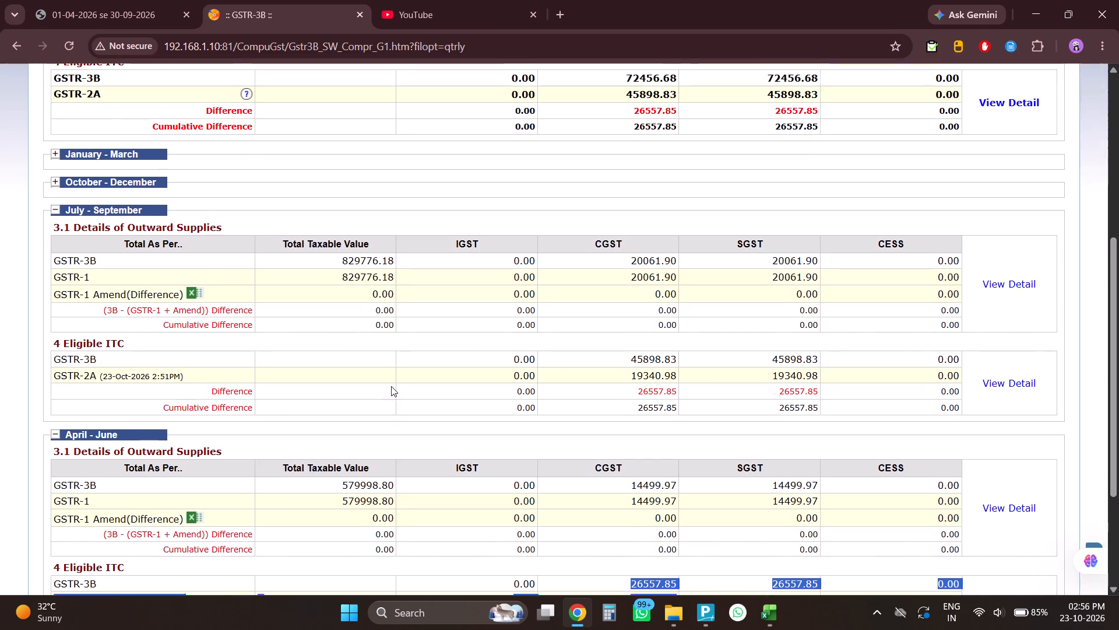
{"action": "scroll", "coordinate": [391, 386], "scroll_direction": "up", "scroll_amount": 3}
{"action": "scroll", "coordinate": [312, 345], "scroll_direction": "up", "scroll_amount": 3}
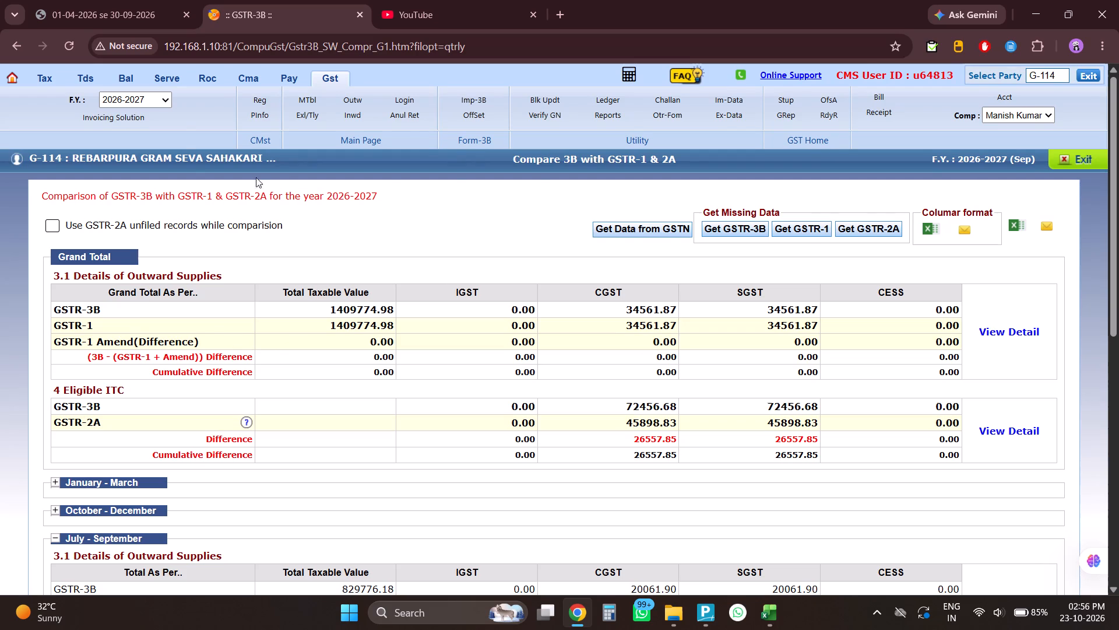
{"action": "scroll", "coordinate": [241, 272], "scroll_direction": "down", "scroll_amount": 1}
{"action": "scroll", "coordinate": [242, 272], "scroll_direction": "up", "scroll_amount": 1}
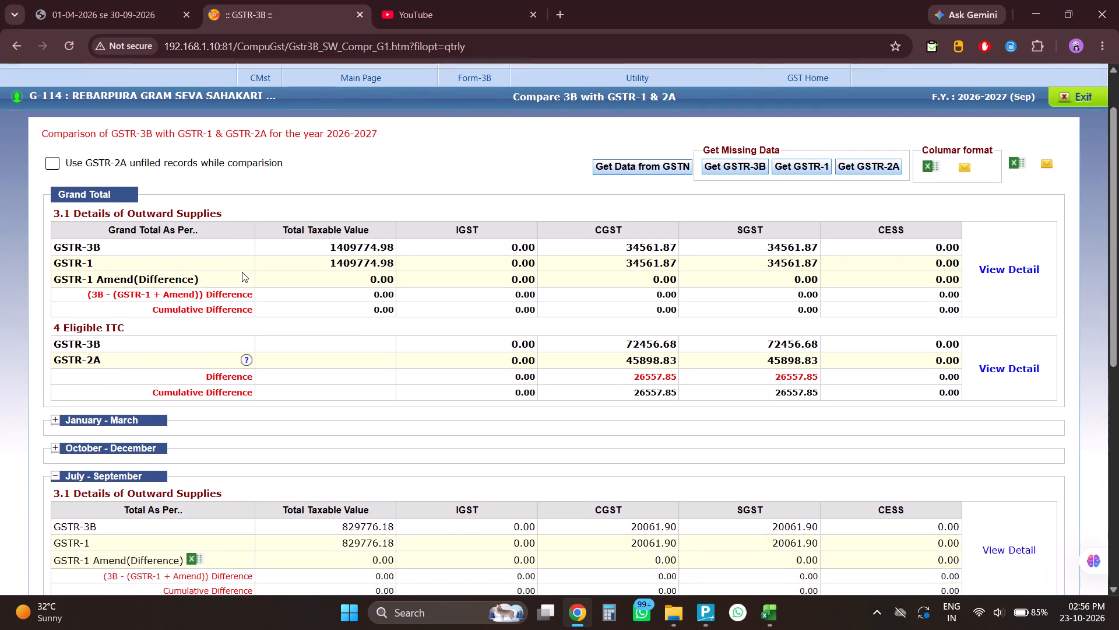
{"action": "scroll", "coordinate": [242, 272], "scroll_direction": "up", "scroll_amount": 1}
Open the inward supplies details for July and June, and review June's taxable supplies invoices.
{"action": "left_click", "coordinate": [356, 121]}
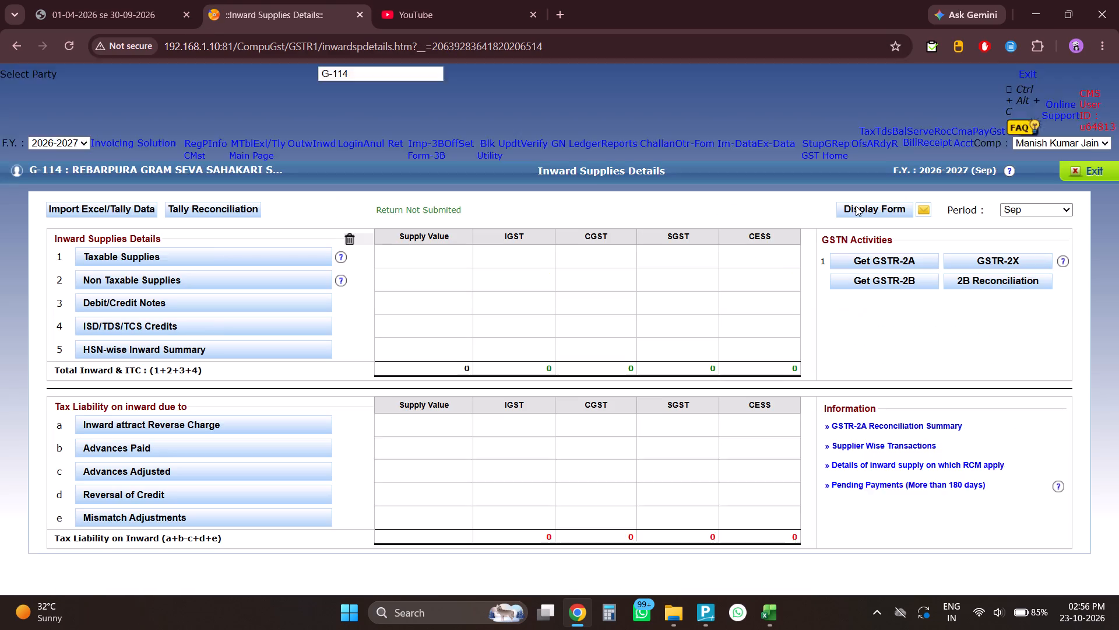
{"action": "left_click", "coordinate": [1019, 201]}
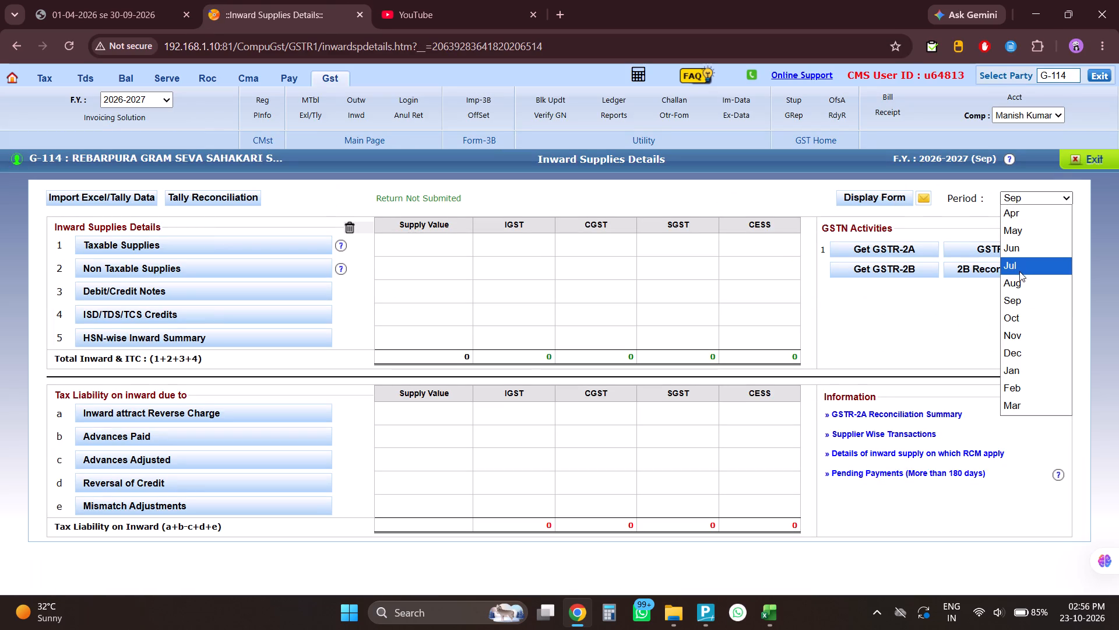
{"action": "left_click", "coordinate": [1022, 257]}
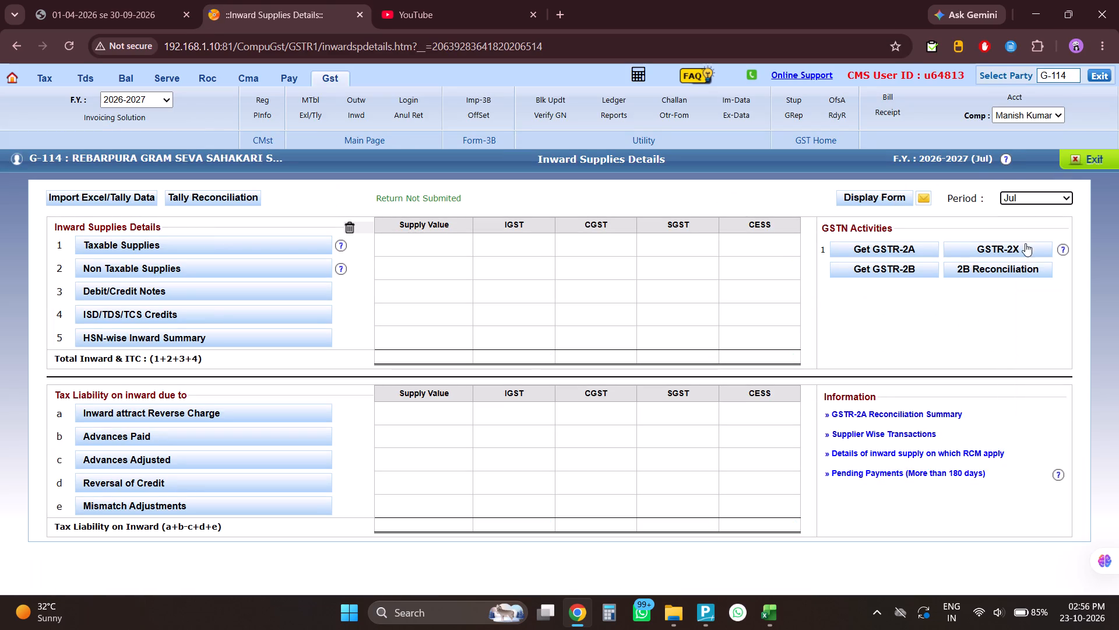
{"action": "left_click", "coordinate": [1027, 201]}
{"action": "left_click", "coordinate": [1020, 251]}
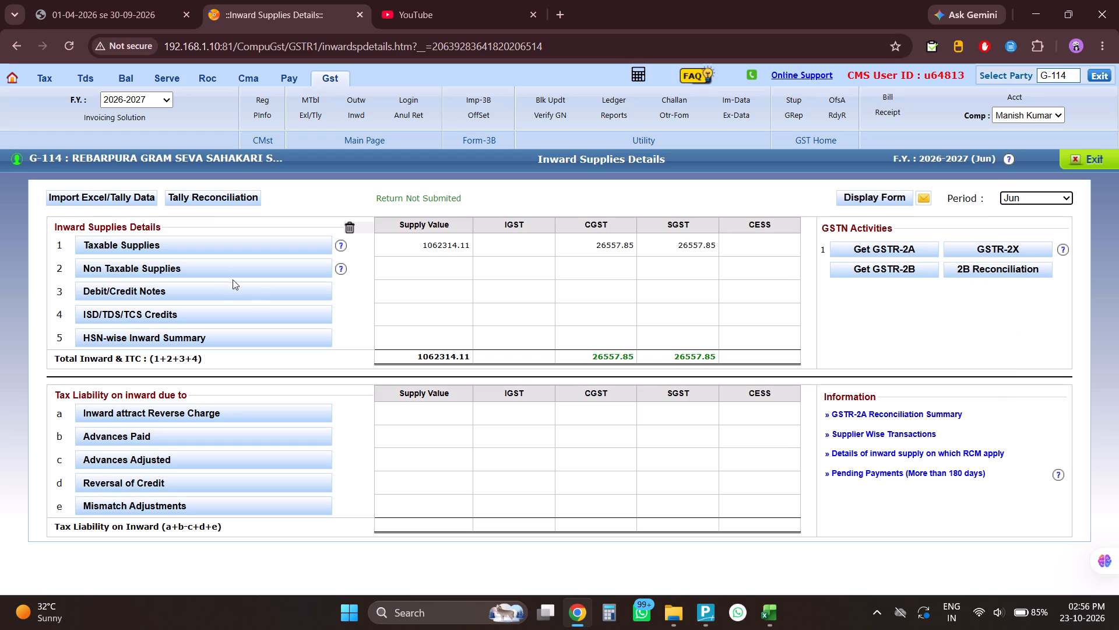
{"action": "left_click", "coordinate": [318, 244]}
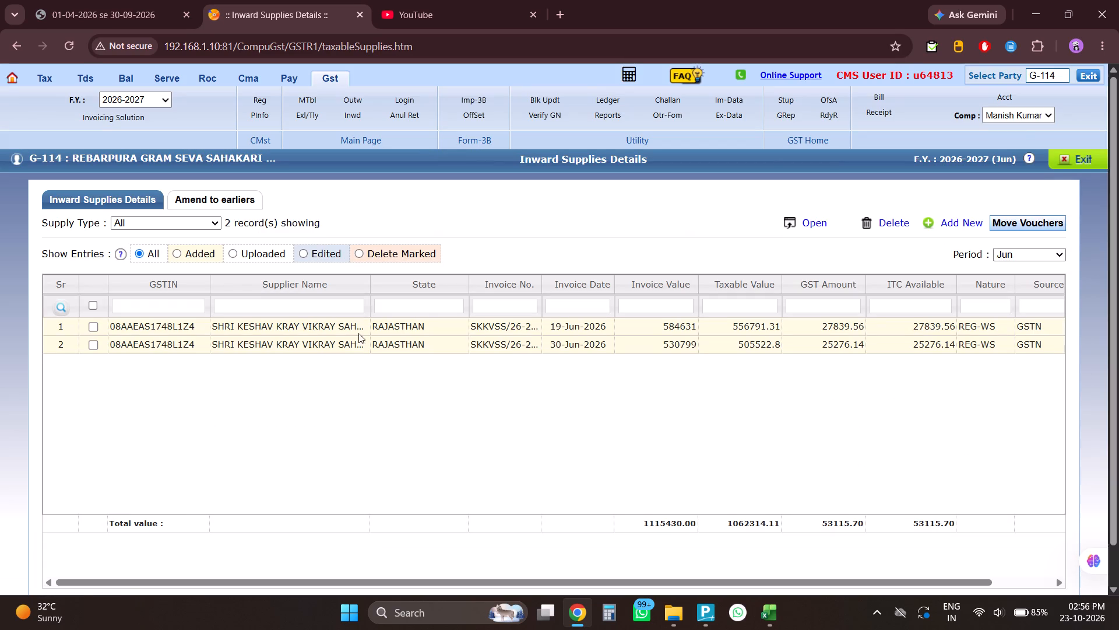
{"action": "left_click", "coordinate": [1093, 152]}
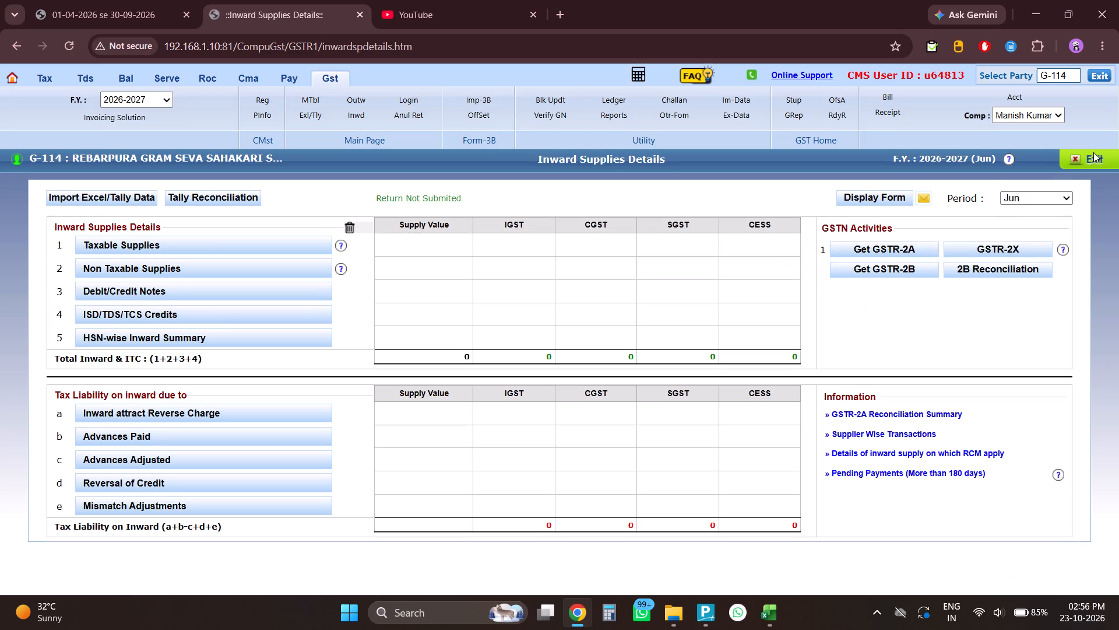
Switch to TallyPrime and review the input tax credit lines of Rebarpura's September GSTR-3B report.
{"action": "left_click", "coordinate": [696, 608]}
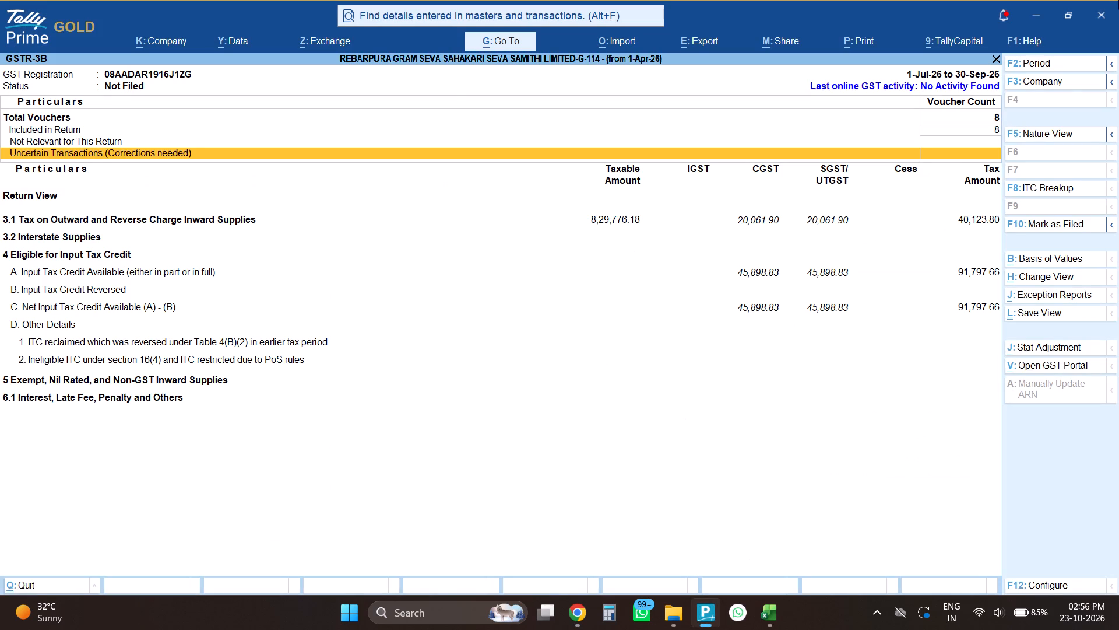
{"action": "key", "text": "Escape"}
{"action": "key", "text": "Escape"}
{"action": "key", "text": "Escape"}
{"action": "key", "text": "Escape"}
{"action": "key", "text": "Escape"}
{"action": "key", "text": "Escape"}
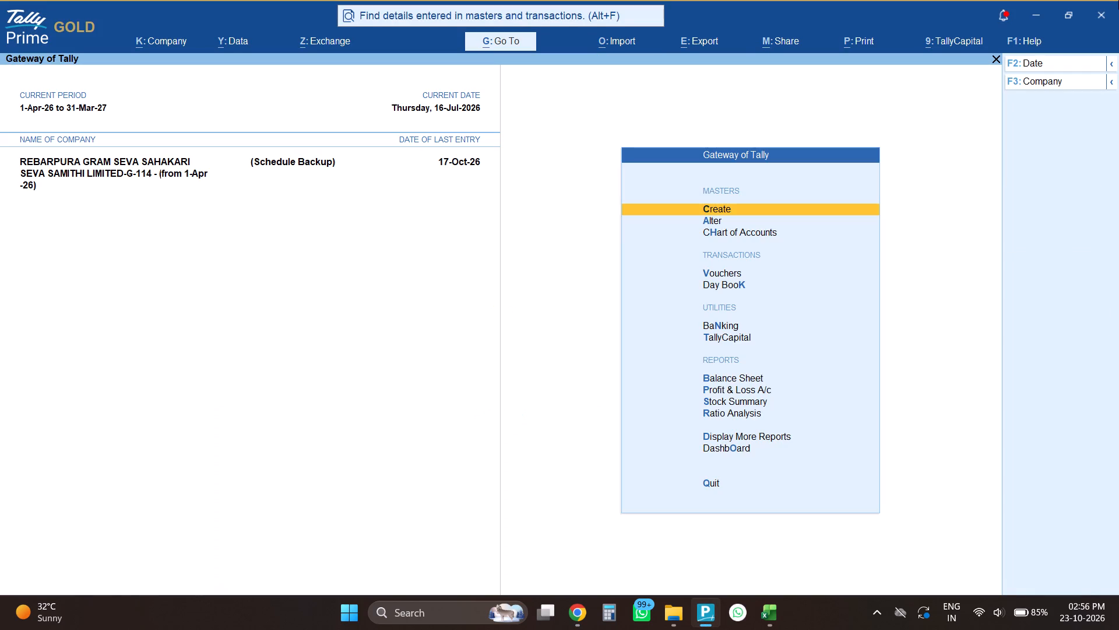
{"action": "type", "text": "DO"}
{"action": "key", "text": "Return"}
{"action": "key", "text": "Down"}
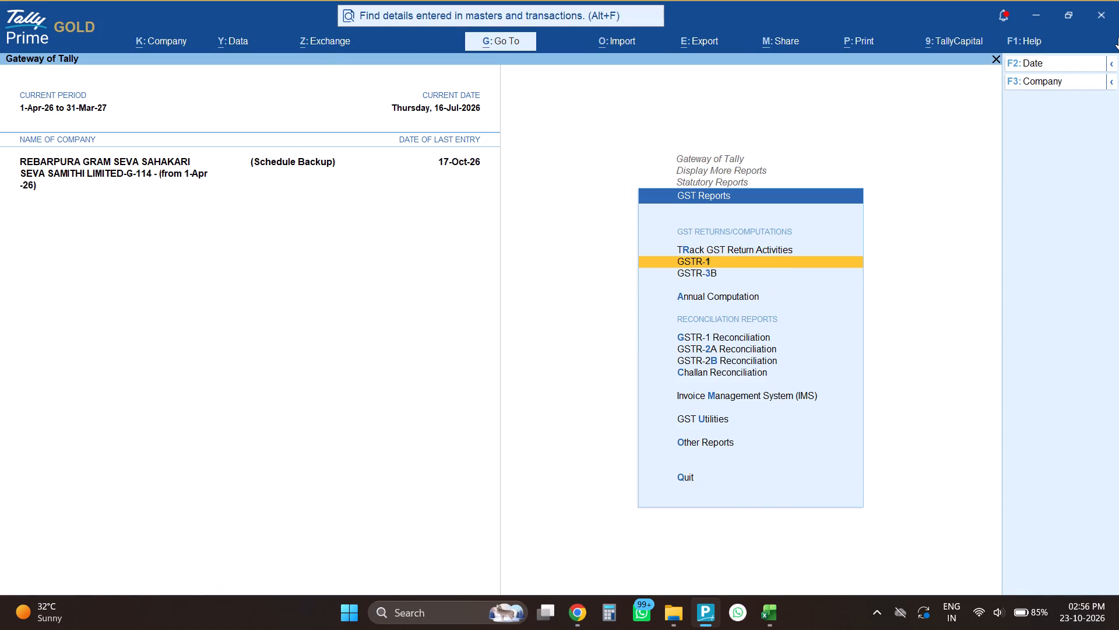
{"action": "key", "text": "Down"}
{"action": "key", "text": "Return"}
{"action": "key", "text": "Down"}
{"action": "key", "text": "Down"}
{"action": "key", "text": "Down"}
{"action": "key", "text": "Down"}
{"action": "key", "text": "Down"}
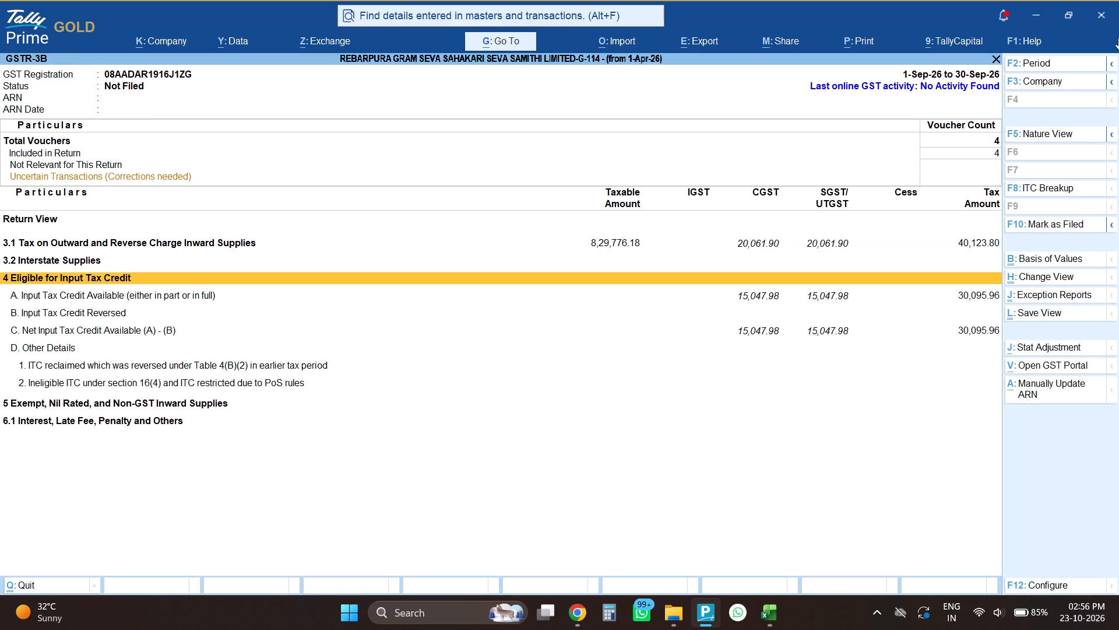
{"action": "key", "text": "Down"}
{"action": "key", "text": "Down"}
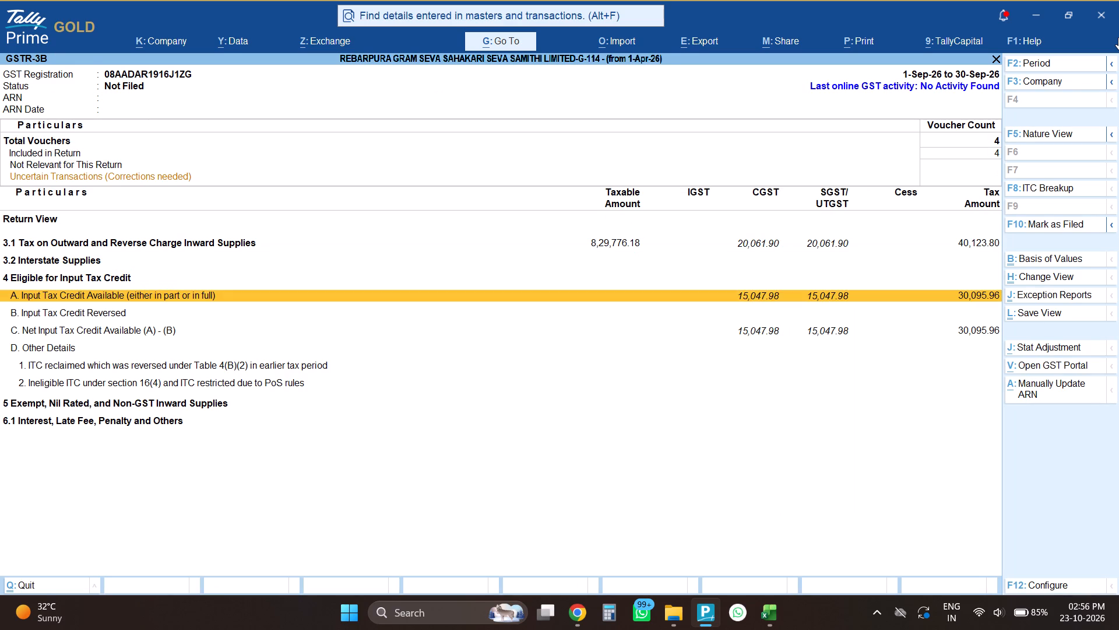
{"action": "key", "text": "Escape"}
{"action": "key", "text": "Escape"}
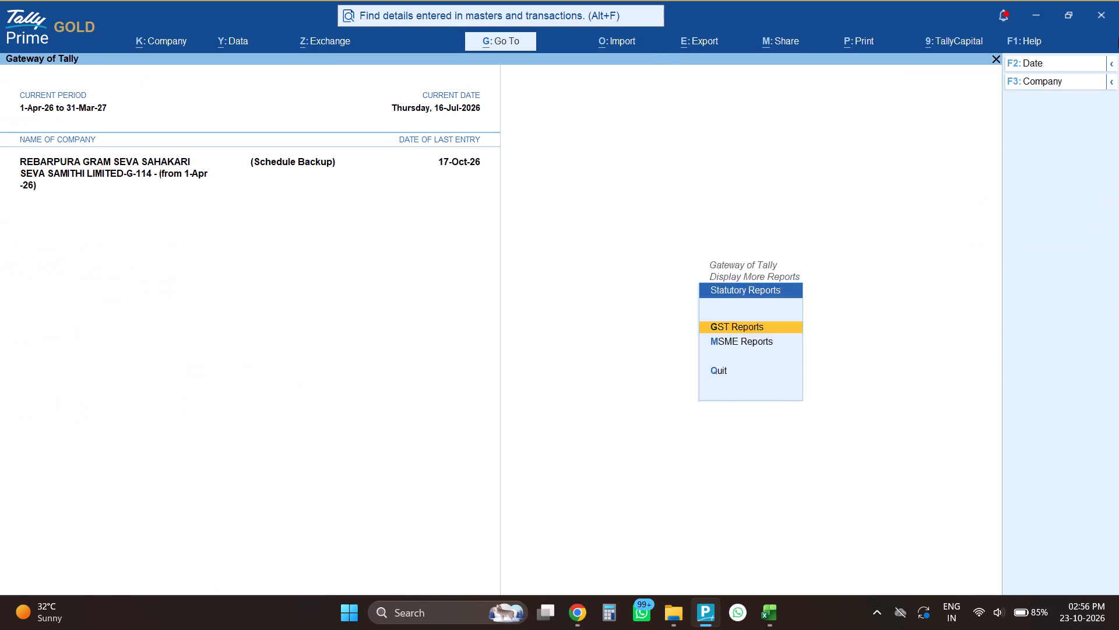
{"action": "key", "text": "Escape"}
{"action": "key", "text": "Escape"}
{"action": "key", "text": "Escape"}
{"action": "key", "text": "Escape"}
Open the Purchase Register and check the September and August purchase vouchers, including SKKVSS/26-27/141.
{"action": "type", "text": "DAP"}
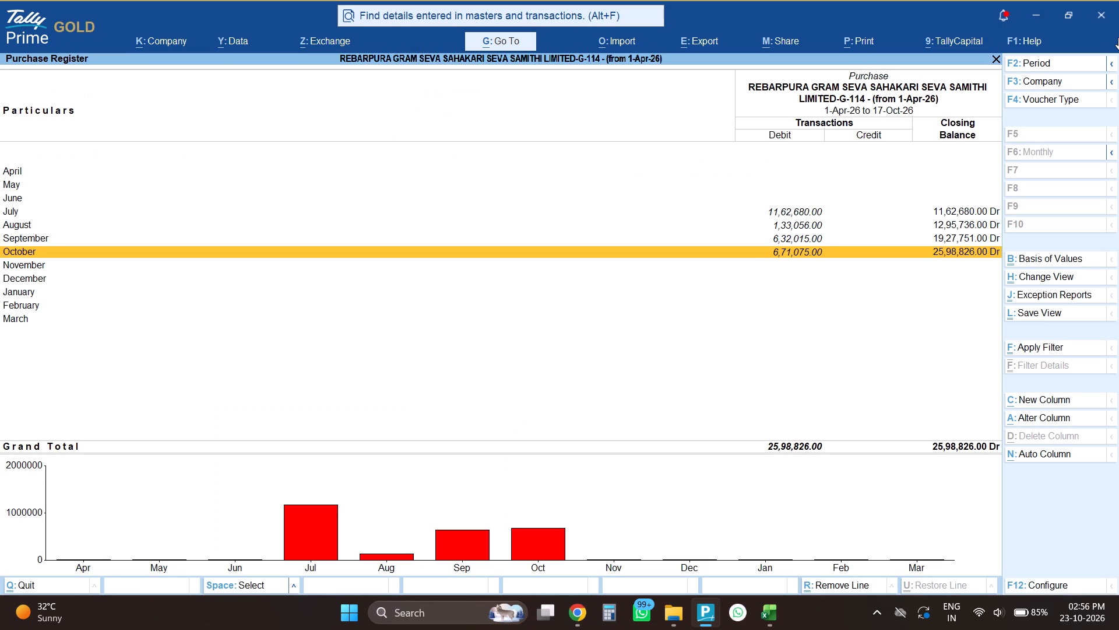
{"action": "key", "text": "Up"}
{"action": "key", "text": "Up"}
{"action": "key", "text": "Down"}
{"action": "key", "text": "Return"}
{"action": "key", "text": "Down"}
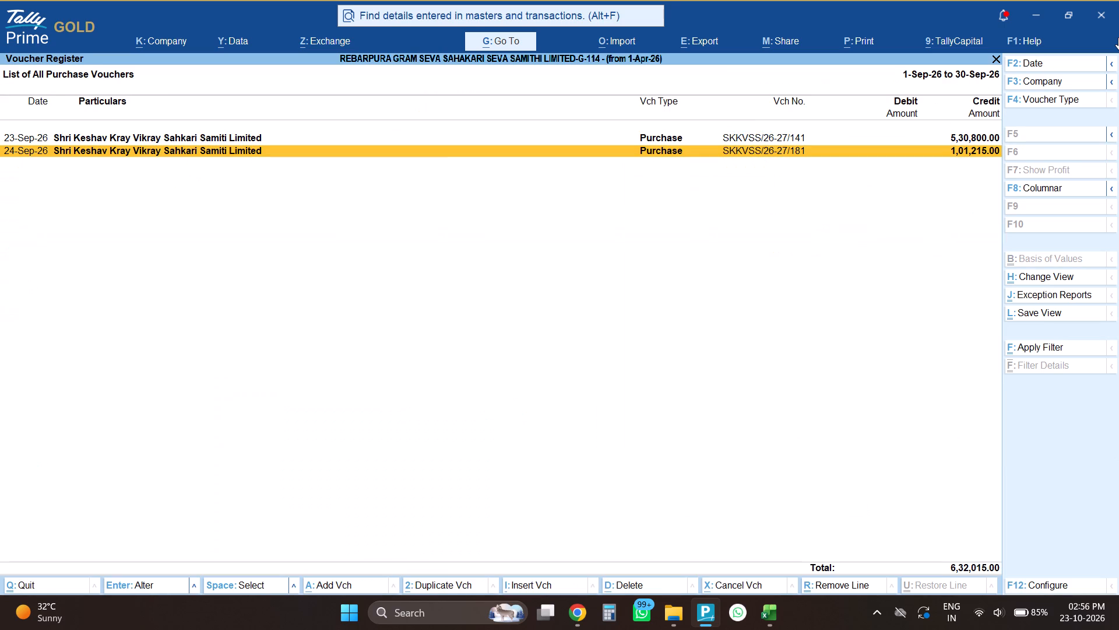
{"action": "key", "text": "Up"}
{"action": "key", "text": "Return"}
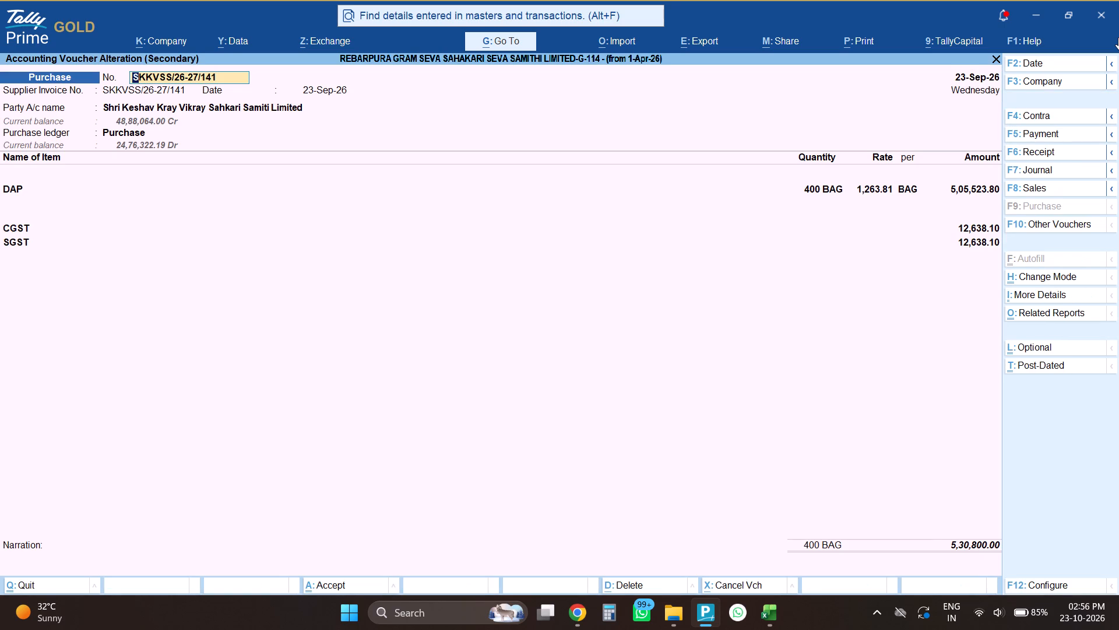
{"action": "key", "text": "Escape"}
{"action": "key", "text": "Escape"}
{"action": "key", "text": "Escape"}
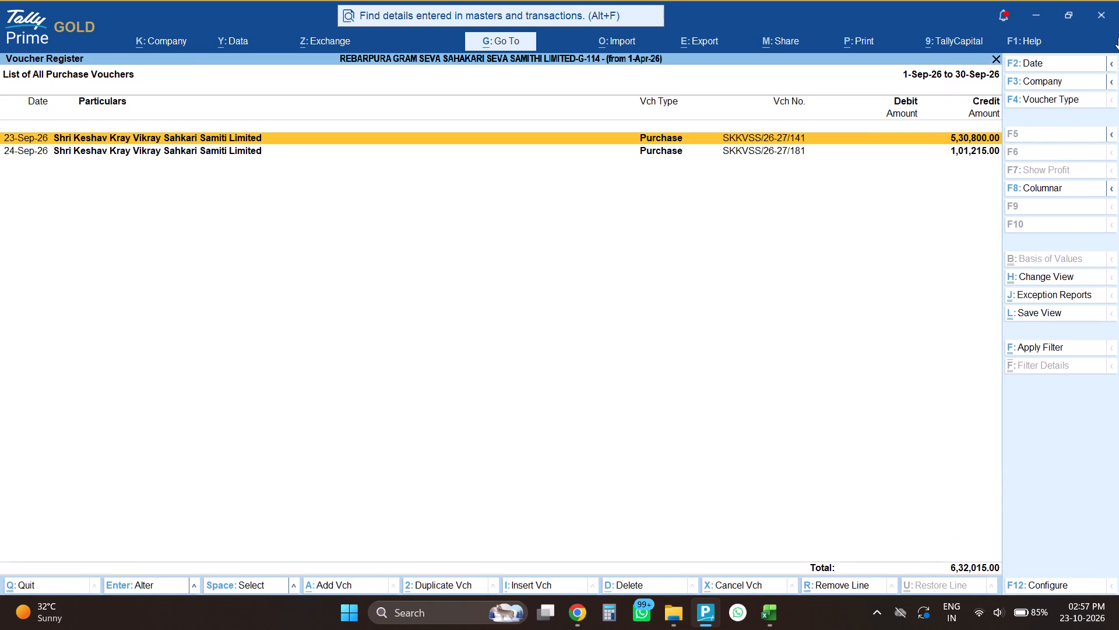
{"action": "key", "text": "Escape"}
{"action": "key", "text": "Up"}
{"action": "key", "text": "Return"}
{"action": "key", "text": "Escape"}
{"action": "key", "text": "Down"}
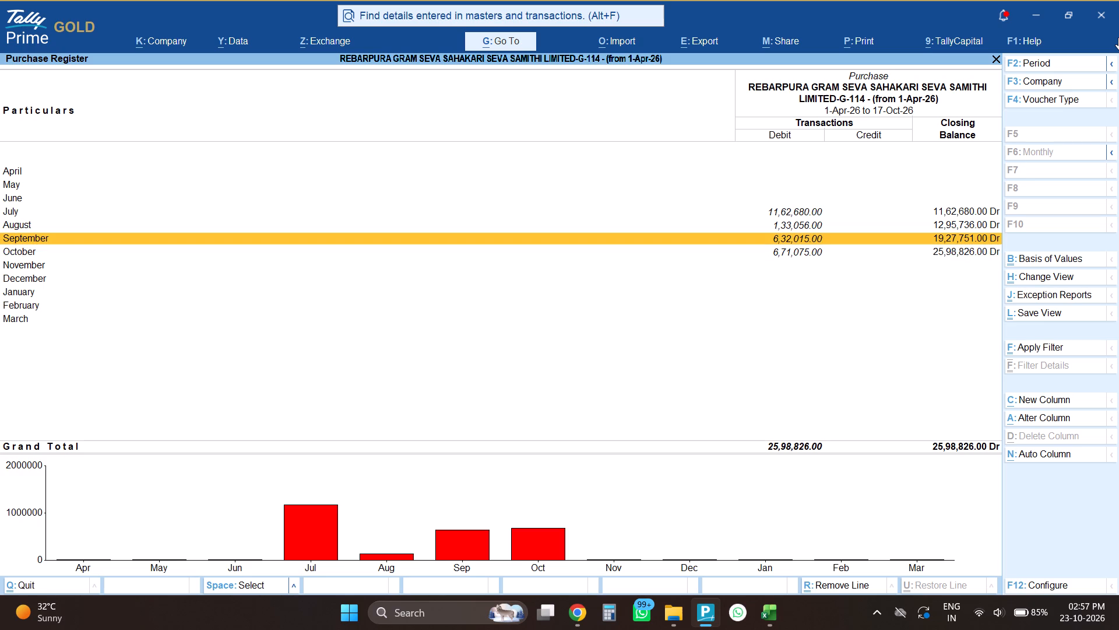
Change the voucher date of July purchase SKKVSS/26-27/23 to 19-6-26 and save it.
{"action": "key", "text": "Down"}
{"action": "key", "text": "Up"}
{"action": "key", "text": "Up"}
{"action": "key", "text": "Up"}
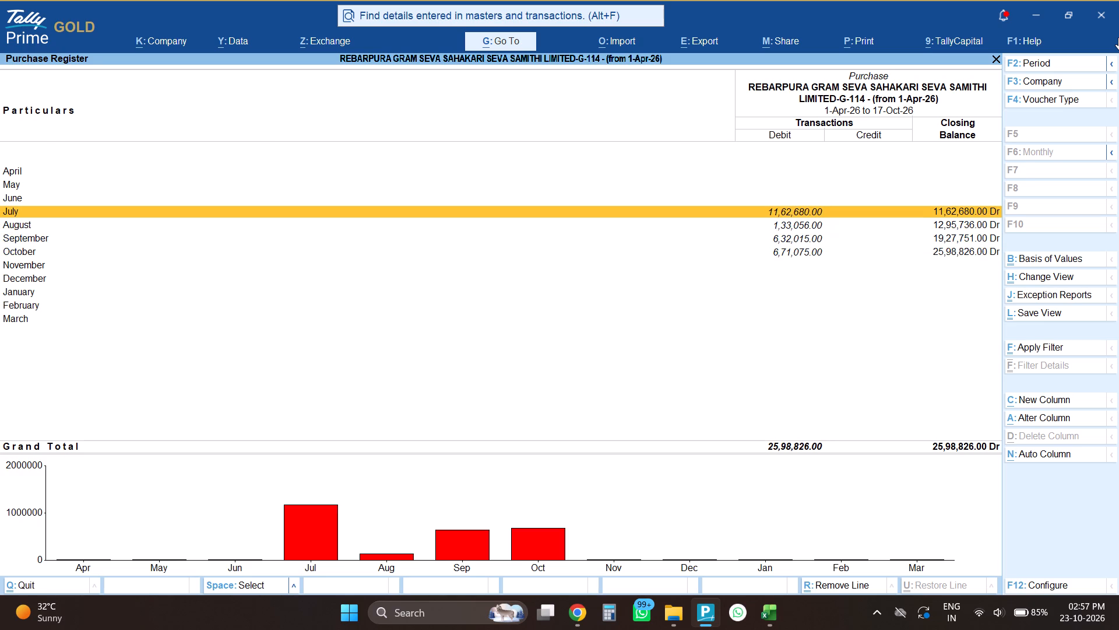
{"action": "key", "text": "Return"}
{"action": "key", "text": "Down"}
{"action": "key", "text": "Up"}
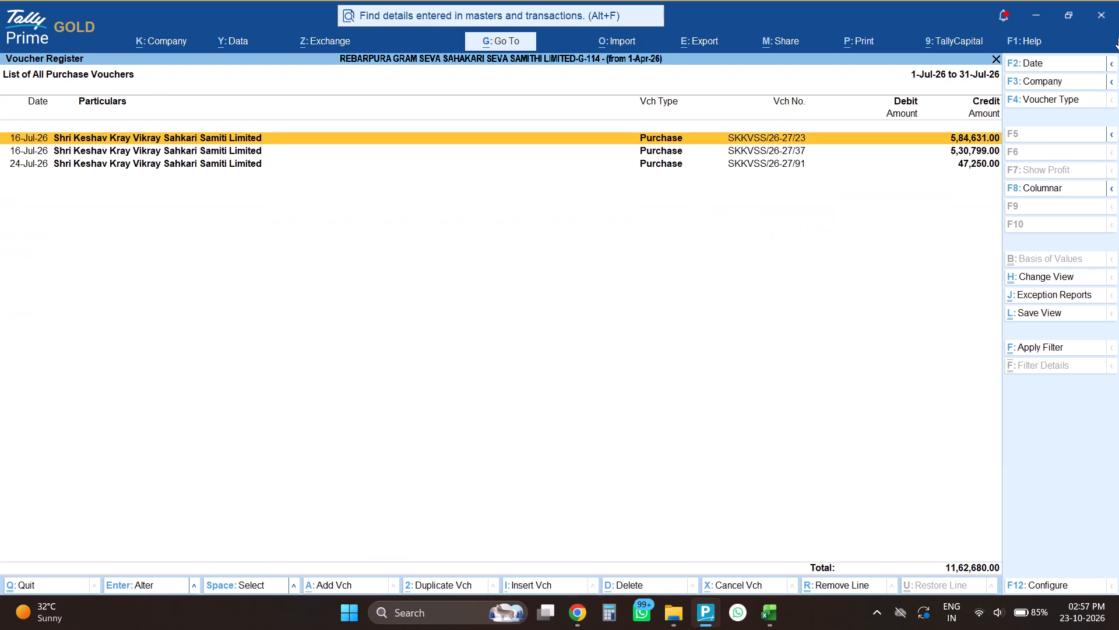
{"action": "key", "text": "Down"}
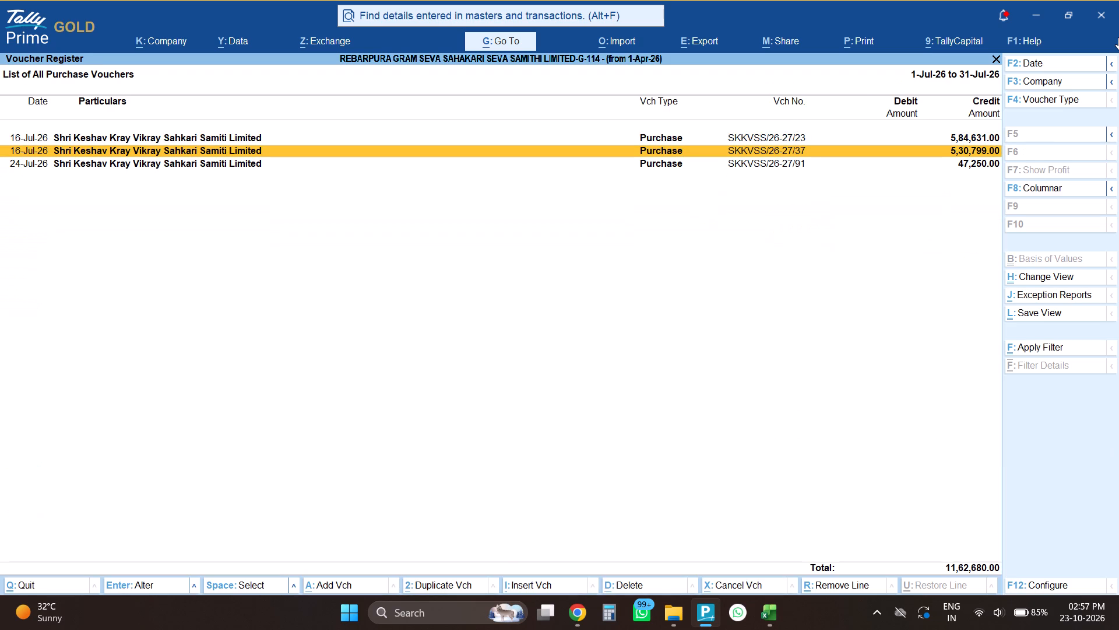
{"action": "key", "text": "Up"}
{"action": "key", "text": "Down"}
{"action": "key", "text": "Up"}
{"action": "key", "text": "Return"}
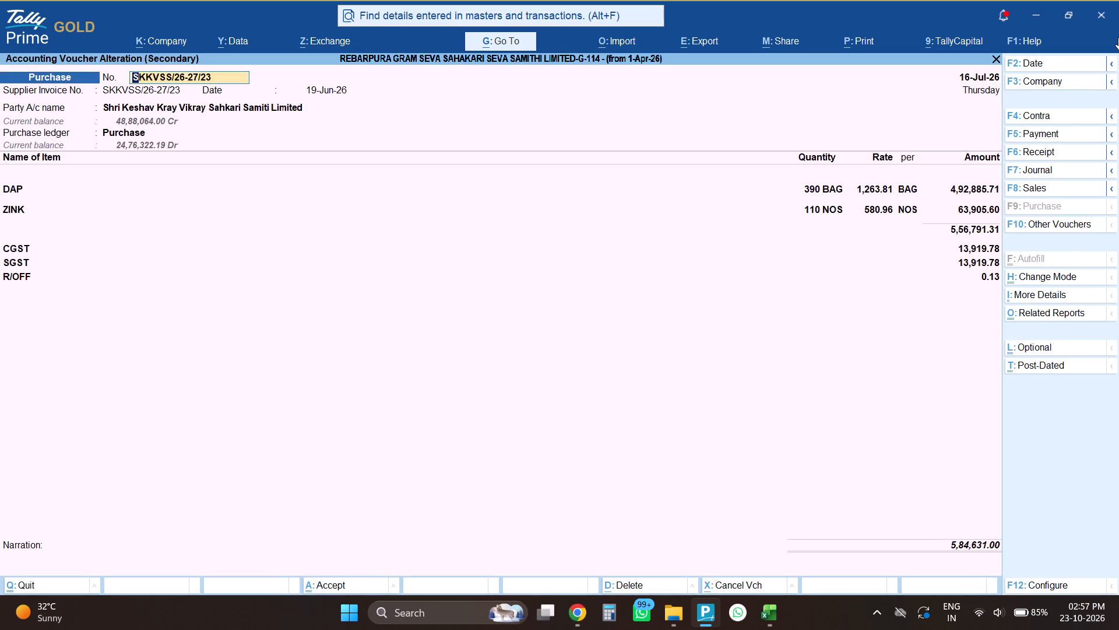
{"action": "key", "text": "F2"}
{"action": "type", "text": "19-6-26"}
{"action": "key", "text": "Return"}
{"action": "key", "text": "ctrl+a"}
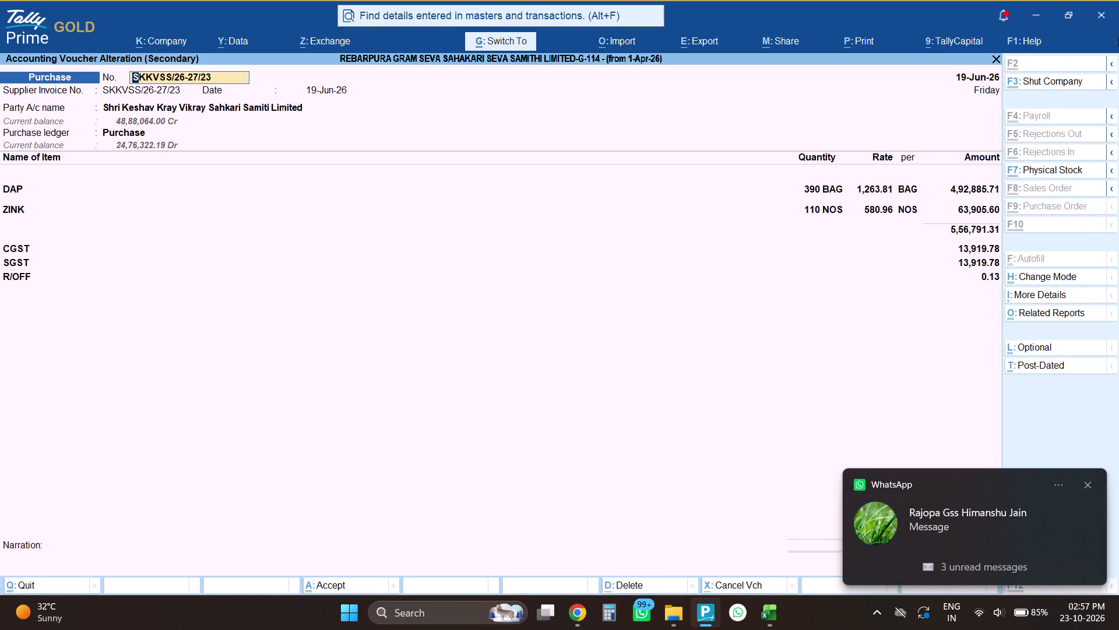
Change the voucher date of purchase SKKVSS/26-27/37 to 30-6-26, save it and leave the Purchase Register.
{"action": "key", "text": "Down"}
{"action": "key", "text": "Up"}
{"action": "key", "text": "Return"}
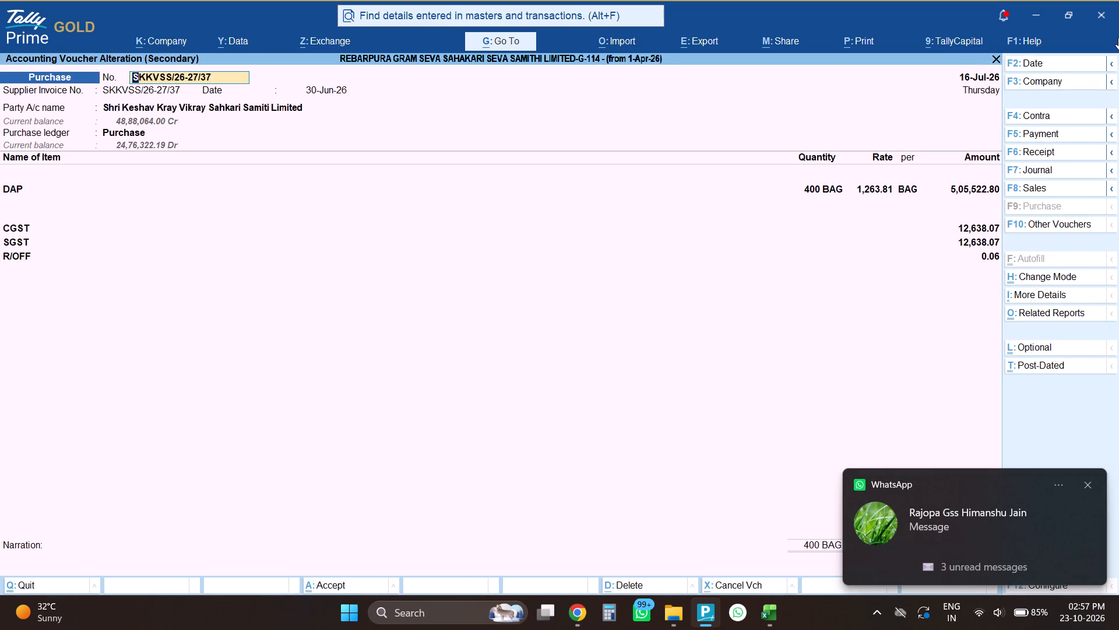
{"action": "key", "text": "F2"}
{"action": "type", "text": "30-6-26"}
{"action": "key", "text": "Return"}
{"action": "key", "text": "ctrl+a"}
{"action": "key", "text": "Escape"}
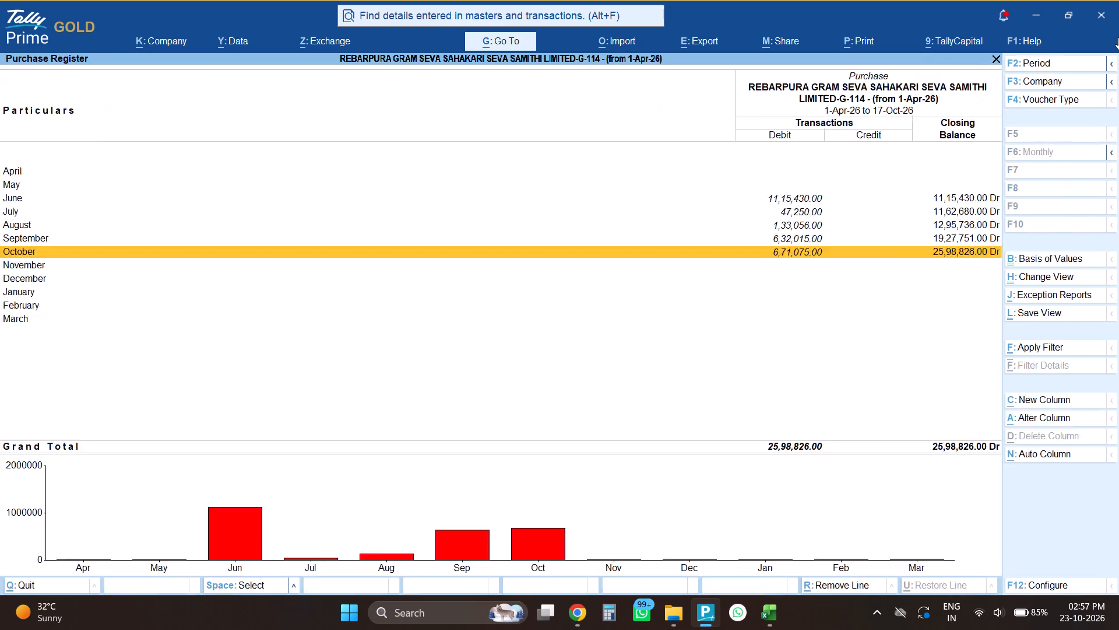
{"action": "key", "text": "Escape"}
{"action": "key", "text": "Escape"}
{"action": "key", "text": "Escape"}
{"action": "key", "text": "Escape"}
{"action": "key", "text": "Escape"}
Open Rebarpura's GSTR-3B report and set its period from 1-7-26 to 30-9-26.
{"action": "type", "text": "DO"}
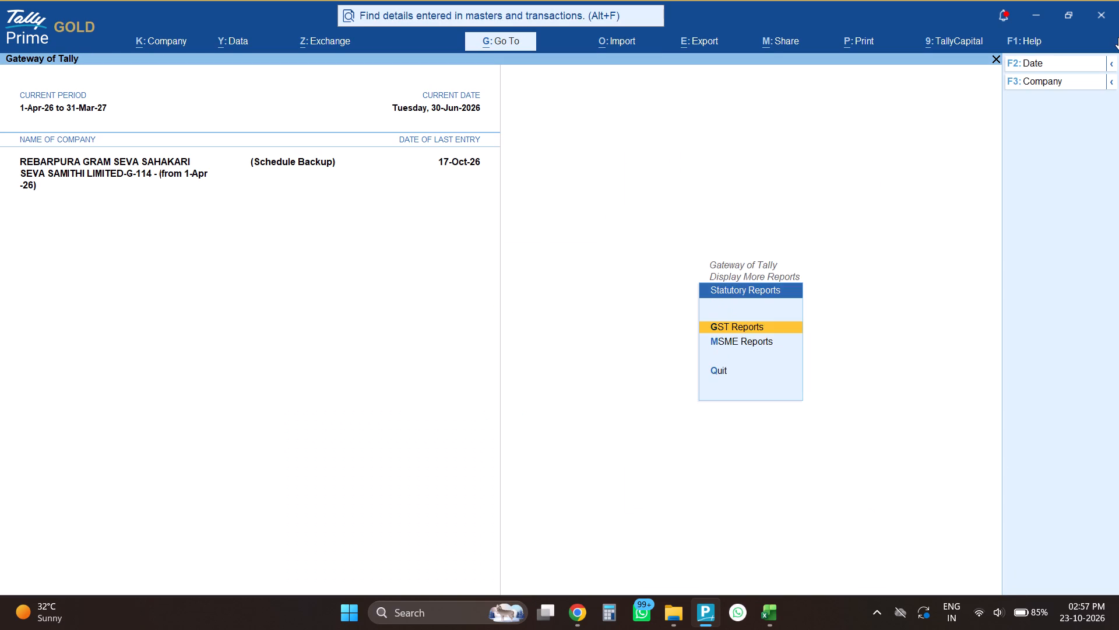
{"action": "key", "text": "Return"}
{"action": "key", "text": "3"}
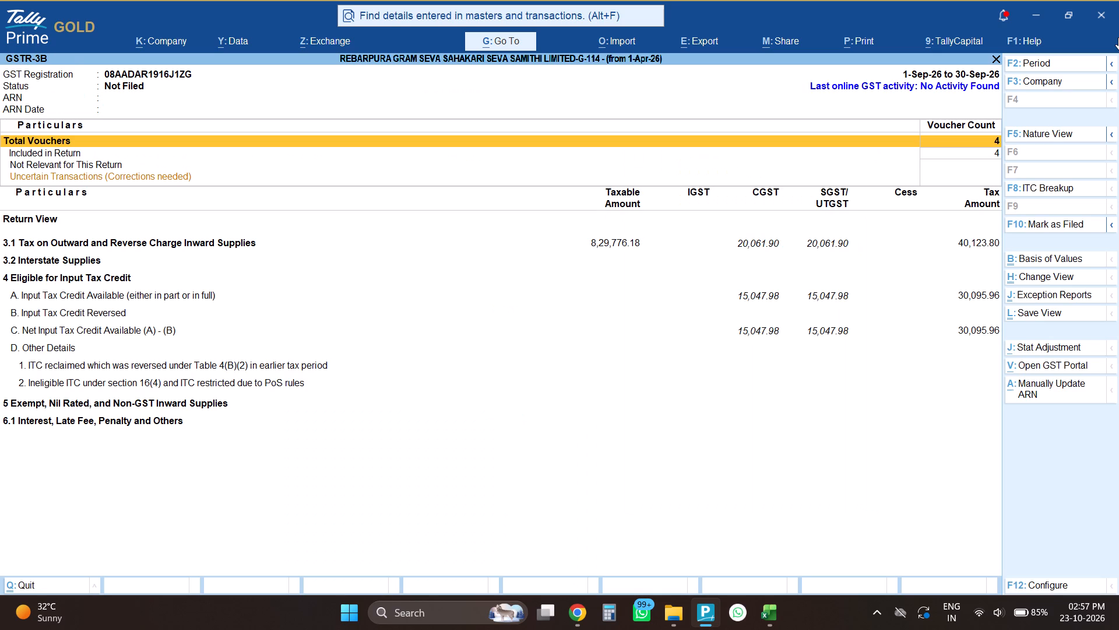
{"action": "key", "text": "alt+F2"}
{"action": "type", "text": "1-7-26"}
{"action": "key", "text": "Return"}
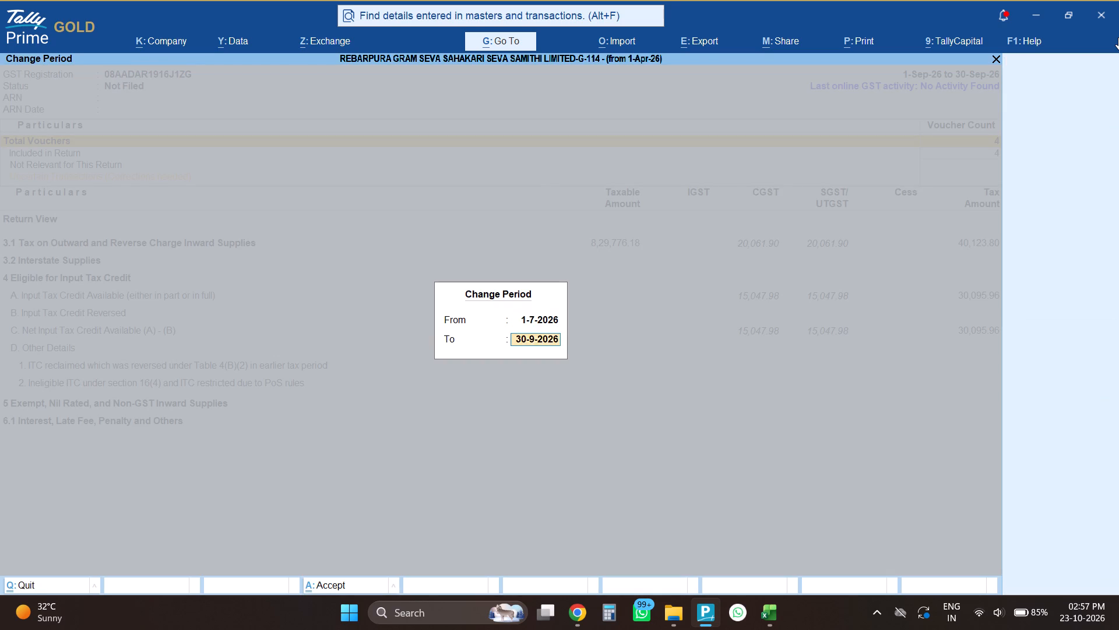
{"action": "type", "text": "30-9-26"}
{"action": "key", "text": "Return"}
Switch to CompuGst in Chrome, set G-114's inward supplies period to Sep and review the GSTR-2A B2B invoices uploaded by the counterparty.
{"action": "key", "text": "alt+Tab"}
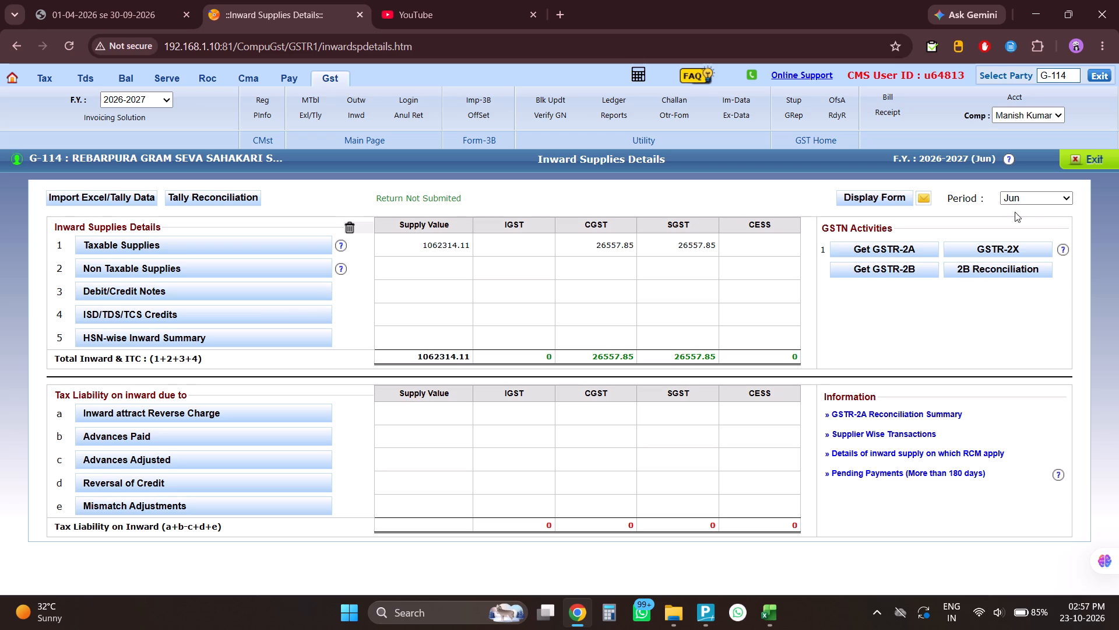
{"action": "left_click", "coordinate": [1043, 196]}
{"action": "left_click", "coordinate": [1016, 298]}
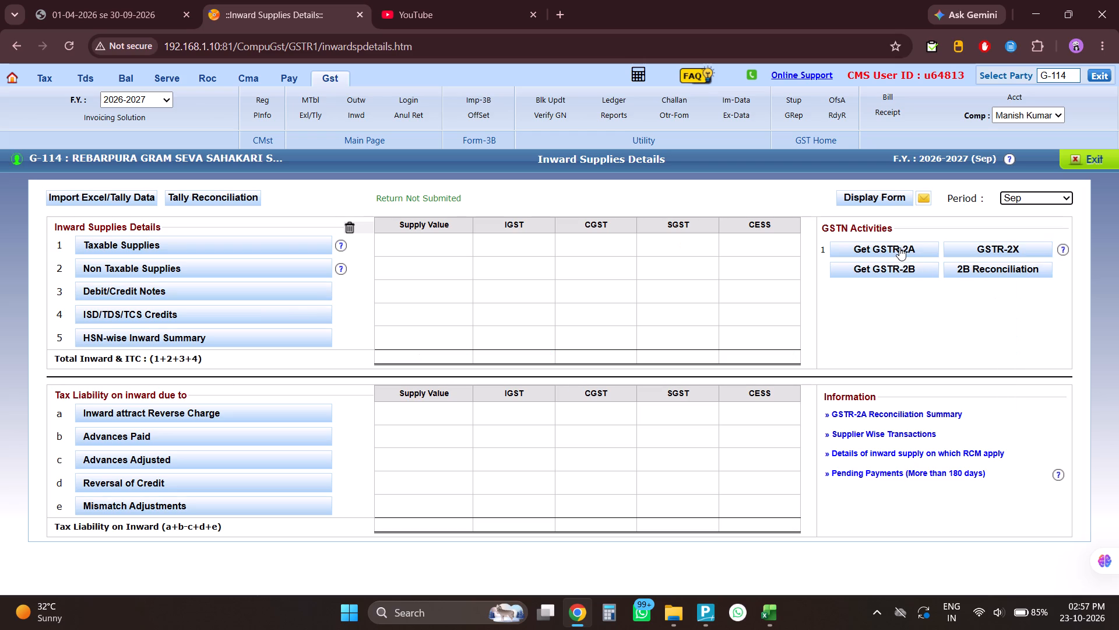
{"action": "left_click", "coordinate": [899, 247]}
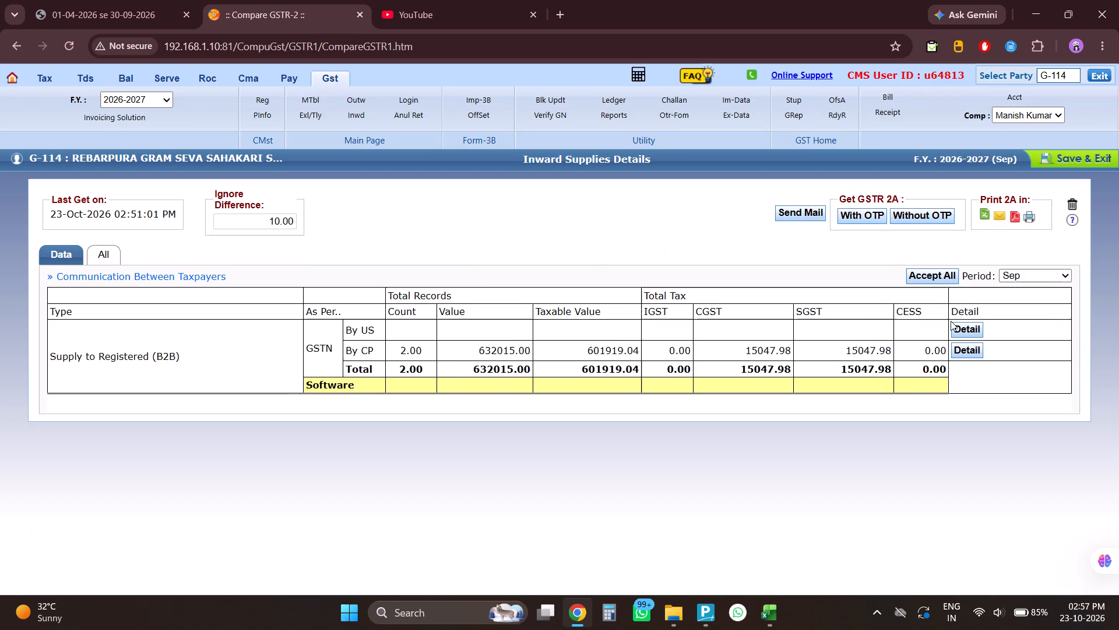
{"action": "left_click", "coordinate": [962, 350]}
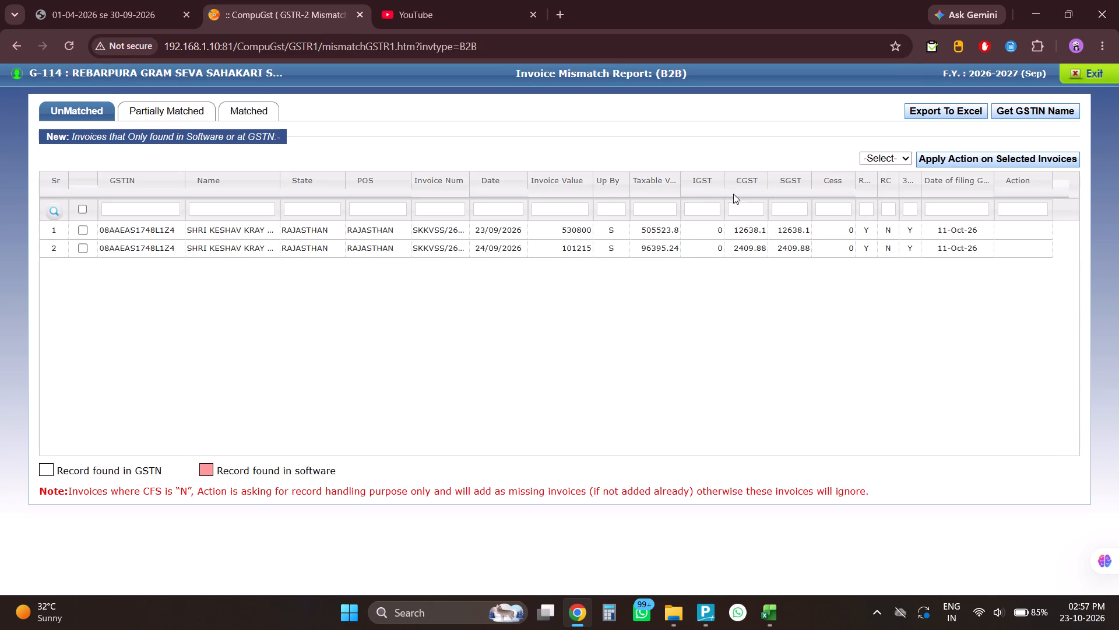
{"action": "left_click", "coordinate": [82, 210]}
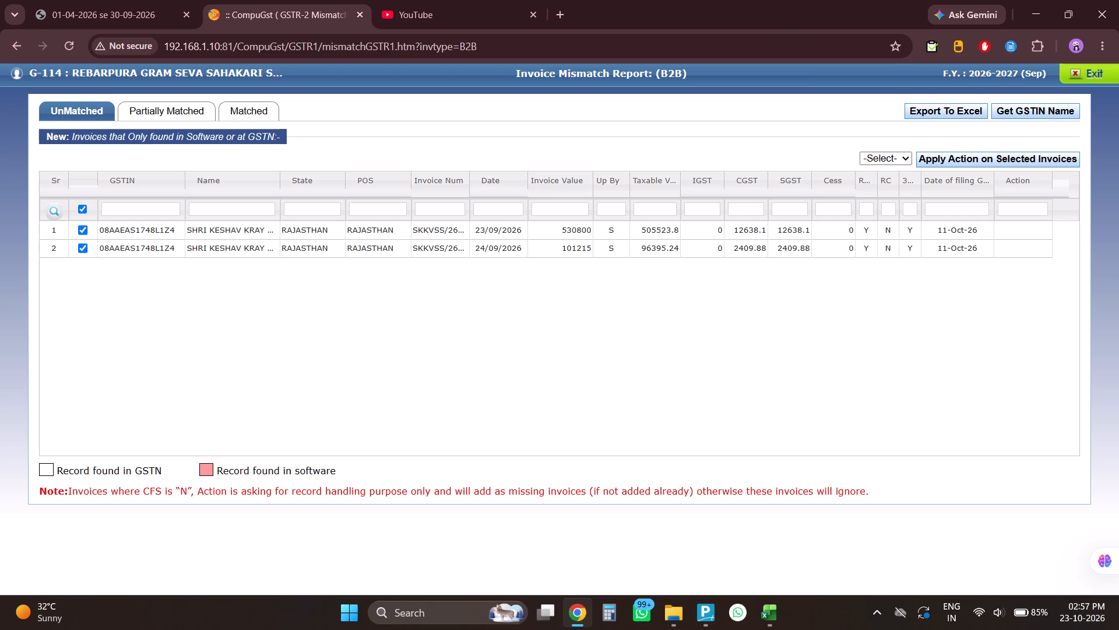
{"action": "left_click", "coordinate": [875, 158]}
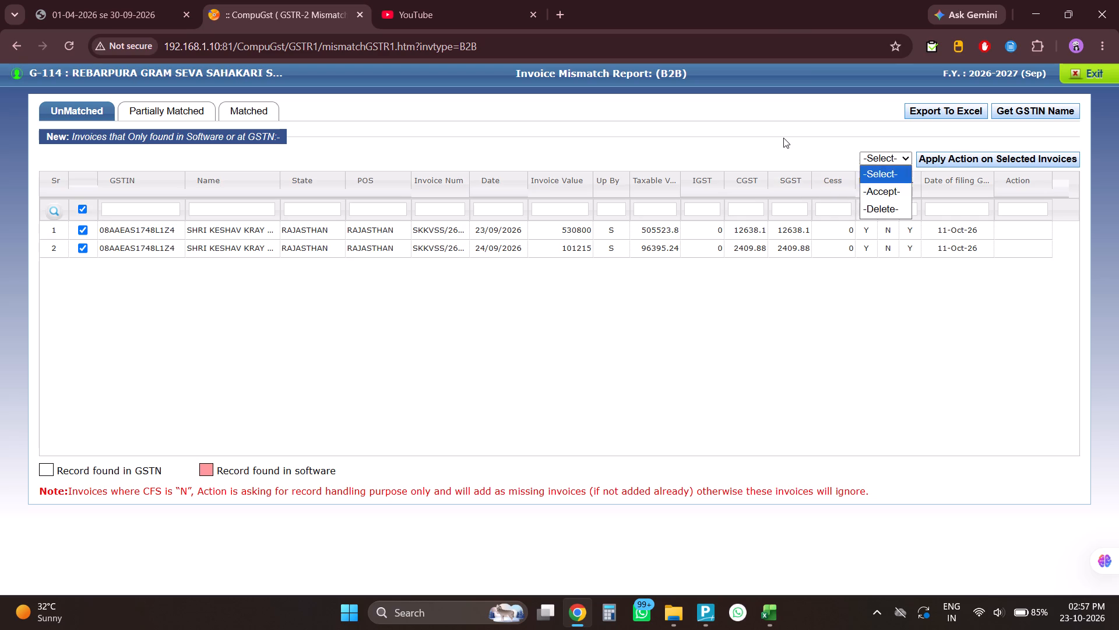
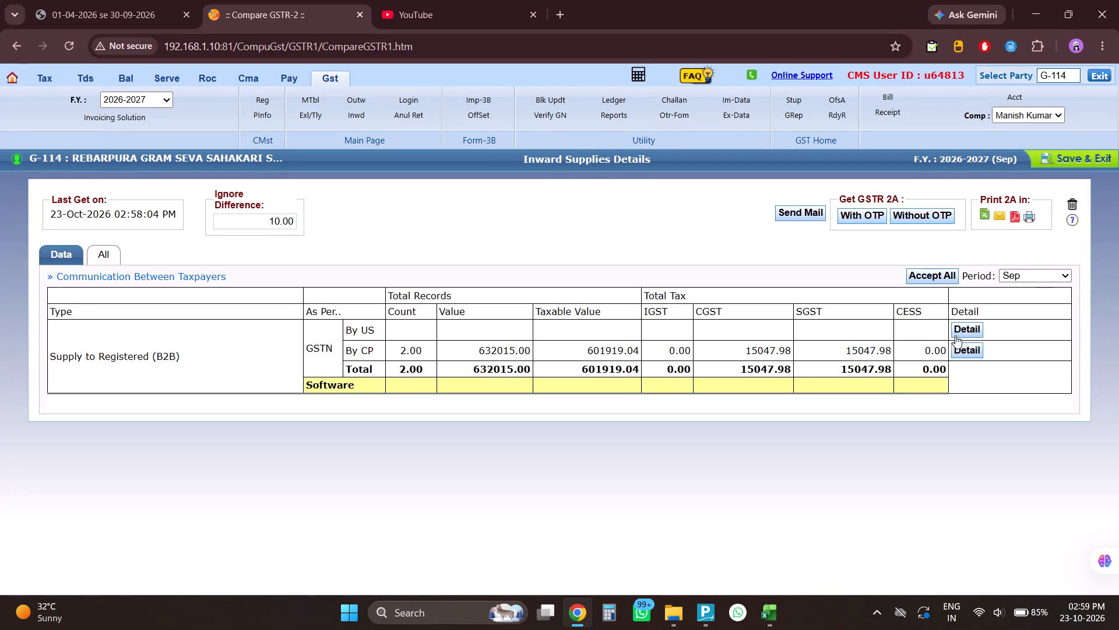
Accept all unmatched B2B invoices in the counterparty detail of G-114's Sep inward supplies and exit the mismatch report.
{"action": "left_click", "coordinate": [964, 343]}
{"action": "left_click", "coordinate": [963, 348]}
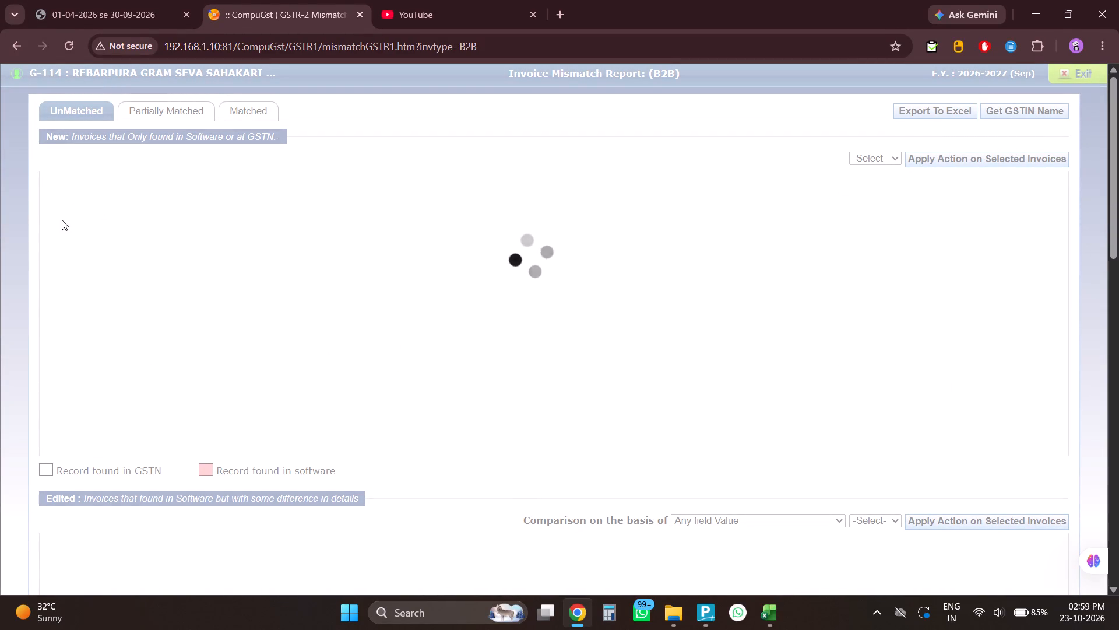
{"action": "left_click", "coordinate": [85, 209]}
{"action": "left_click", "coordinate": [883, 159]}
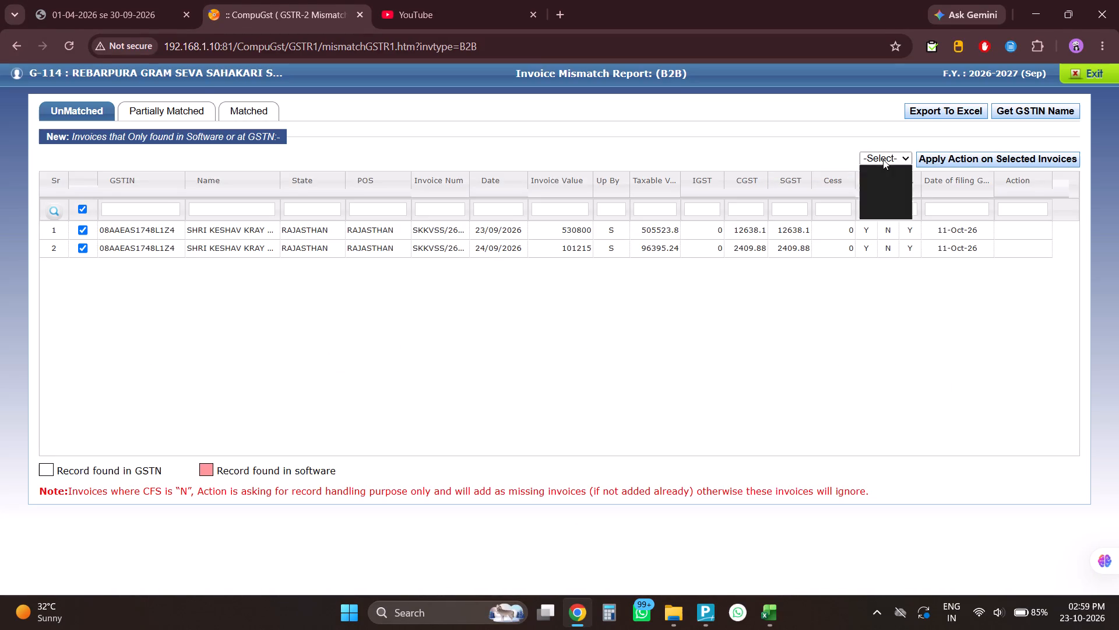
{"action": "left_click", "coordinate": [885, 188]}
{"action": "left_click", "coordinate": [961, 155]}
{"action": "left_click", "coordinate": [632, 150]}
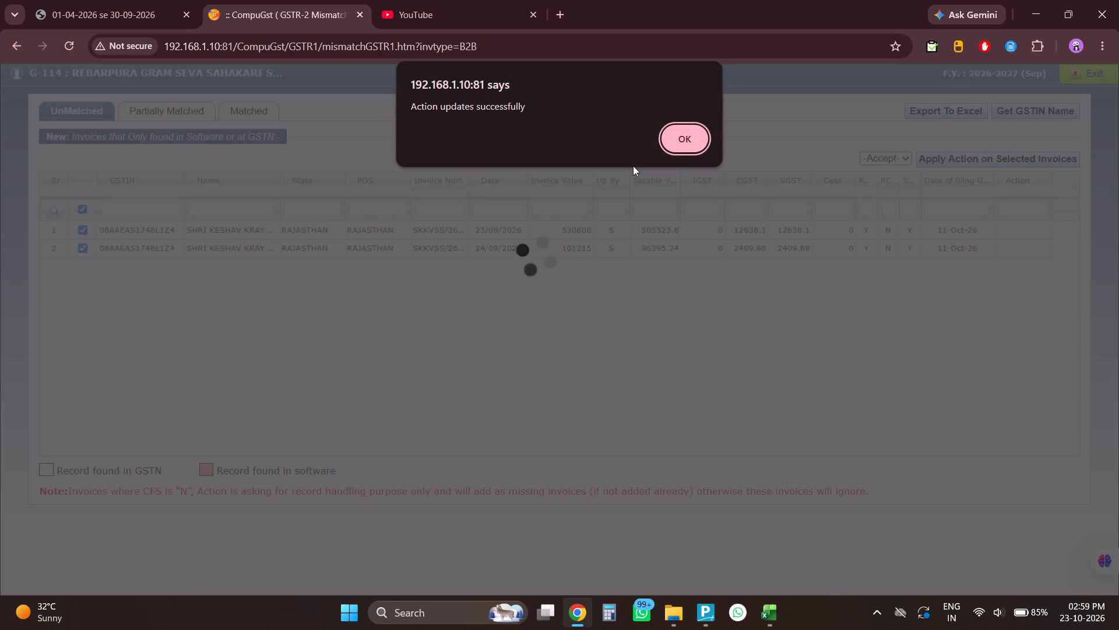
{"action": "key", "text": "Return"}
{"action": "left_click", "coordinate": [1082, 72]}
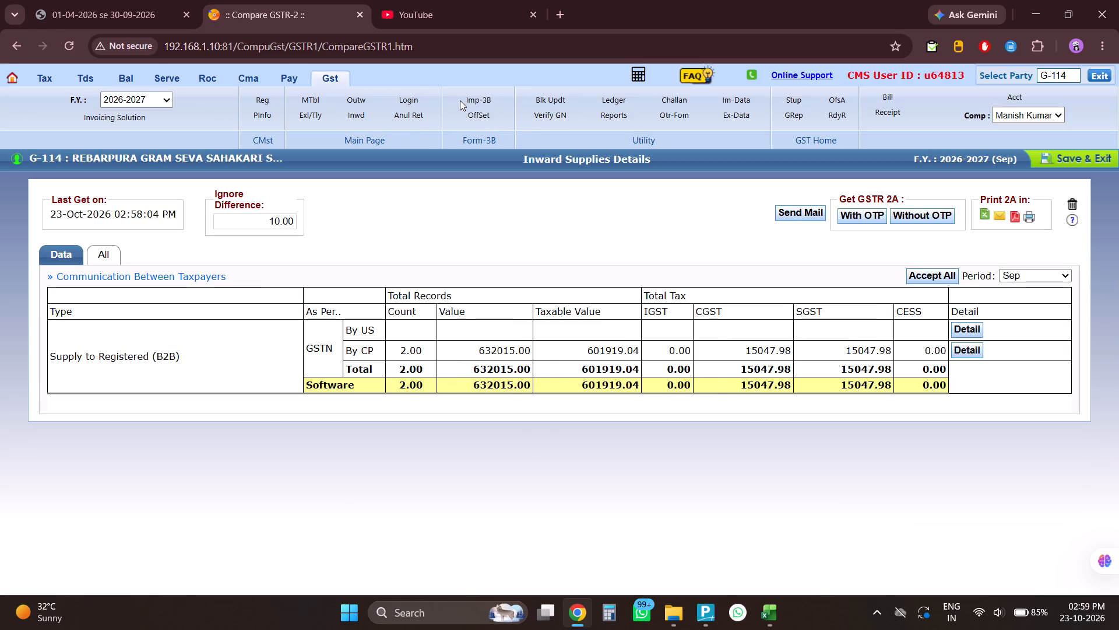
Open G-114's Sep GSTR-3B, unlink the Eligible ITC section from GSTR-2B and check its ITC figures.
{"action": "left_click", "coordinate": [481, 100]}
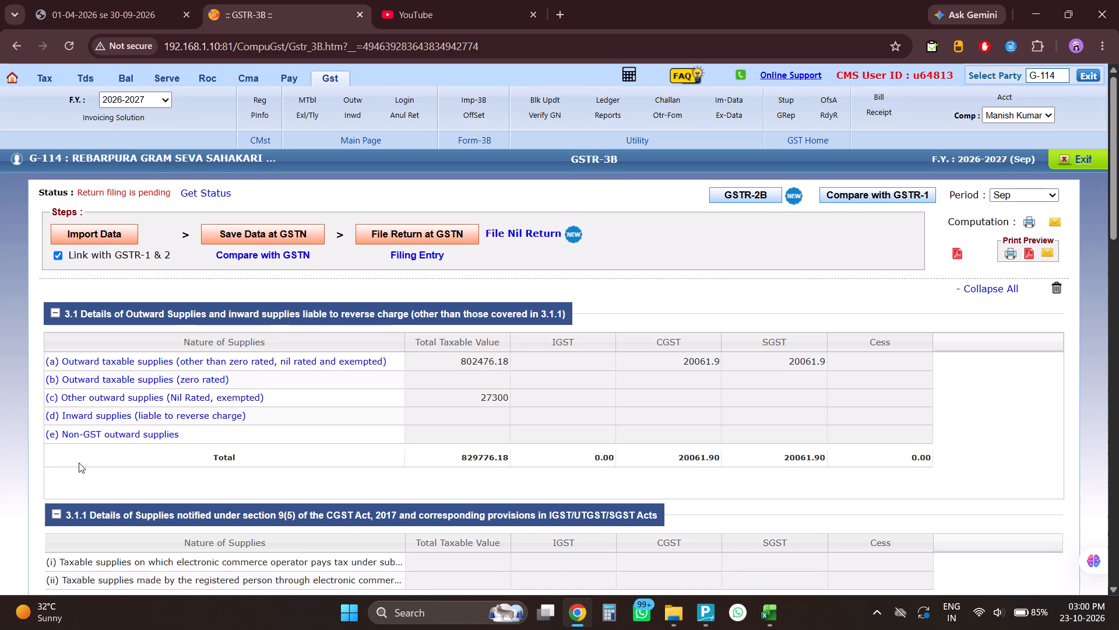
{"action": "scroll", "coordinate": [48, 374], "scroll_direction": "down", "scroll_amount": 5}
{"action": "scroll", "coordinate": [52, 444], "scroll_direction": "down", "scroll_amount": 2}
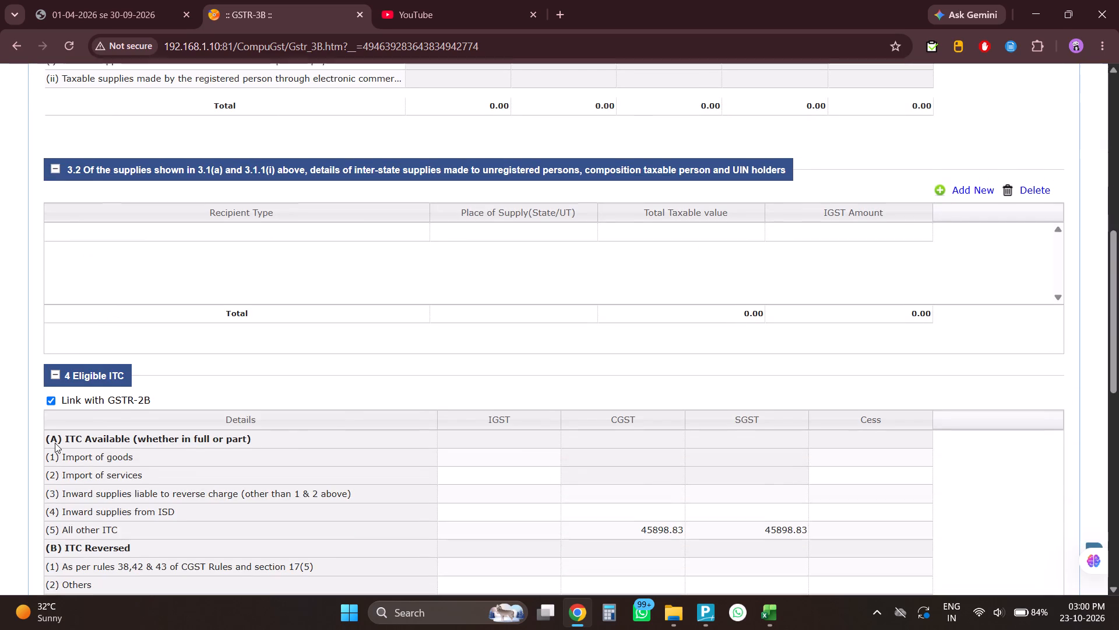
{"action": "left_click", "coordinate": [49, 391]}
{"action": "scroll", "coordinate": [416, 390], "scroll_direction": "down", "scroll_amount": 3}
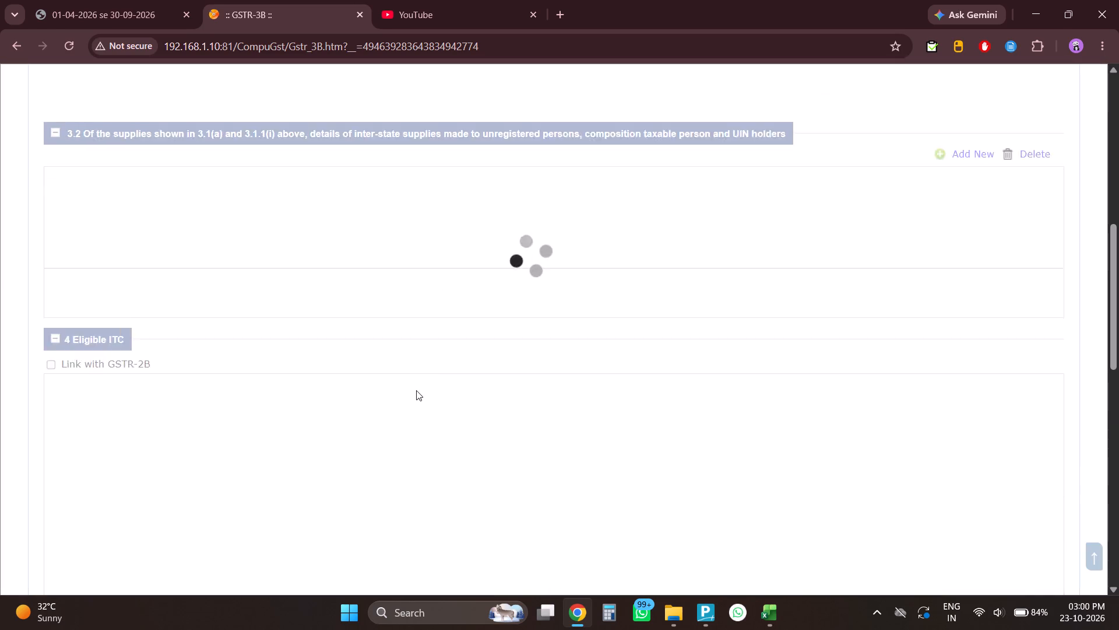
{"action": "scroll", "coordinate": [416, 390], "scroll_direction": "down", "scroll_amount": 1}
{"action": "scroll", "coordinate": [416, 390], "scroll_direction": "up", "scroll_amount": 4}
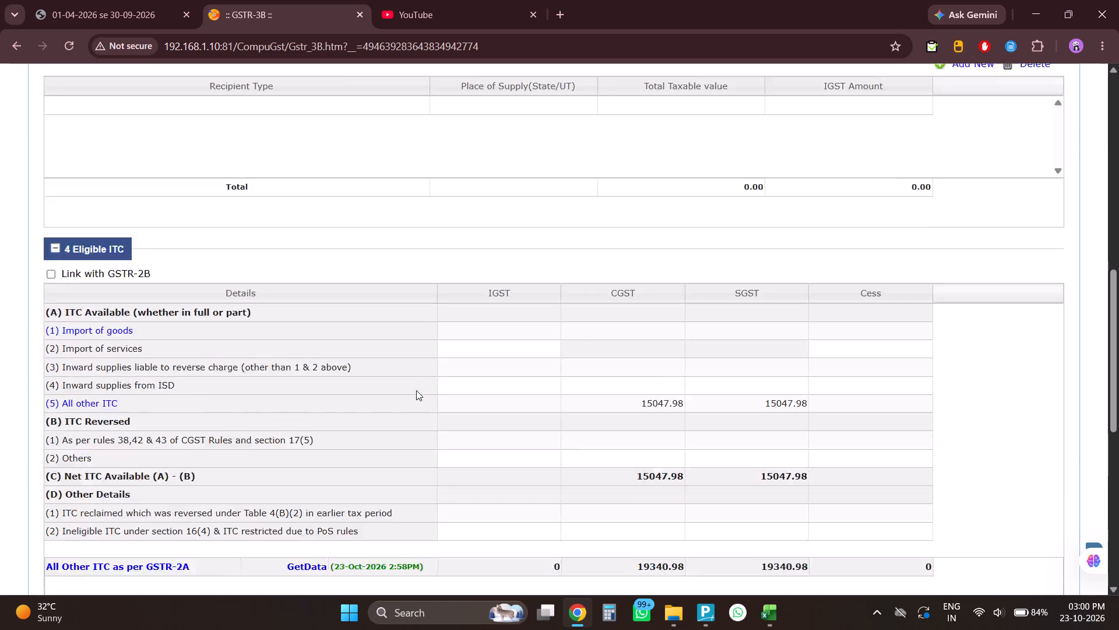
Open the Compare 3B with GSTR-1 & 2A report and examine the July–September and April–June outward supply and ITC differences.
{"action": "scroll", "coordinate": [416, 390], "scroll_direction": "up", "scroll_amount": 9}
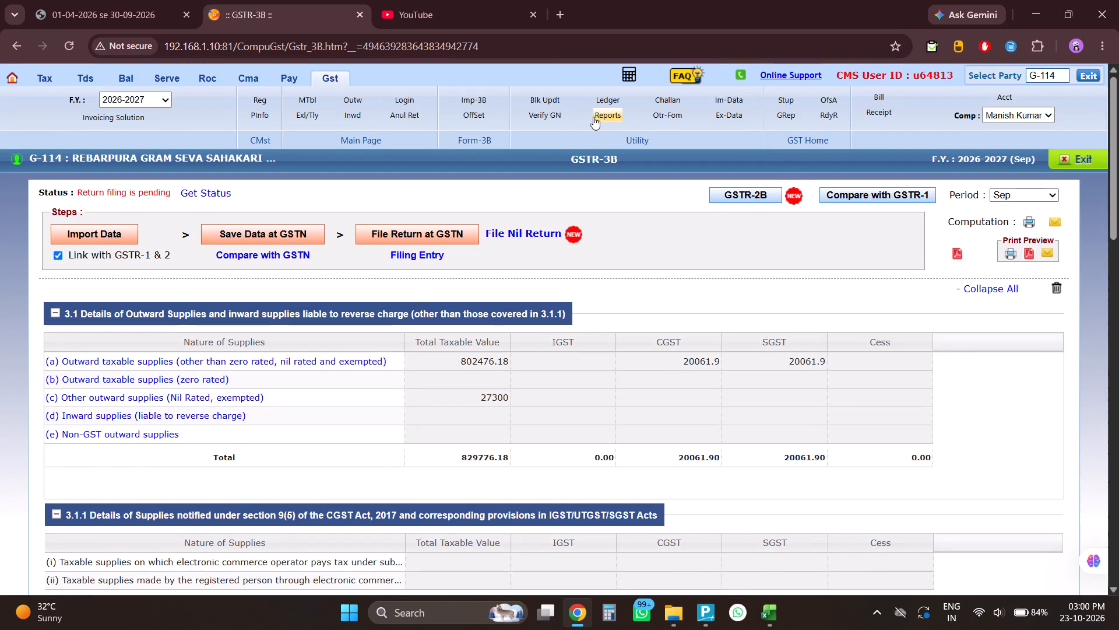
{"action": "left_click", "coordinate": [593, 117]}
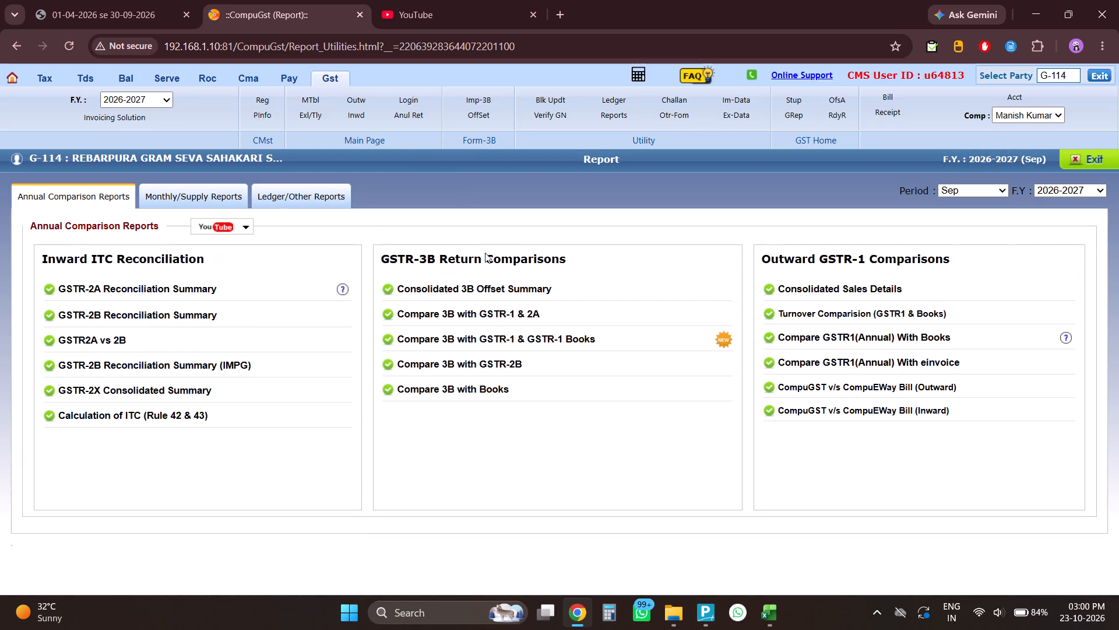
{"action": "left_click", "coordinate": [488, 304]}
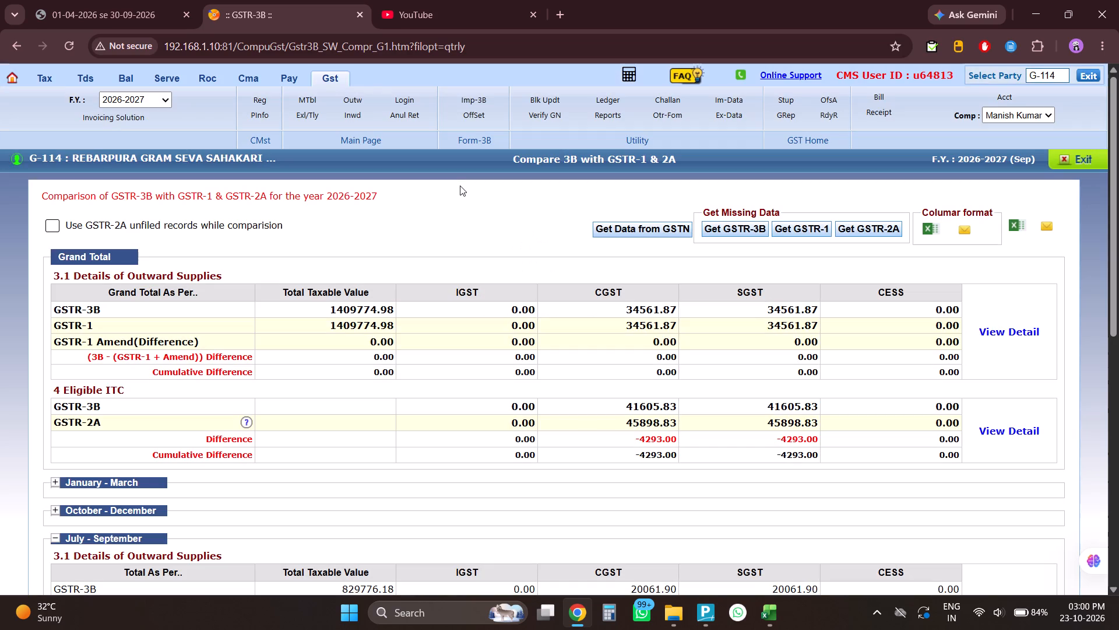
{"action": "scroll", "coordinate": [660, 279], "scroll_direction": "down", "scroll_amount": 5}
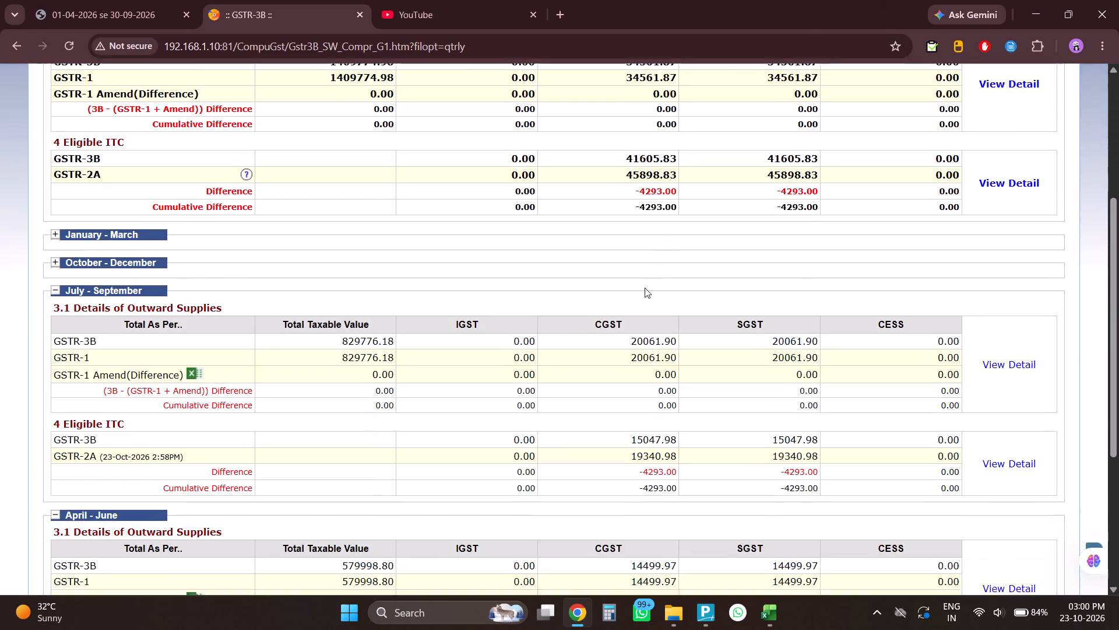
{"action": "scroll", "coordinate": [645, 288], "scroll_direction": "down", "scroll_amount": 3}
{"action": "scroll", "coordinate": [604, 323], "scroll_direction": "up", "scroll_amount": 2}
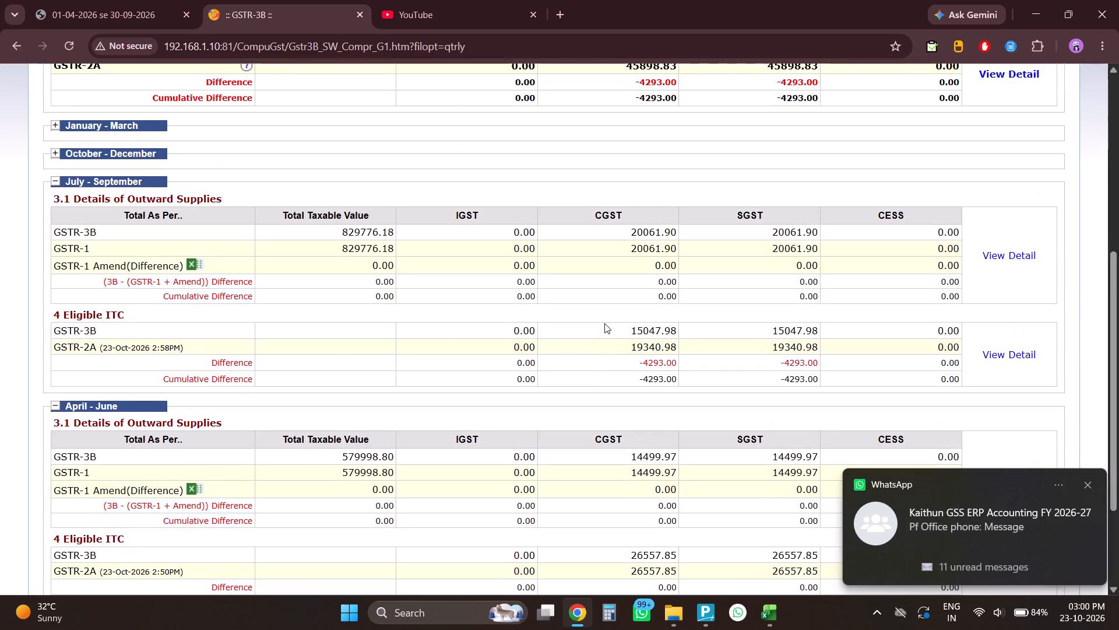
{"action": "scroll", "coordinate": [656, 370], "scroll_direction": "up", "scroll_amount": 1}
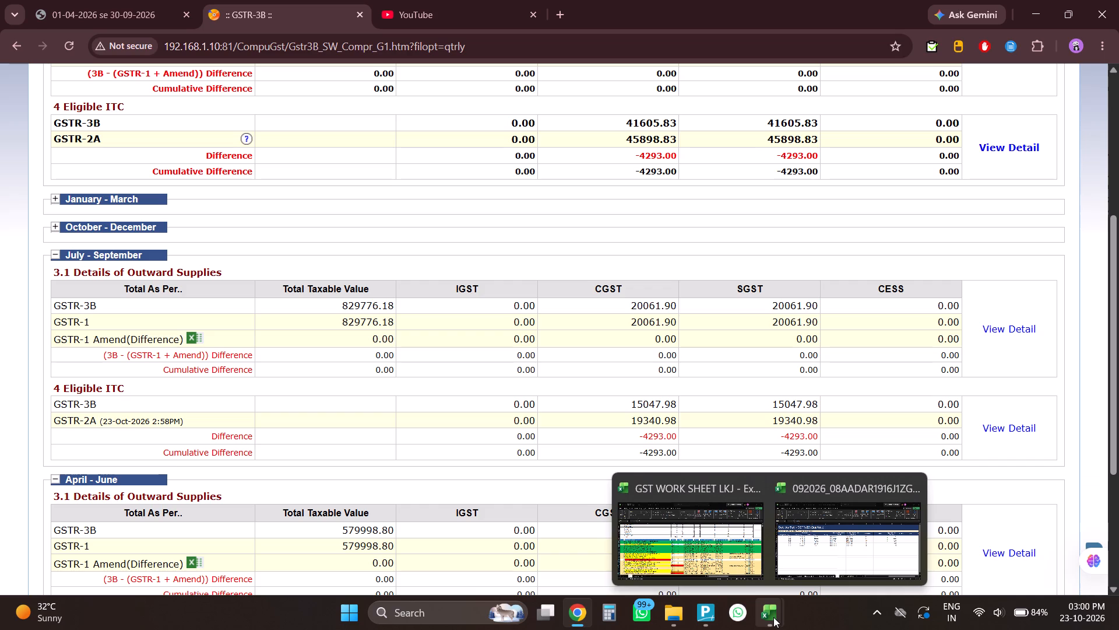
{"action": "scroll", "coordinate": [302, 441], "scroll_direction": "up", "scroll_amount": 6}
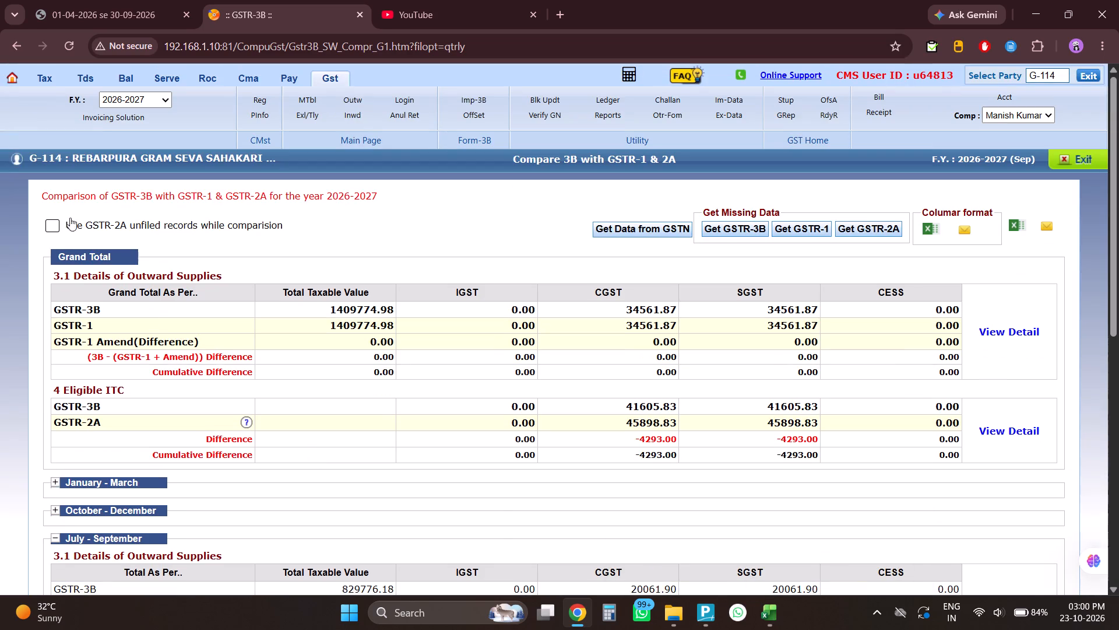
Launch the party shortcut beside the G-114 Rebarpura name in the comparison report's header.
{"action": "left_click", "coordinate": [16, 165]}
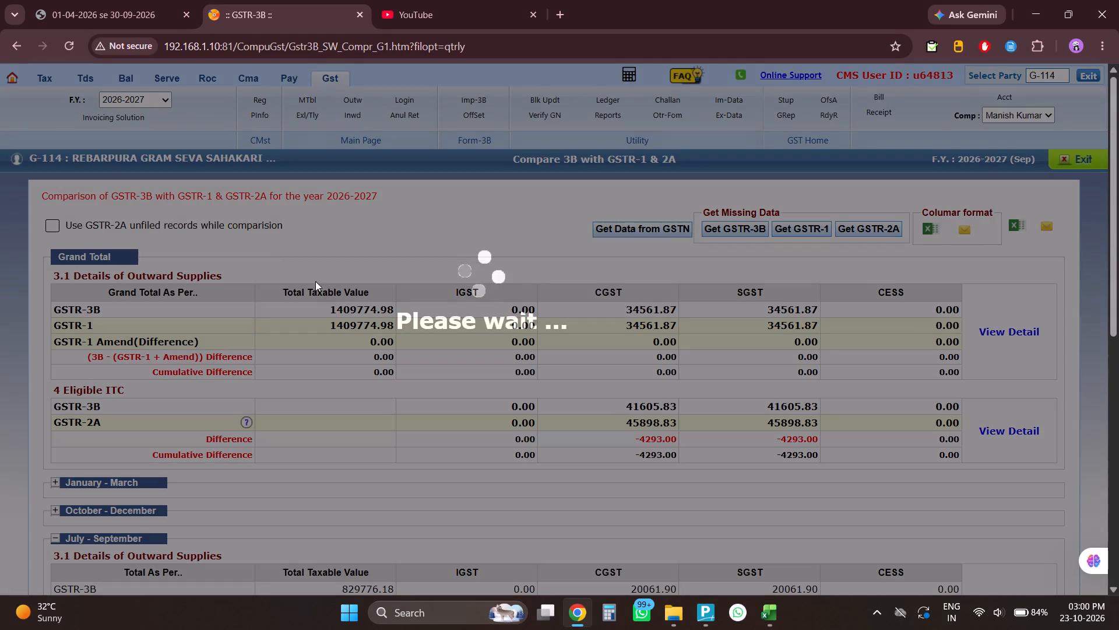
{"action": "scroll", "coordinate": [390, 338], "scroll_direction": "down", "scroll_amount": 2}
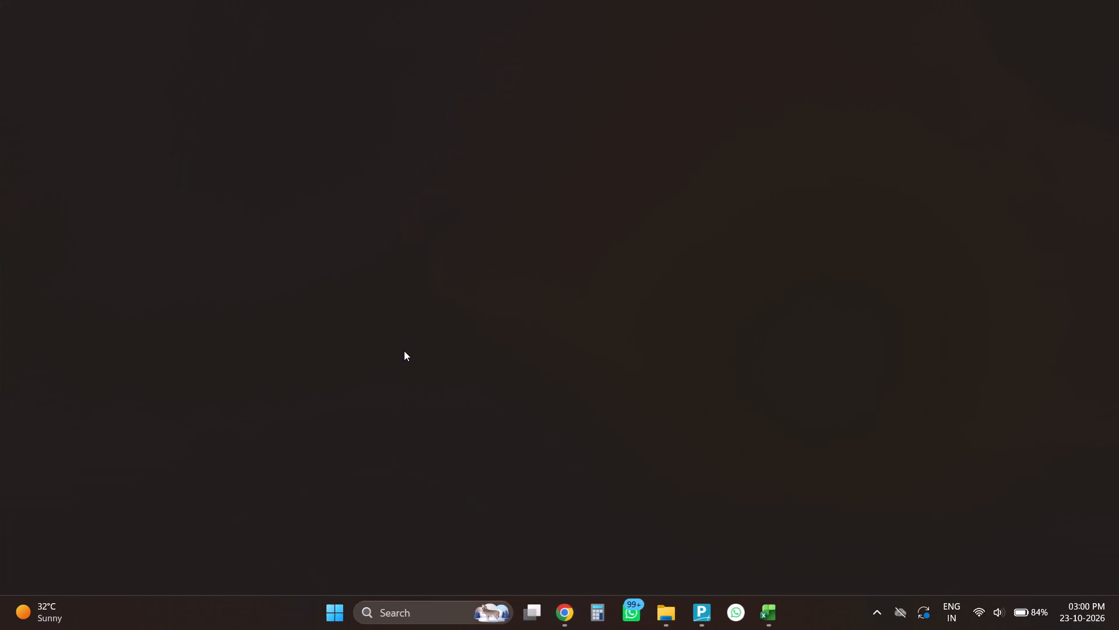
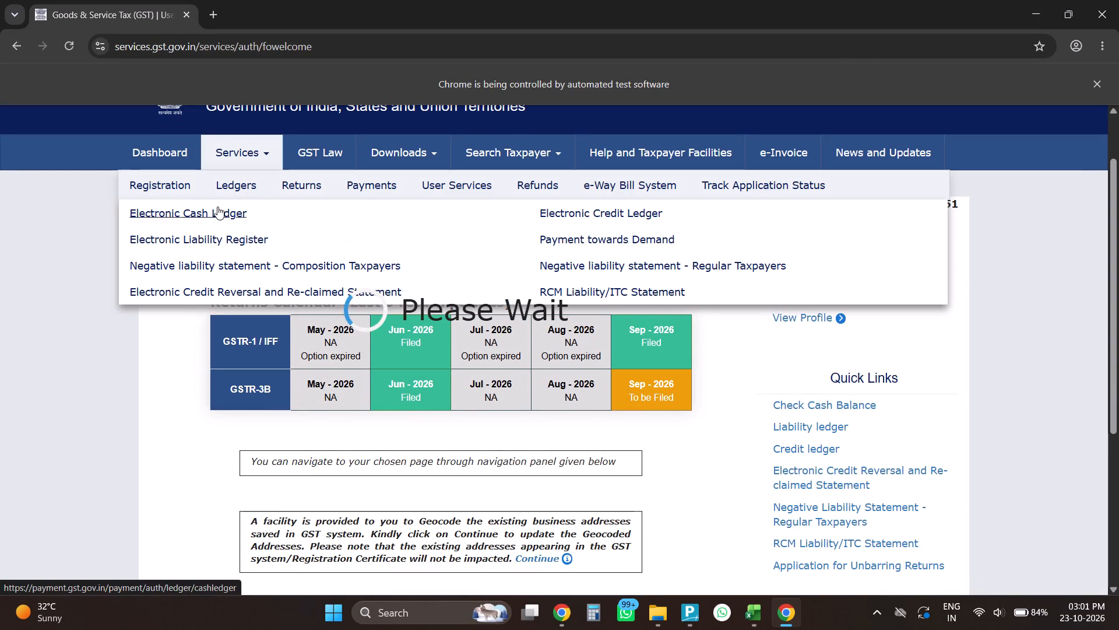
Open the IMS dashboard's inward supplies on the GST portal and examine Rebarpura's B2B invoices with no action taken.
{"action": "left_click", "coordinate": [268, 342]}
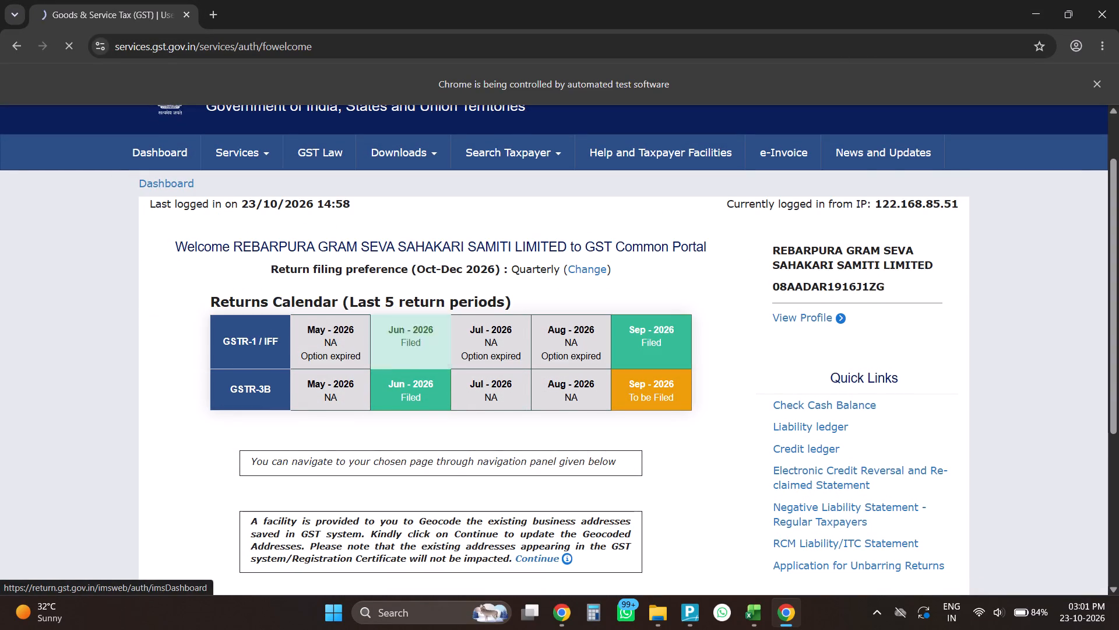
{"action": "scroll", "coordinate": [514, 355], "scroll_direction": "down", "scroll_amount": 5}
{"action": "scroll", "coordinate": [594, 346], "scroll_direction": "down", "scroll_amount": 10}
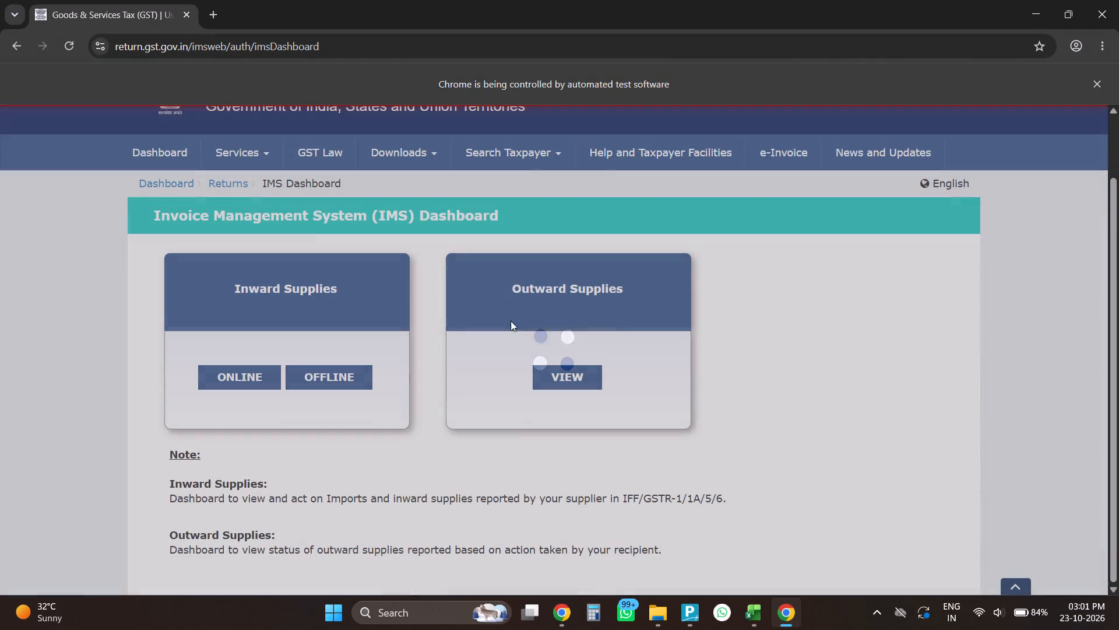
{"action": "left_click", "coordinate": [224, 380]}
{"action": "scroll", "coordinate": [367, 391], "scroll_direction": "down", "scroll_amount": 5}
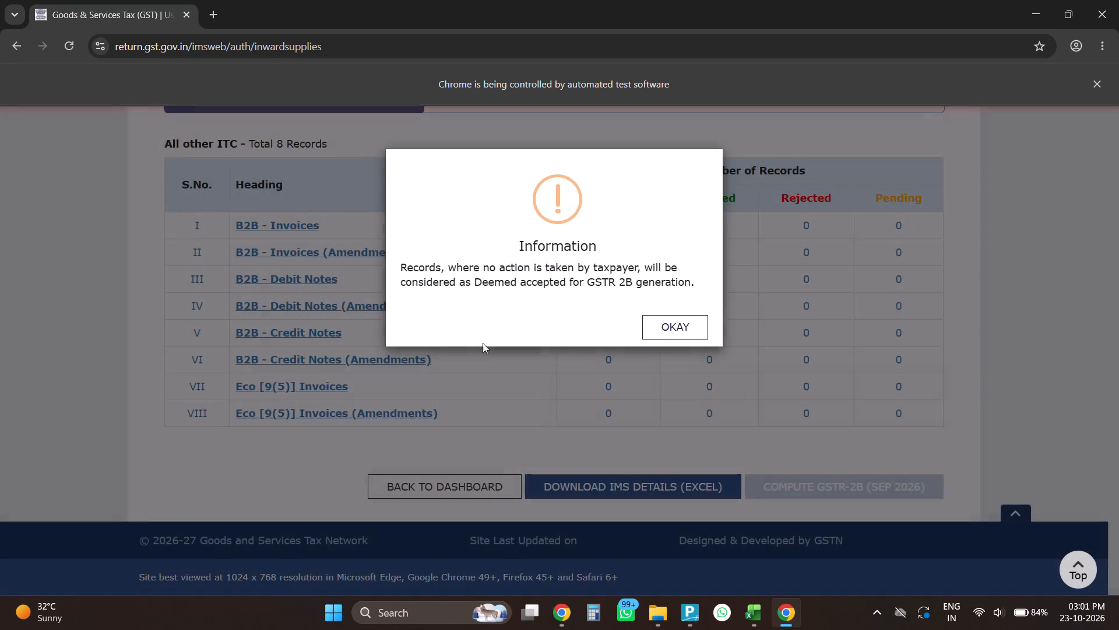
{"action": "left_click", "coordinate": [661, 325]}
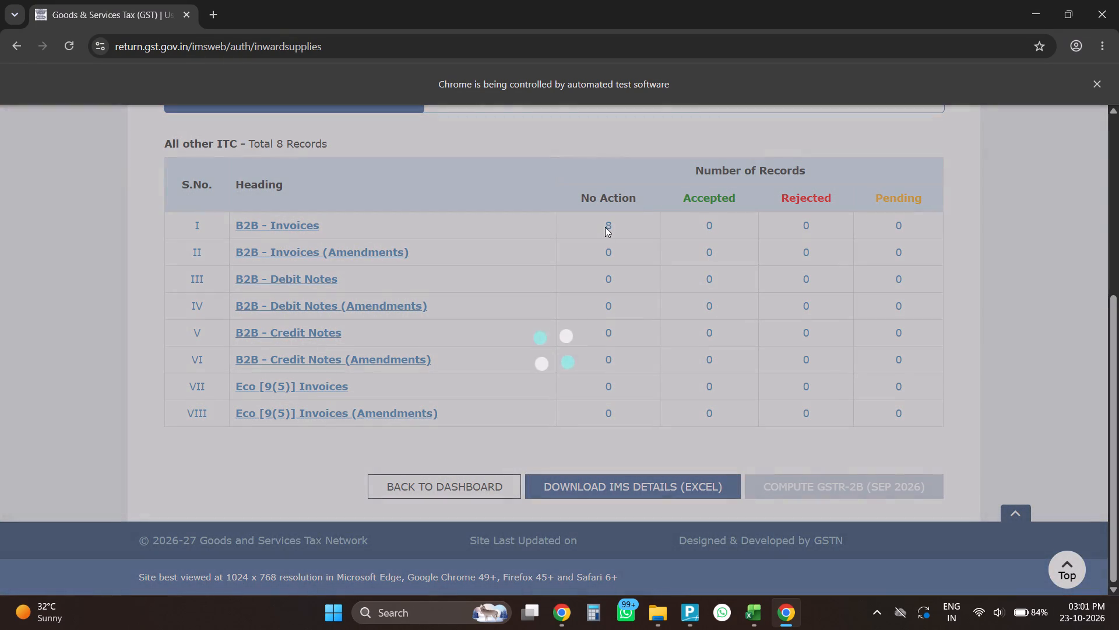
{"action": "left_click", "coordinate": [605, 227]}
{"action": "scroll", "coordinate": [523, 271], "scroll_direction": "down", "scroll_amount": 7}
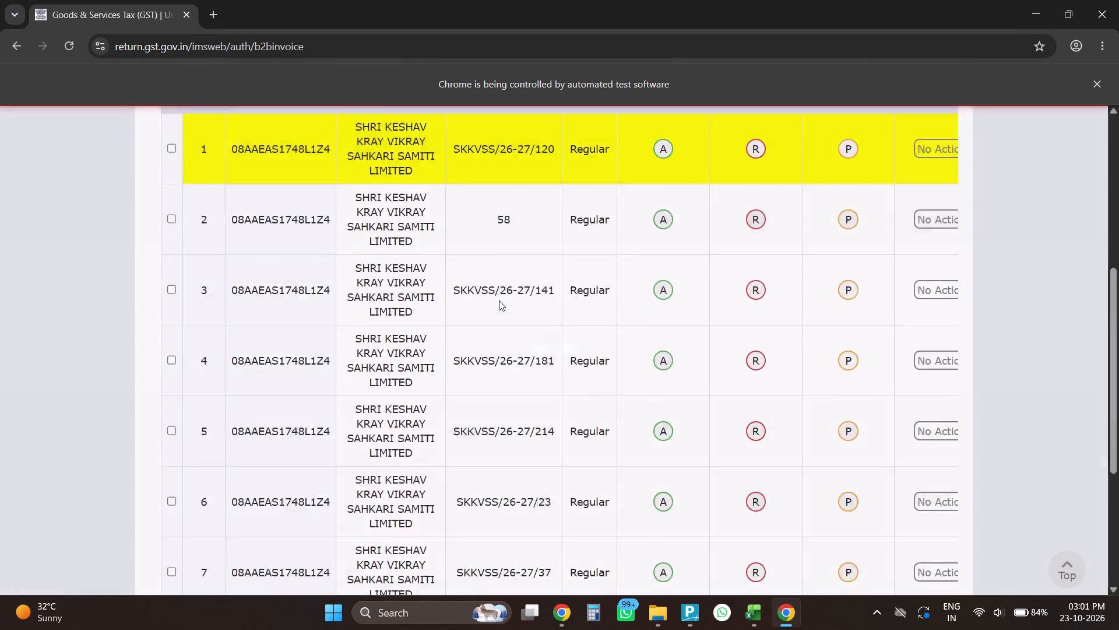
{"action": "scroll", "coordinate": [499, 300], "scroll_direction": "up", "scroll_amount": 2}
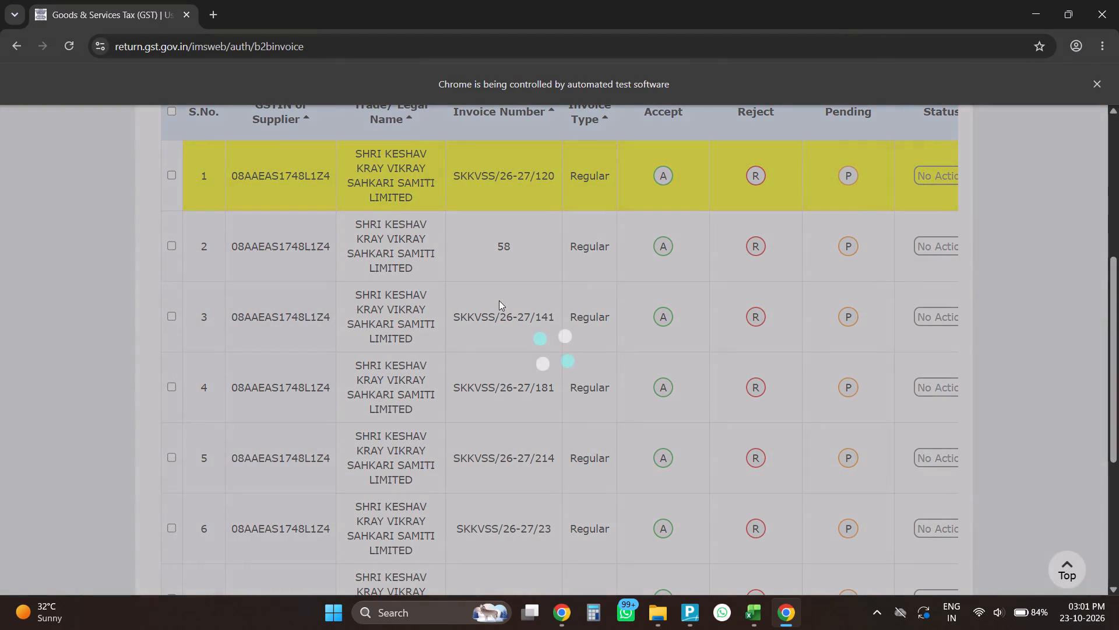
{"action": "scroll", "coordinate": [499, 300], "scroll_direction": "down", "scroll_amount": 4}
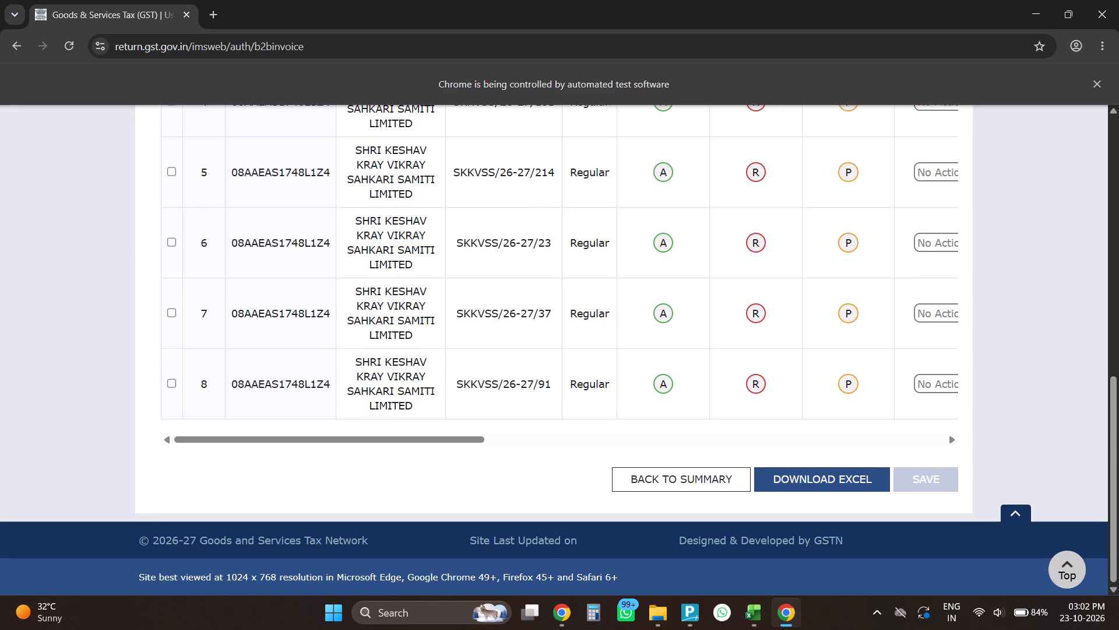
In the GSTR-2B workbook's B2B sheet, examine the 31/08/2026 and 24/07/2026 invoice rows against the portal's list, and close the portal window.
{"action": "key", "text": "alt+Tab"}
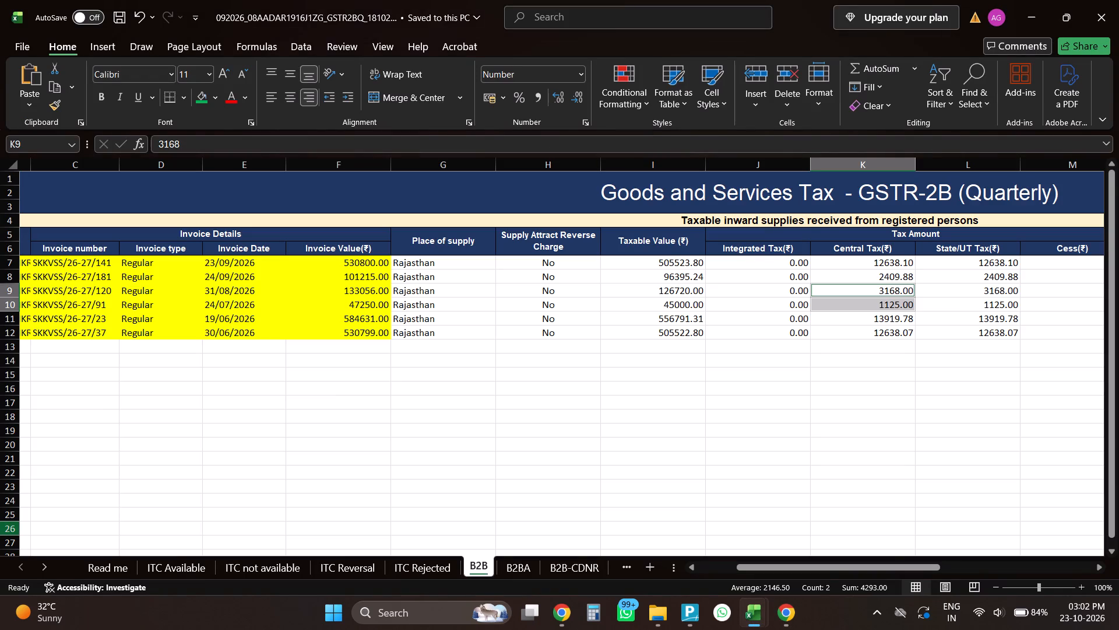
{"action": "key", "text": "shift+Left"}
{"action": "key", "text": "shift+Left"}
{"action": "key", "text": "shift+Left"}
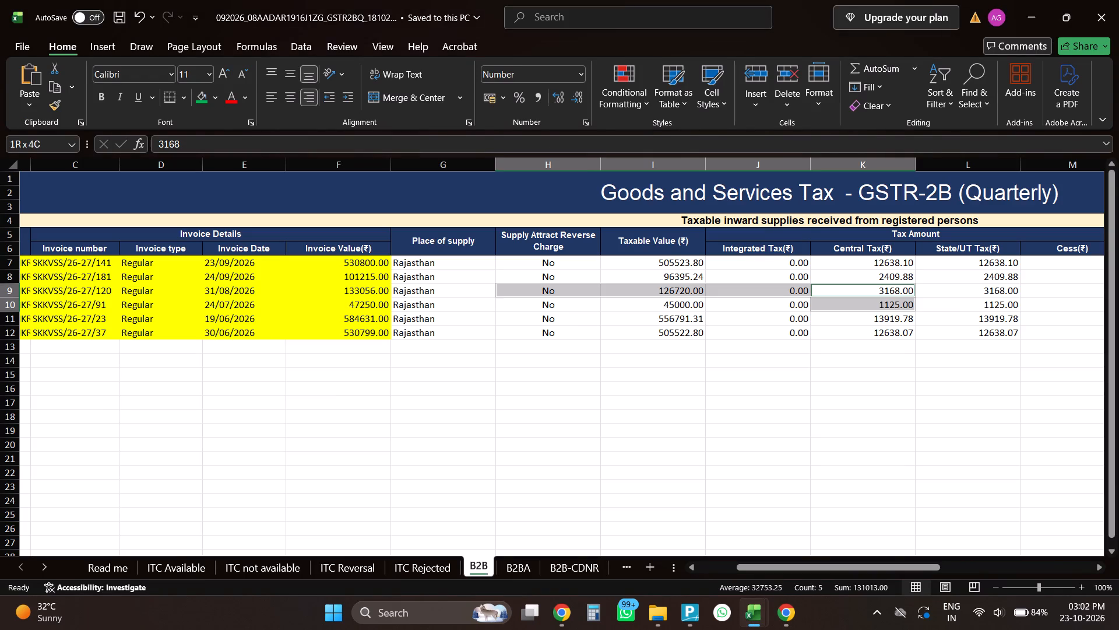
{"action": "key", "text": "shift+Left"}
{"action": "key", "text": "shift+Left"}
{"action": "key", "text": "shift+Down"}
{"action": "key", "text": "shift+Left"}
{"action": "key", "text": "shift+Left"}
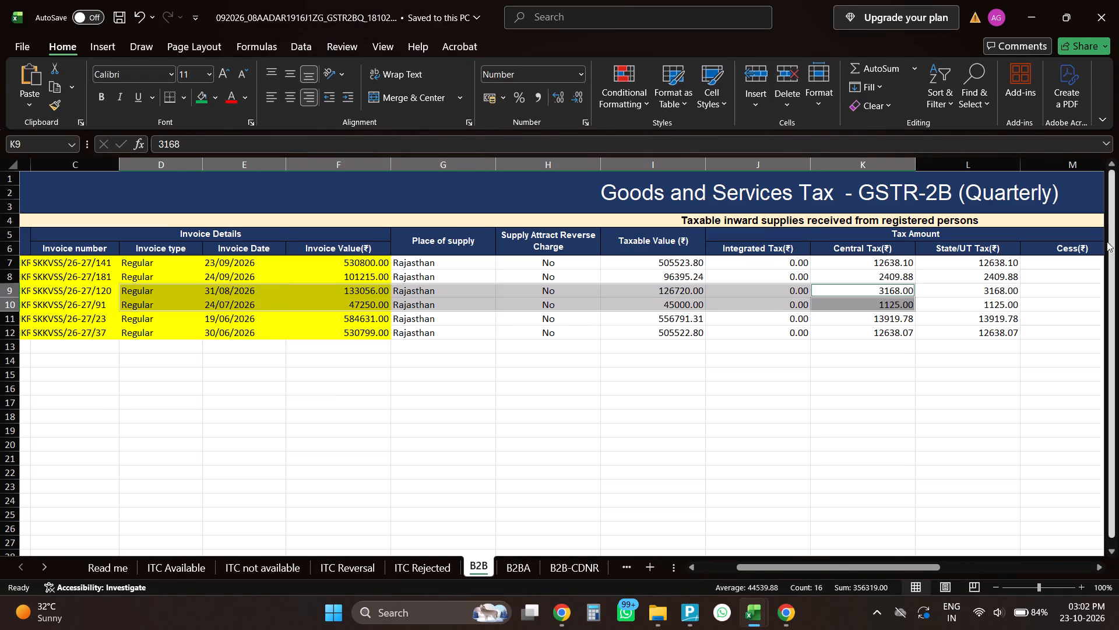
{"action": "key", "text": "alt+Tab"}
{"action": "key", "text": "alt+Tab"}
{"action": "key", "text": "alt+Tab"}
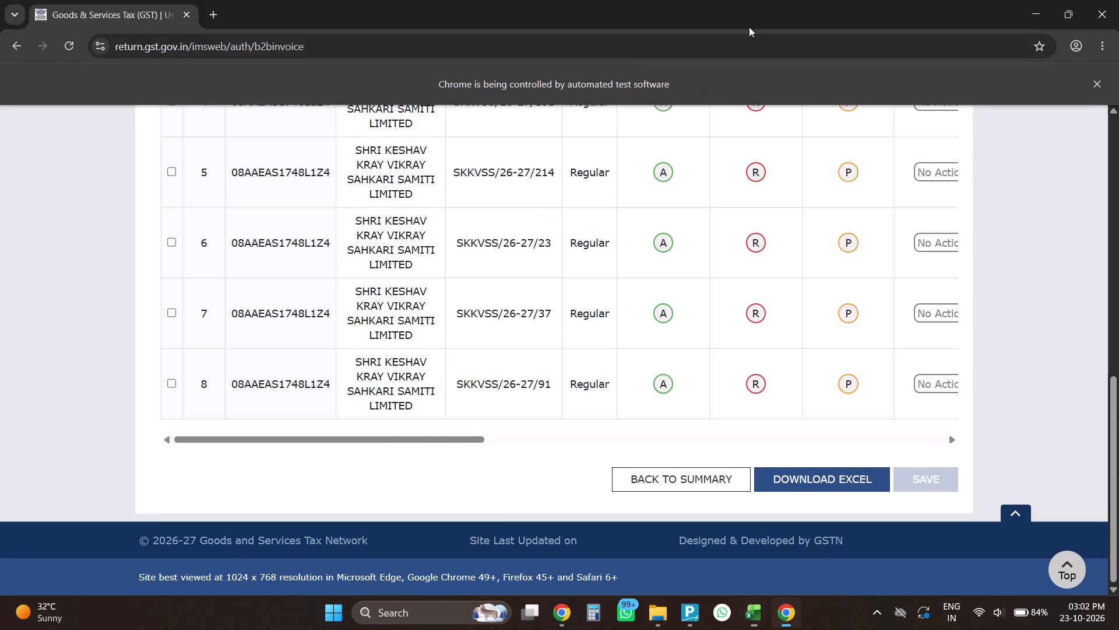
{"action": "left_click", "coordinate": [1118, 0]}
Switch to CompuGst and open the GSTR-2A comparison for G-114's Jul inward supplies.
{"action": "key", "text": "alt+Tab"}
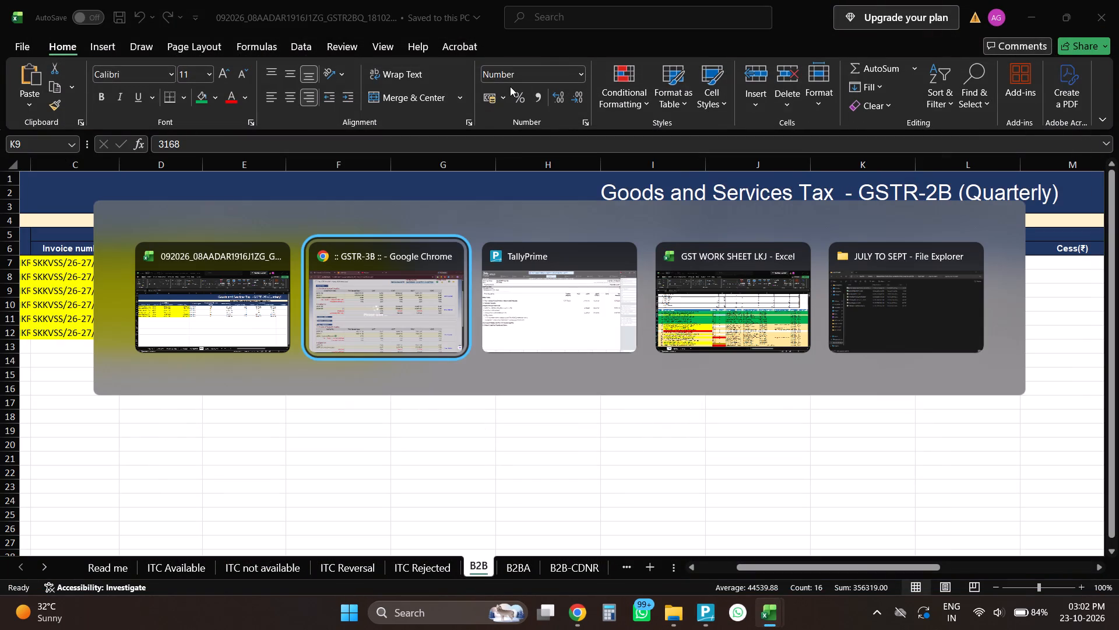
{"action": "key", "text": "alt+Tab"}
{"action": "key", "text": "alt+Tab"}
{"action": "key", "text": "alt+Tab"}
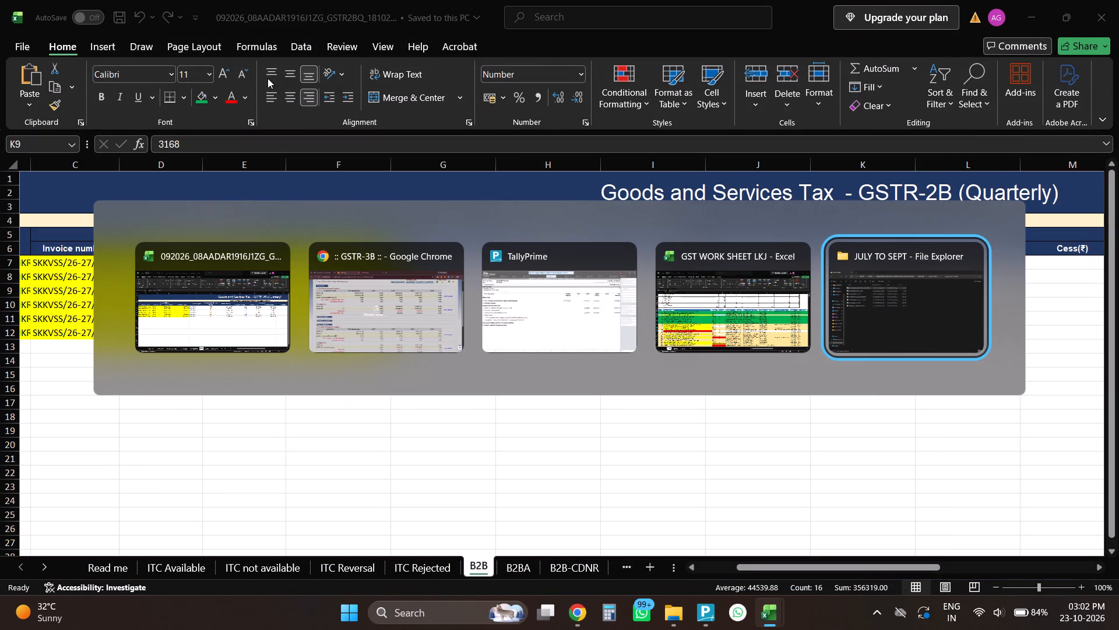
{"action": "key", "text": "alt+Tab"}
{"action": "key", "text": "alt+Tab"}
{"action": "scroll", "coordinate": [353, 147], "scroll_direction": "up", "scroll_amount": 8}
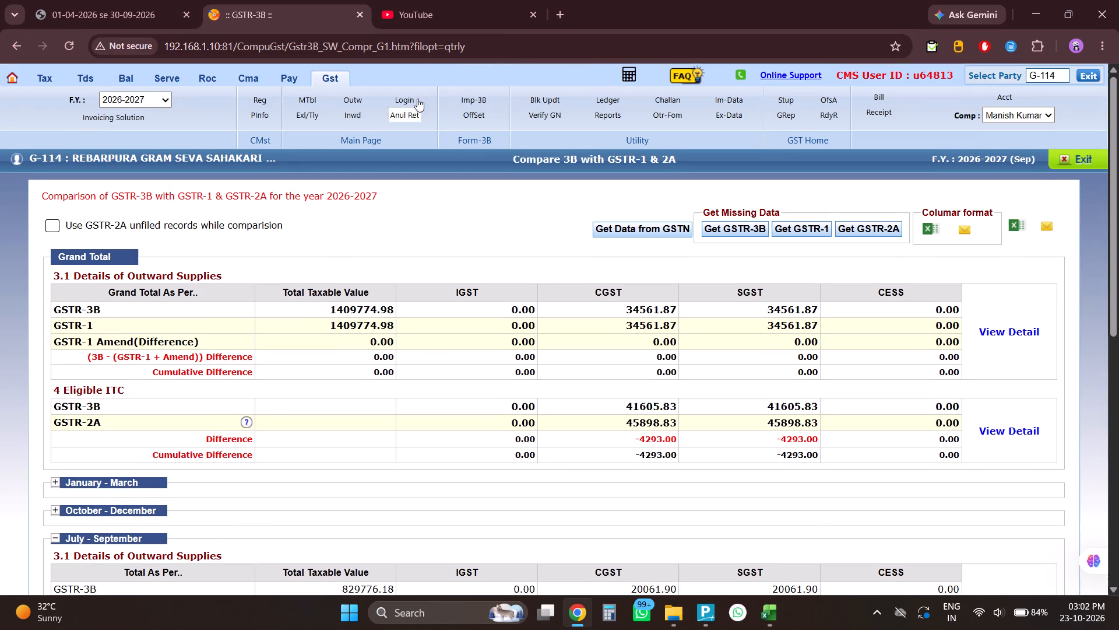
{"action": "left_click", "coordinate": [347, 110]}
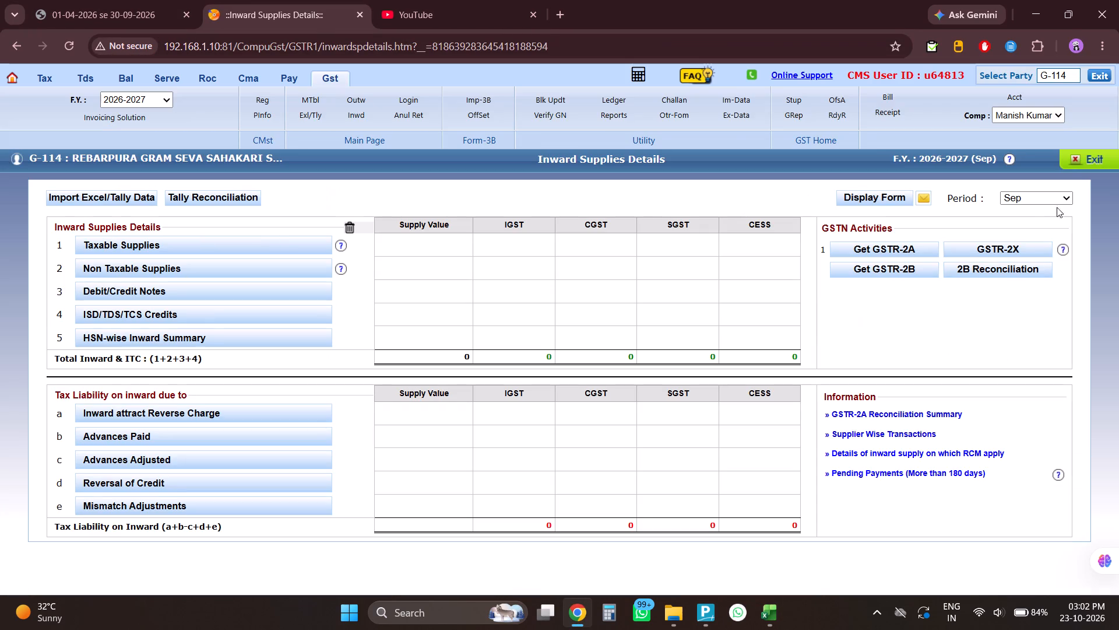
{"action": "left_click", "coordinate": [1026, 200]}
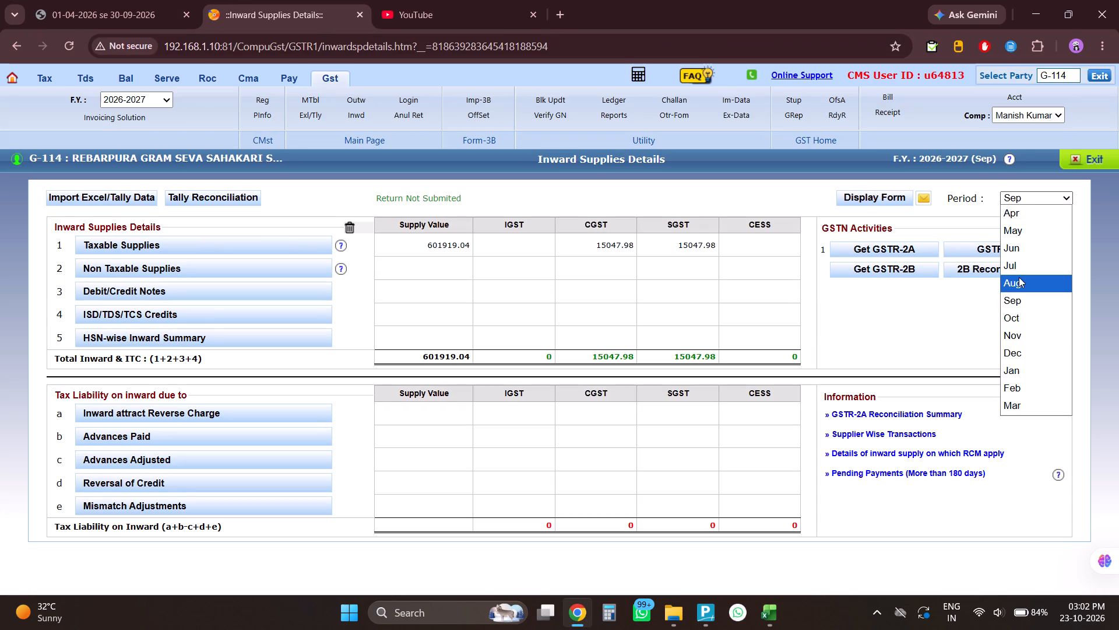
{"action": "left_click", "coordinate": [1015, 269]}
{"action": "left_click", "coordinate": [871, 248]}
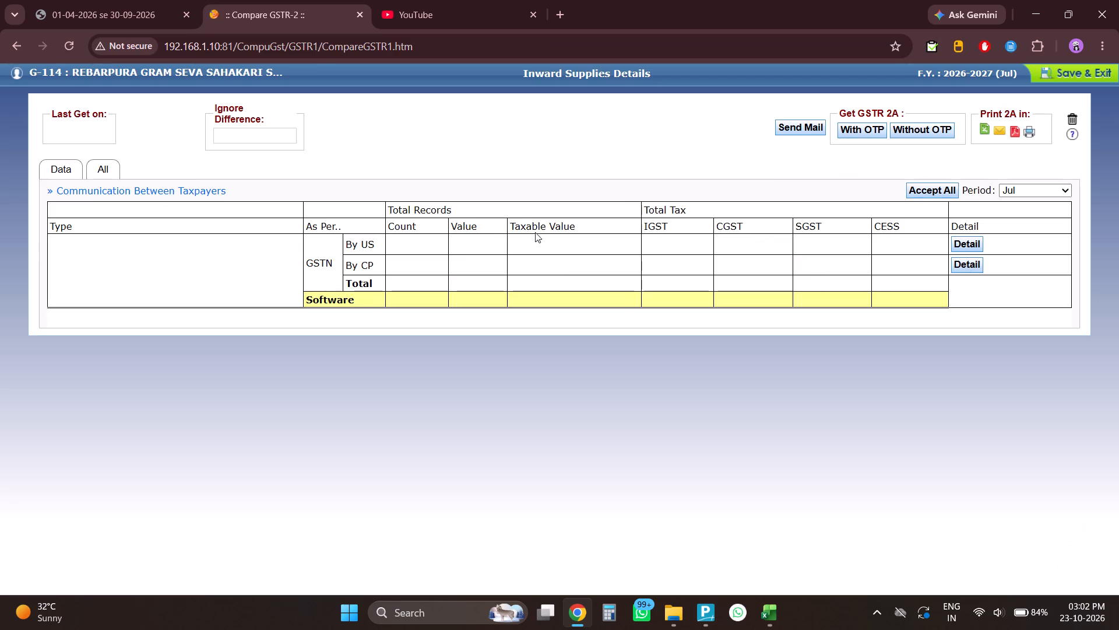
Accept the unmatched B2B invoice dated 24/07/2026 in the Jul counterparty detail and exit the mismatch report.
{"action": "left_click", "coordinate": [959, 353]}
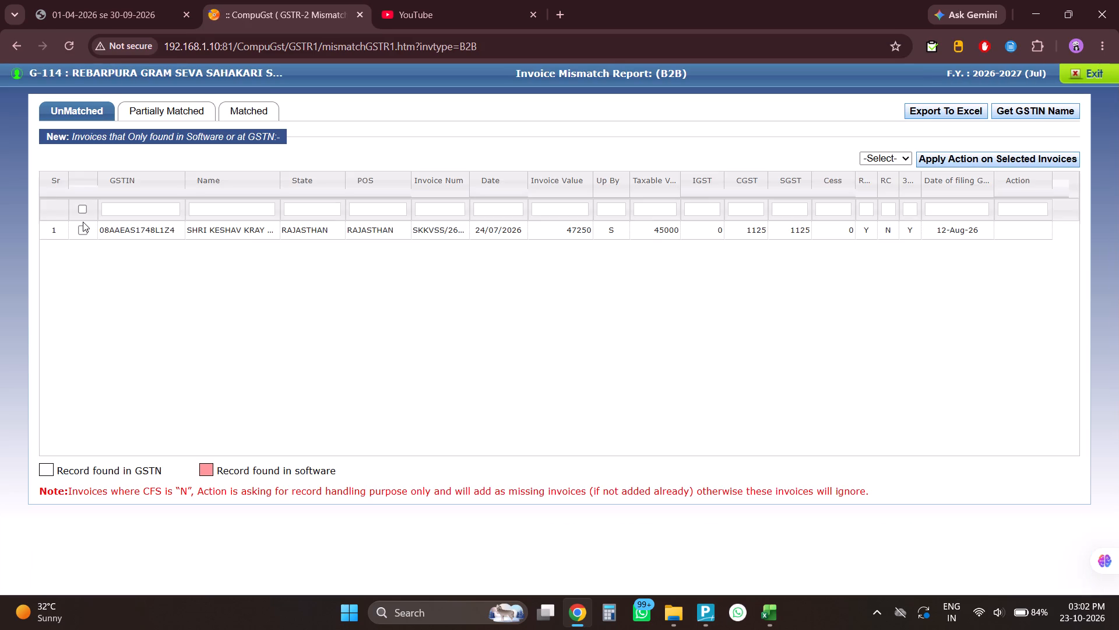
{"action": "left_click", "coordinate": [90, 238]}
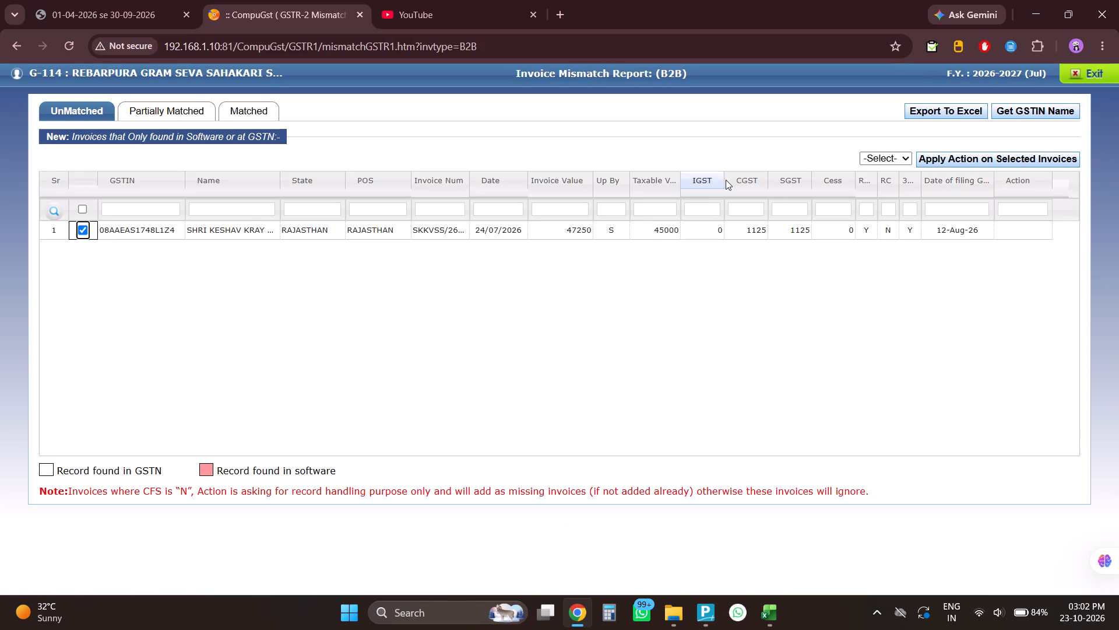
{"action": "left_click", "coordinate": [873, 157]}
{"action": "left_click", "coordinate": [888, 184]}
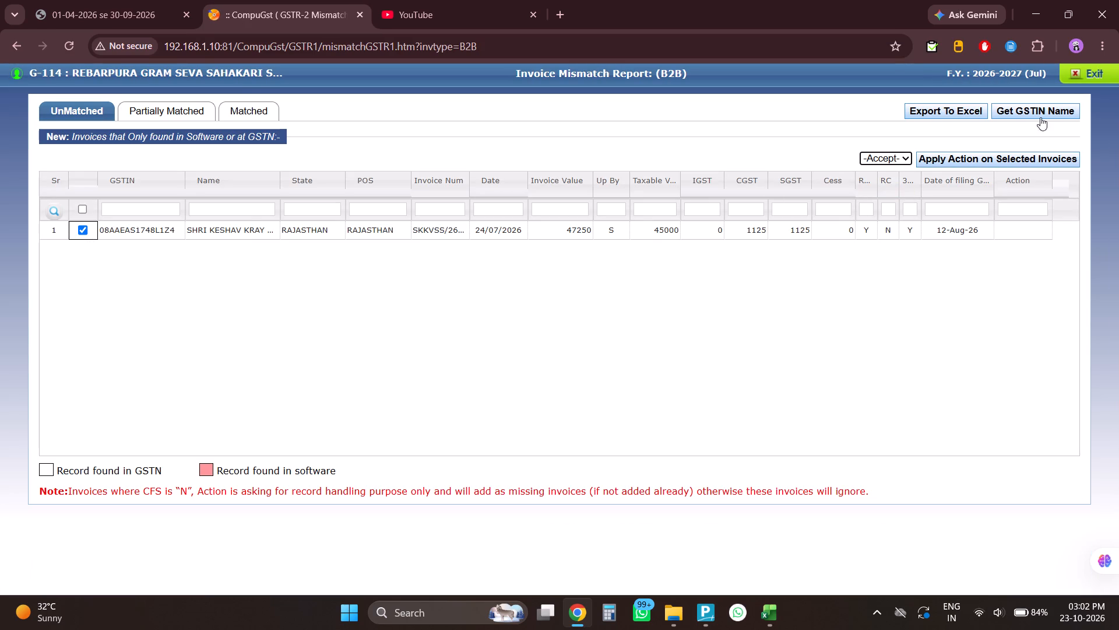
{"action": "left_click", "coordinate": [1004, 158]}
{"action": "left_click", "coordinate": [635, 131]}
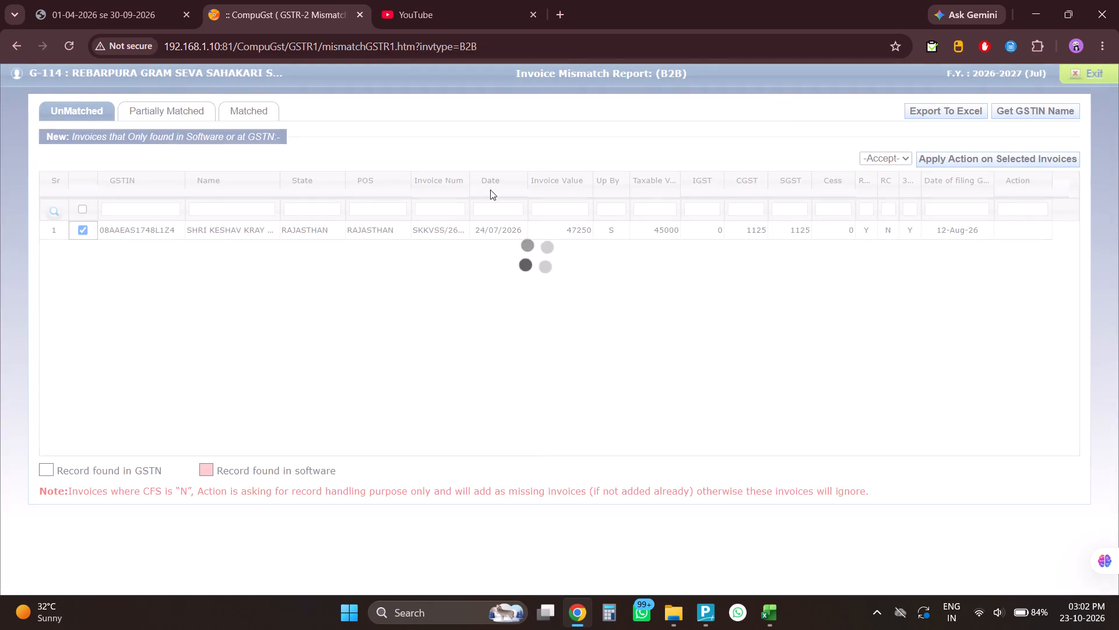
{"action": "left_click", "coordinate": [696, 148]}
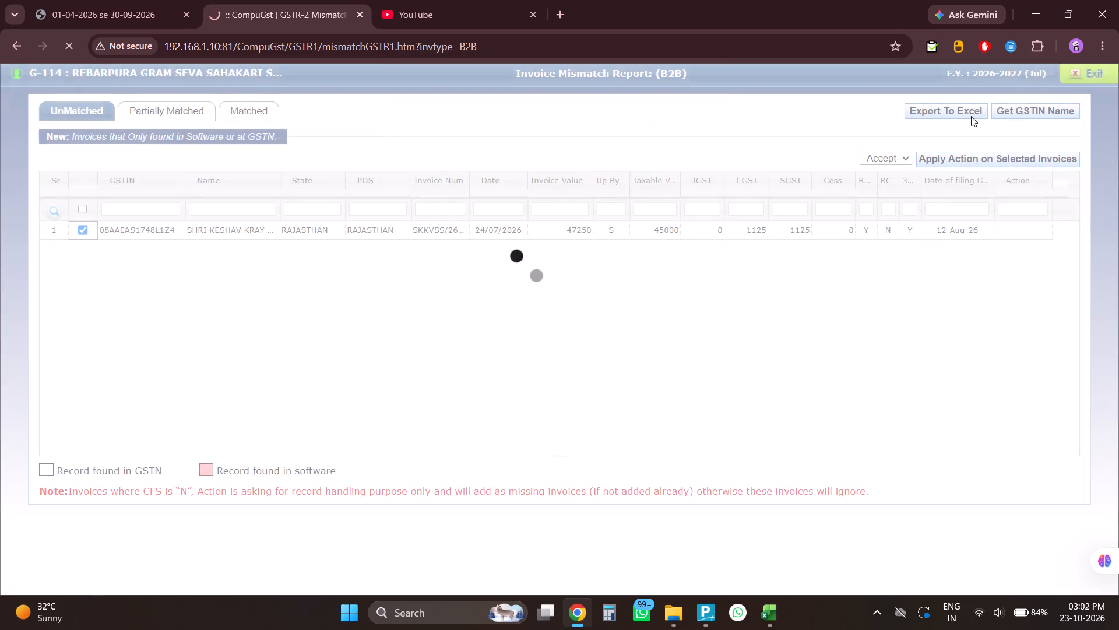
{"action": "left_click", "coordinate": [1088, 80]}
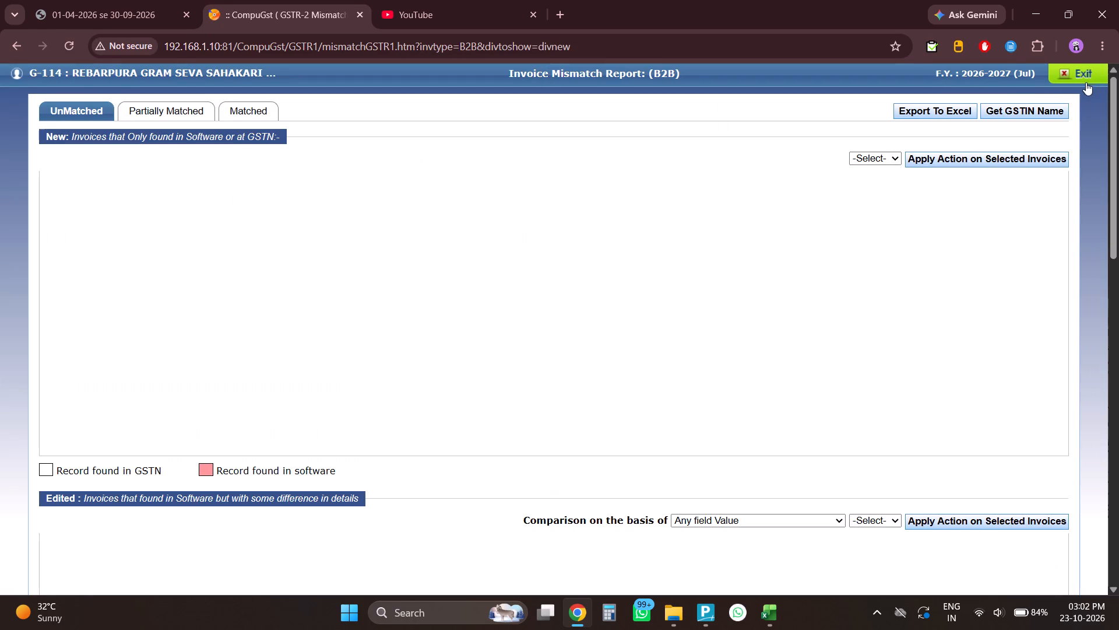
{"action": "left_click", "coordinate": [1086, 81]}
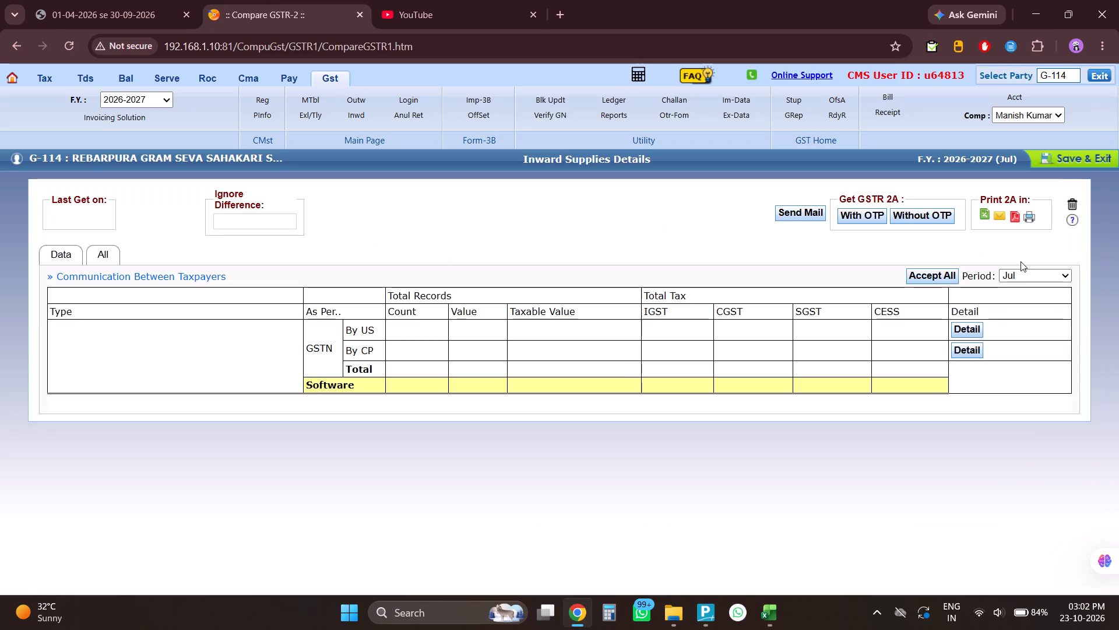
Switch the comparison to Aug, accept the unmatched counterparty B2B invoice dated 31/08/2026 and exit the mismatch report.
{"action": "left_click", "coordinate": [1021, 275]}
{"action": "left_click", "coordinate": [1012, 358]}
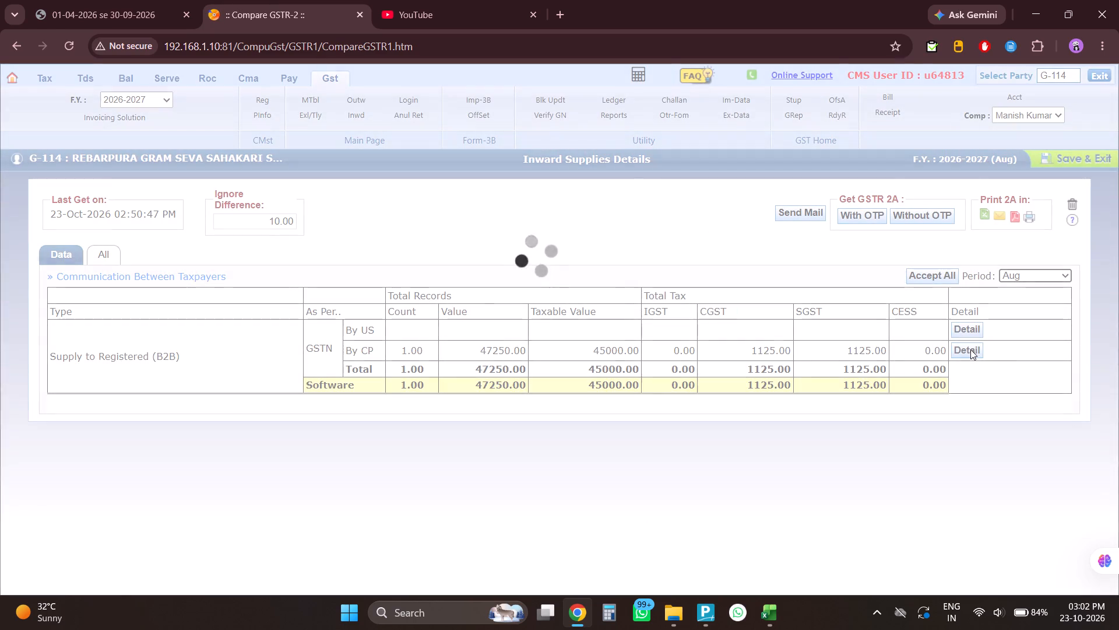
{"action": "double_click", "coordinate": [970, 349]}
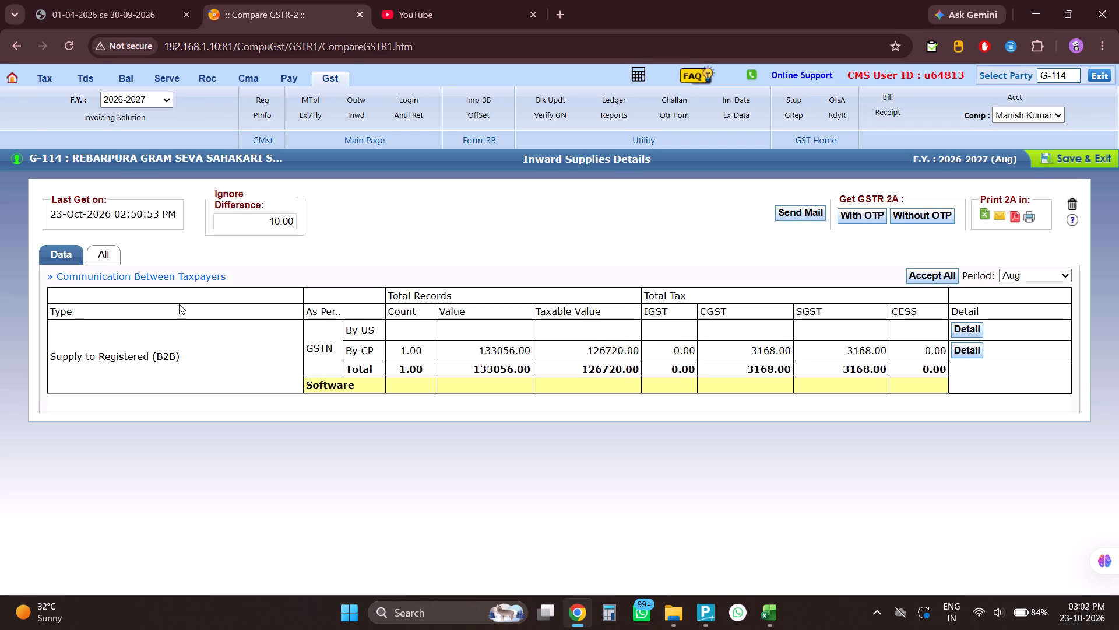
{"action": "left_click", "coordinate": [79, 205]}
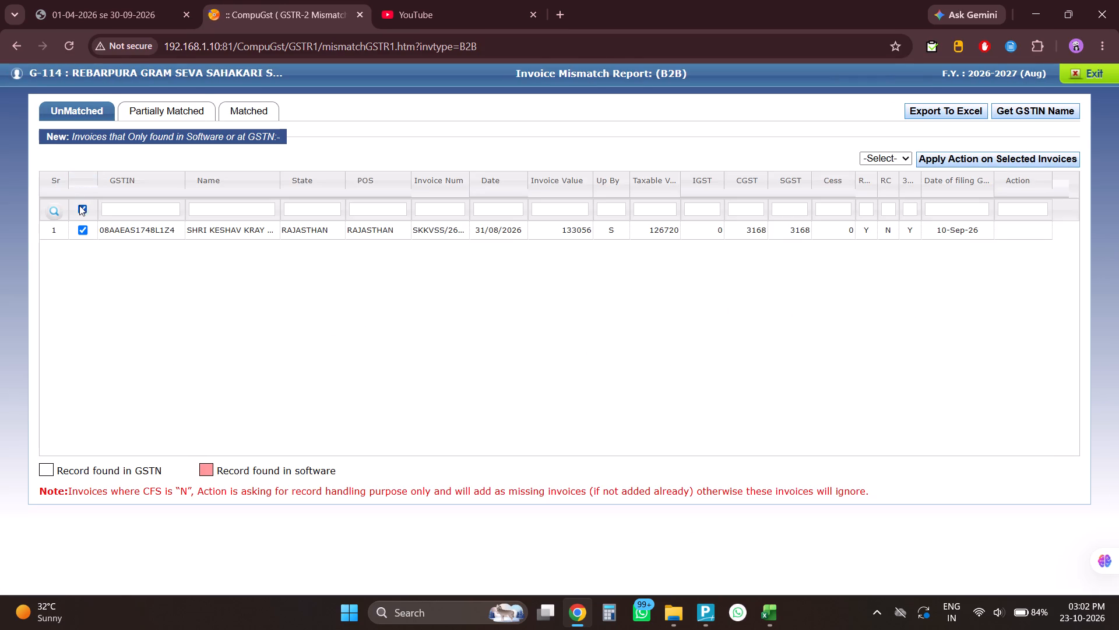
{"action": "left_click", "coordinate": [875, 159]}
{"action": "left_click", "coordinate": [886, 176]}
{"action": "left_click", "coordinate": [903, 159]}
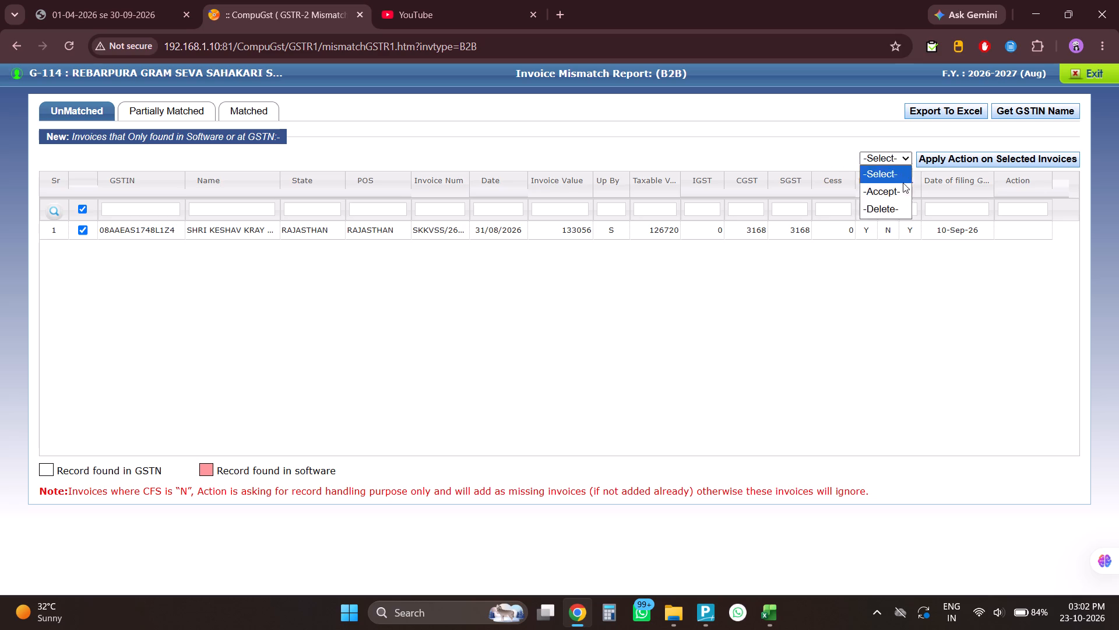
{"action": "left_click", "coordinate": [903, 191]}
{"action": "left_click", "coordinate": [962, 157]}
{"action": "left_click", "coordinate": [607, 146]}
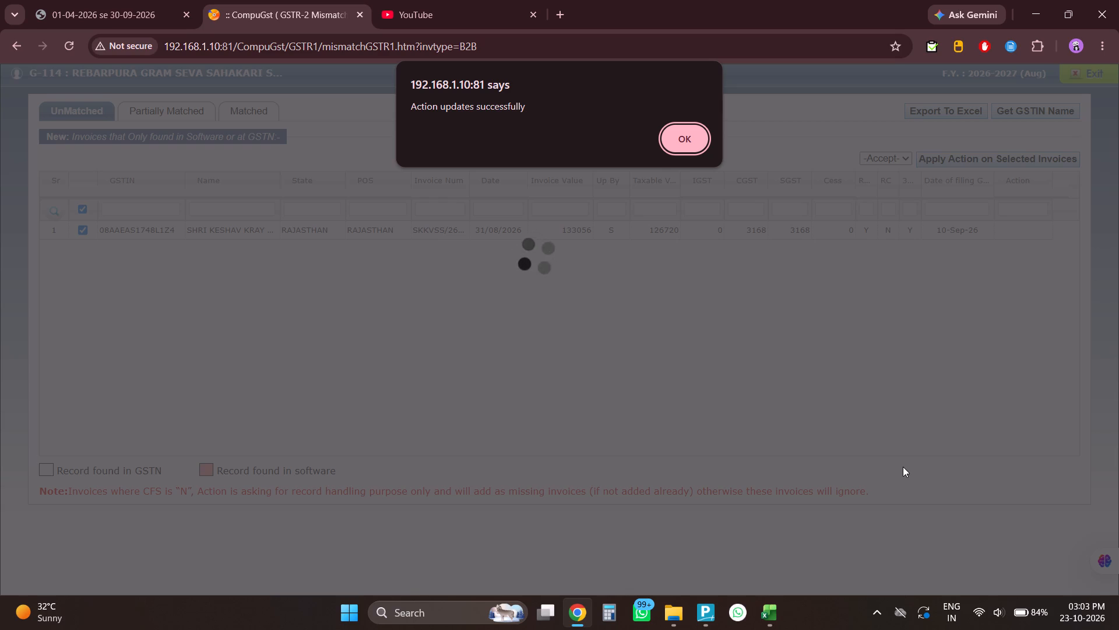
{"action": "key", "text": "Return"}
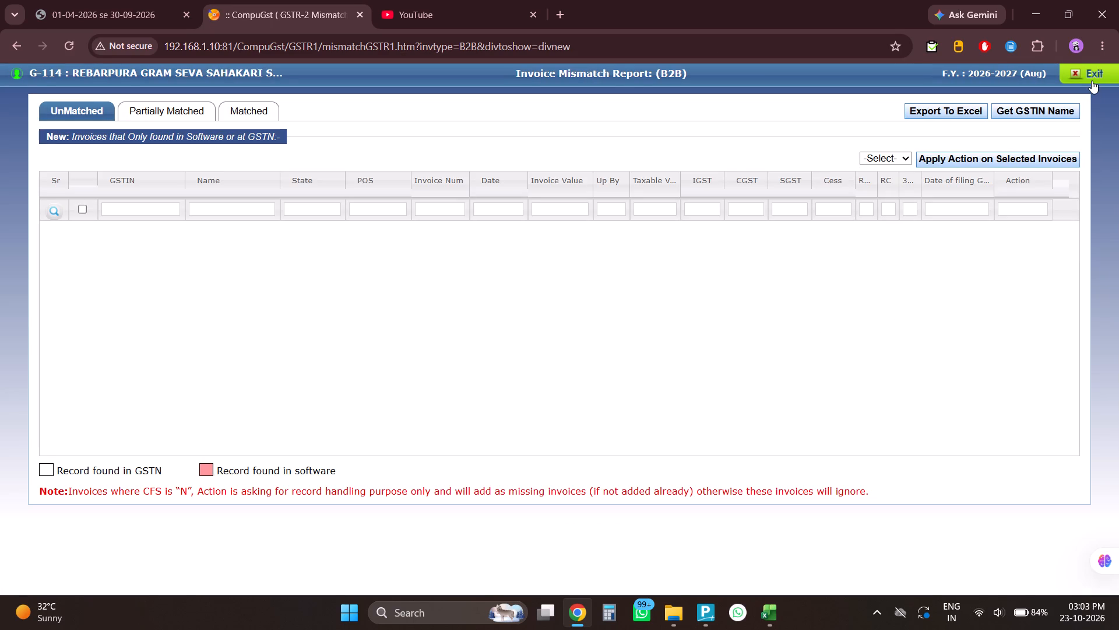
{"action": "left_click", "coordinate": [1092, 80]}
{"action": "left_click", "coordinate": [1030, 227]}
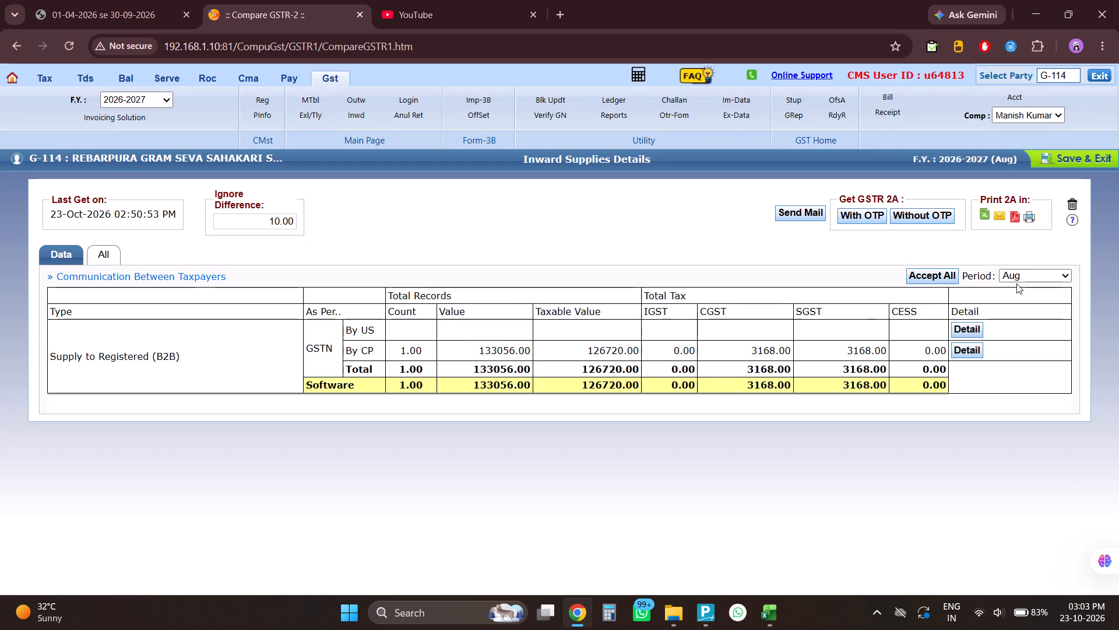
Set the GSTR-2A comparison period back to Jul, then save and exit to the inward supplies summary.
{"action": "left_click", "coordinate": [1016, 283]}
{"action": "left_click", "coordinate": [1020, 276]}
{"action": "left_click", "coordinate": [1023, 342]}
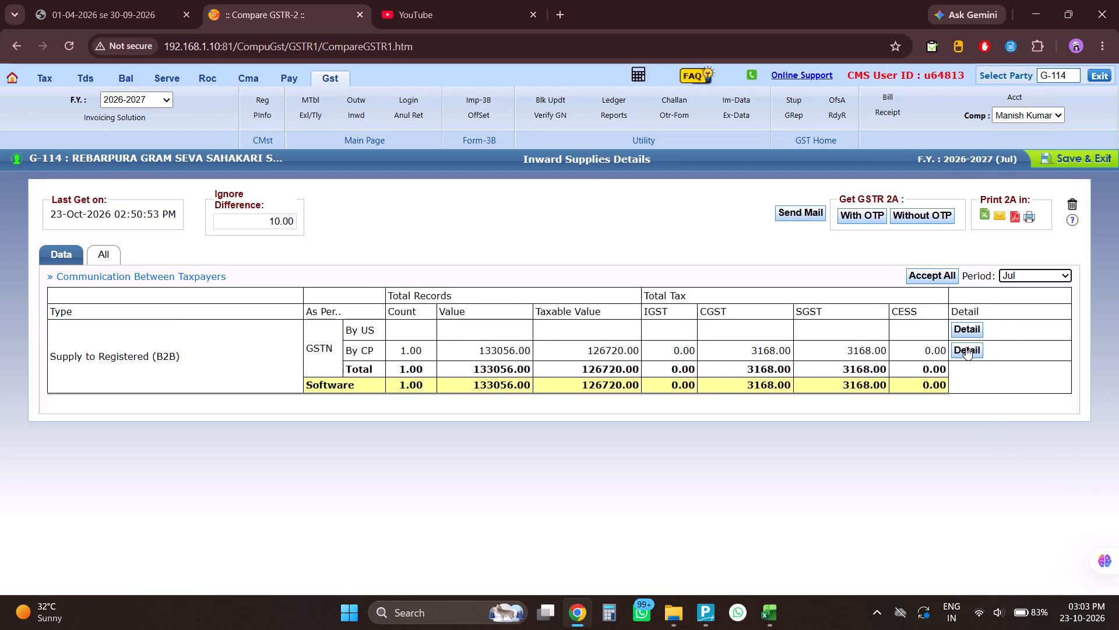
{"action": "left_click", "coordinate": [1072, 153]}
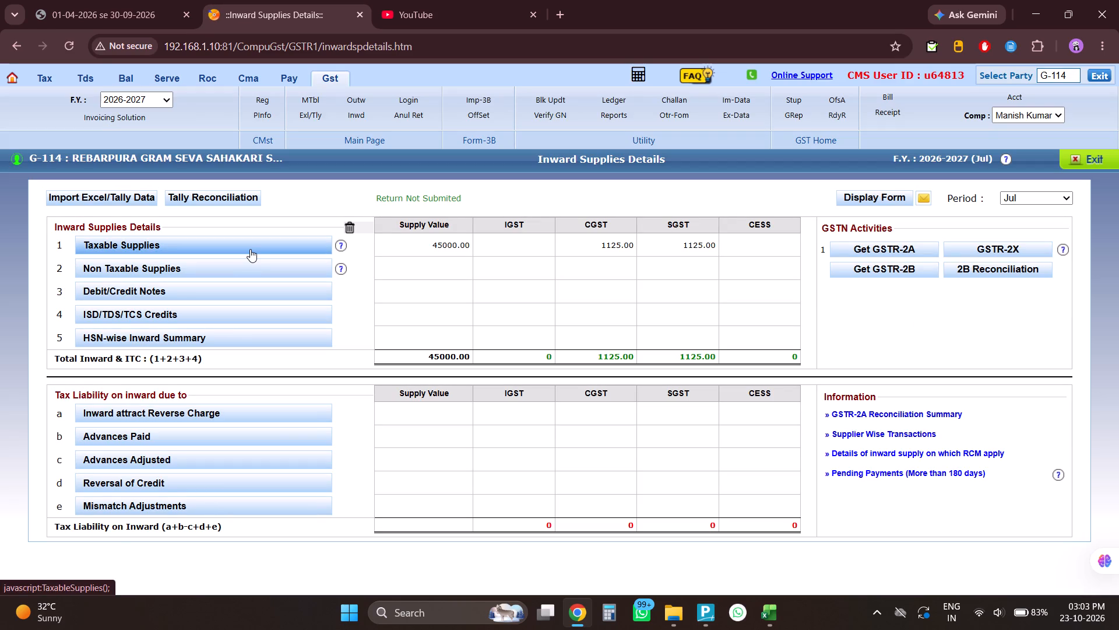
Open the Jul taxable inward supplies and move the 24-Jul-2026 invoice voucher to September 2026-2027.
{"action": "left_click", "coordinate": [250, 249]}
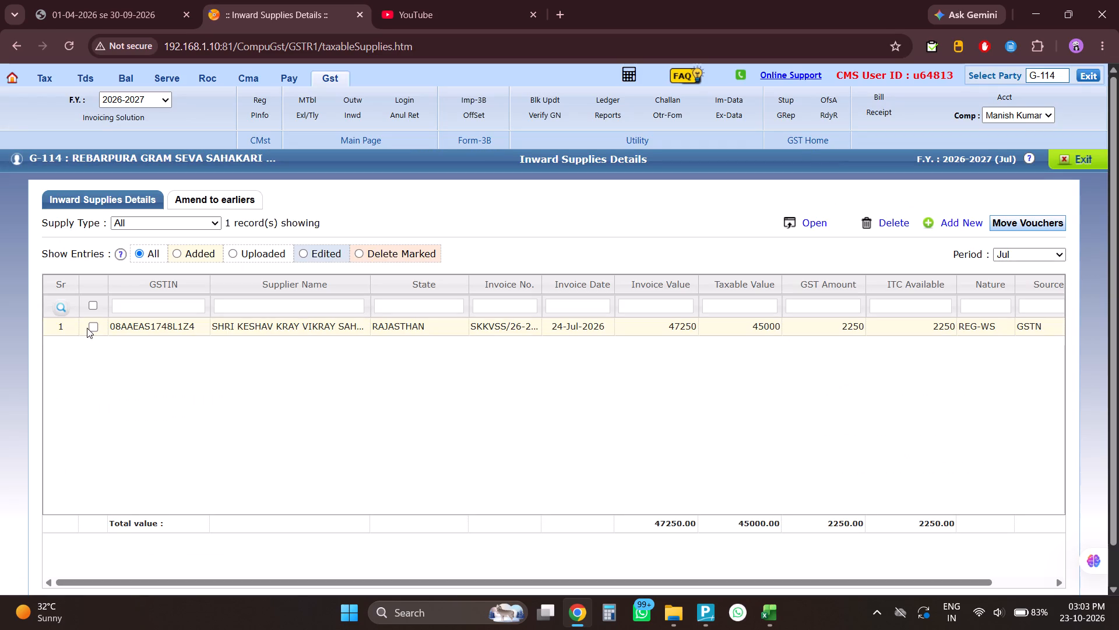
{"action": "left_click", "coordinate": [94, 328]}
{"action": "left_click", "coordinate": [1008, 219]}
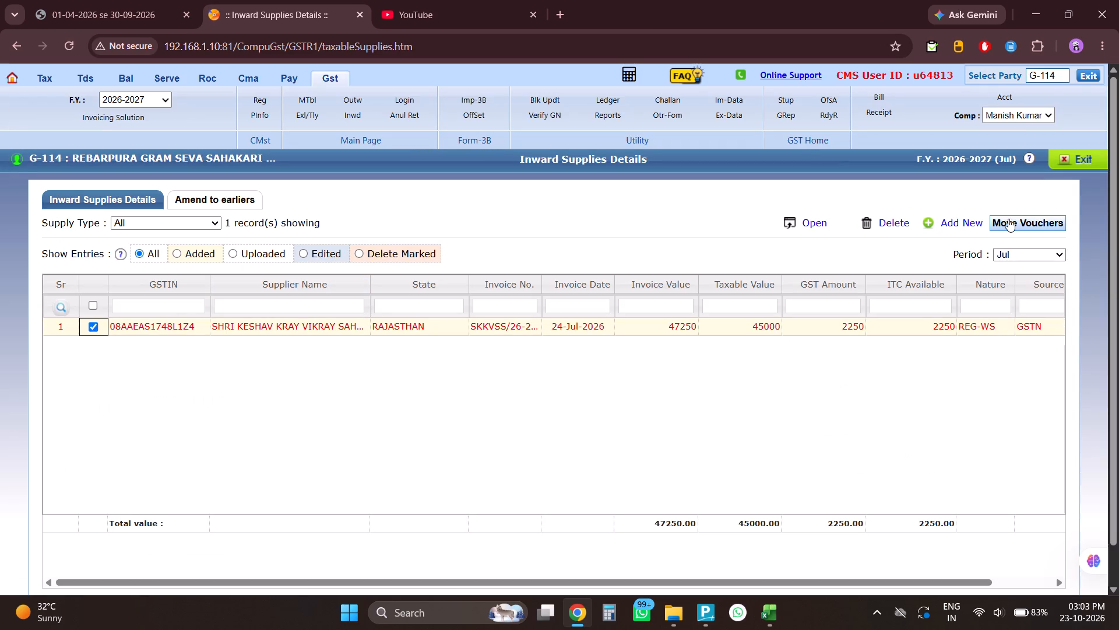
{"action": "left_click", "coordinate": [579, 206]}
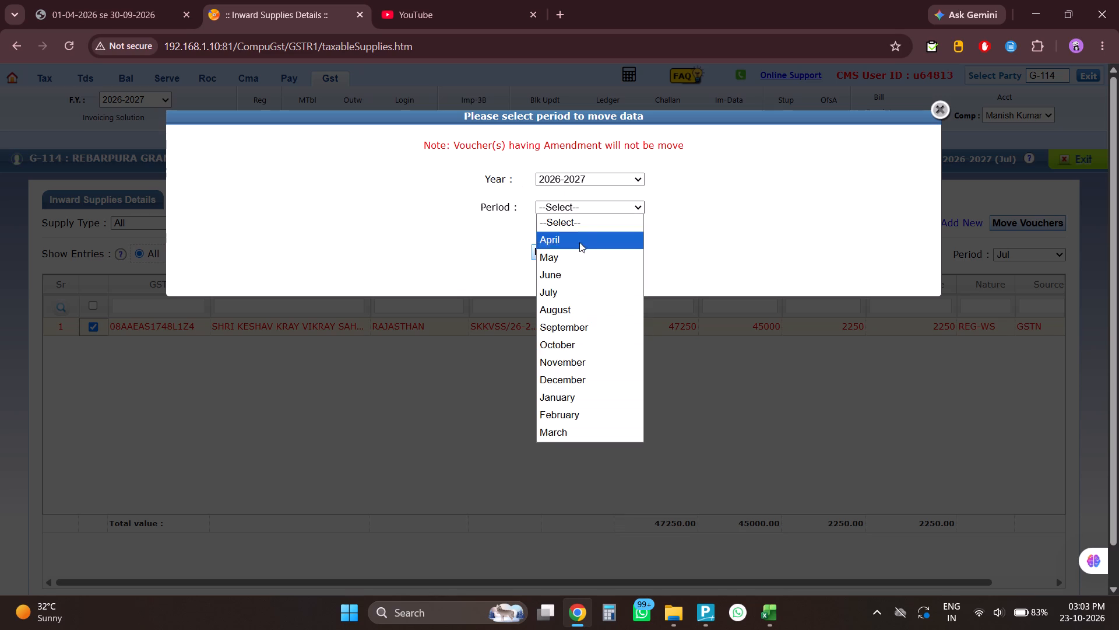
{"action": "left_click", "coordinate": [579, 324]}
{"action": "left_click", "coordinate": [551, 255]}
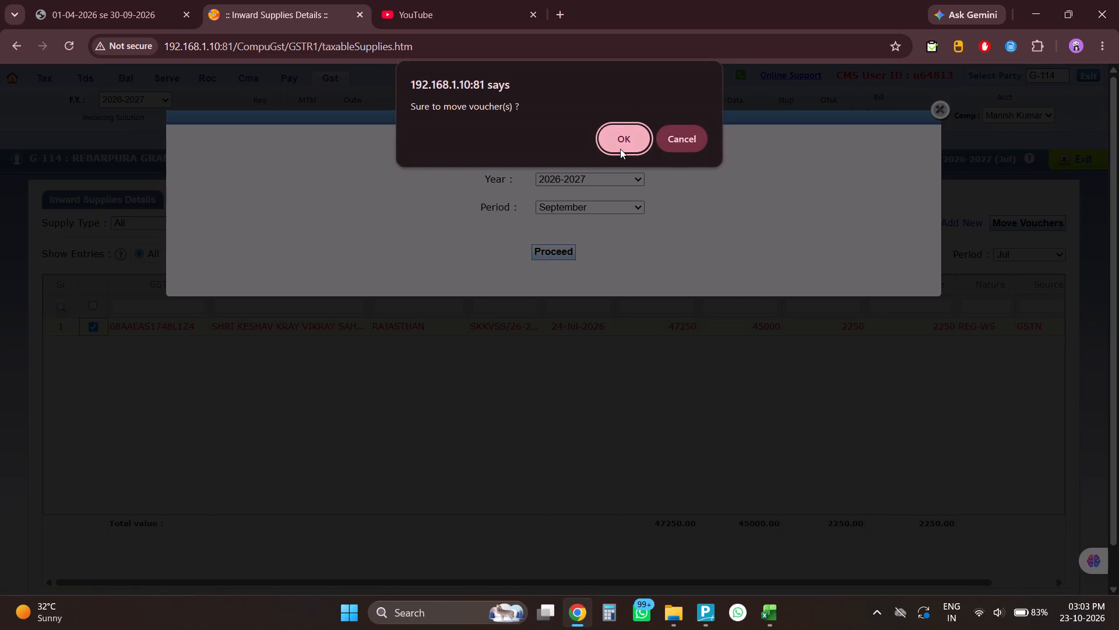
{"action": "left_click", "coordinate": [620, 149]}
{"action": "left_click", "coordinate": [727, 125]}
{"action": "left_click", "coordinate": [717, 132]}
{"action": "left_click", "coordinate": [702, 141]}
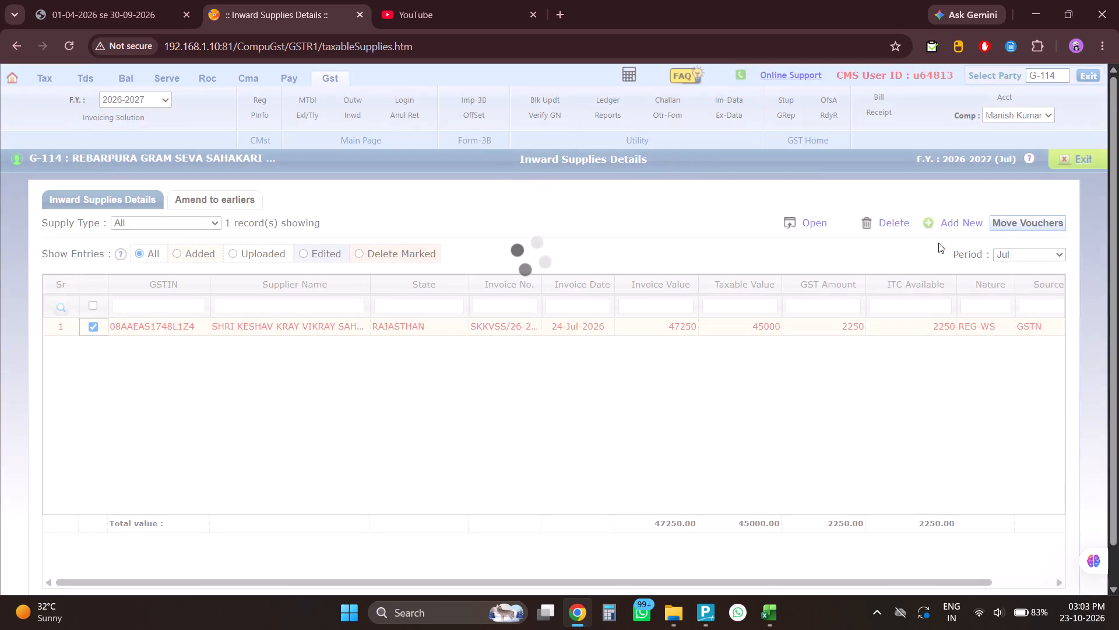
Switch the taxable supplies period to Aug and move the 31-Aug-2026 invoice voucher to September 2026-2027.
{"action": "left_click", "coordinate": [1012, 254]}
{"action": "left_click", "coordinate": [1012, 338]}
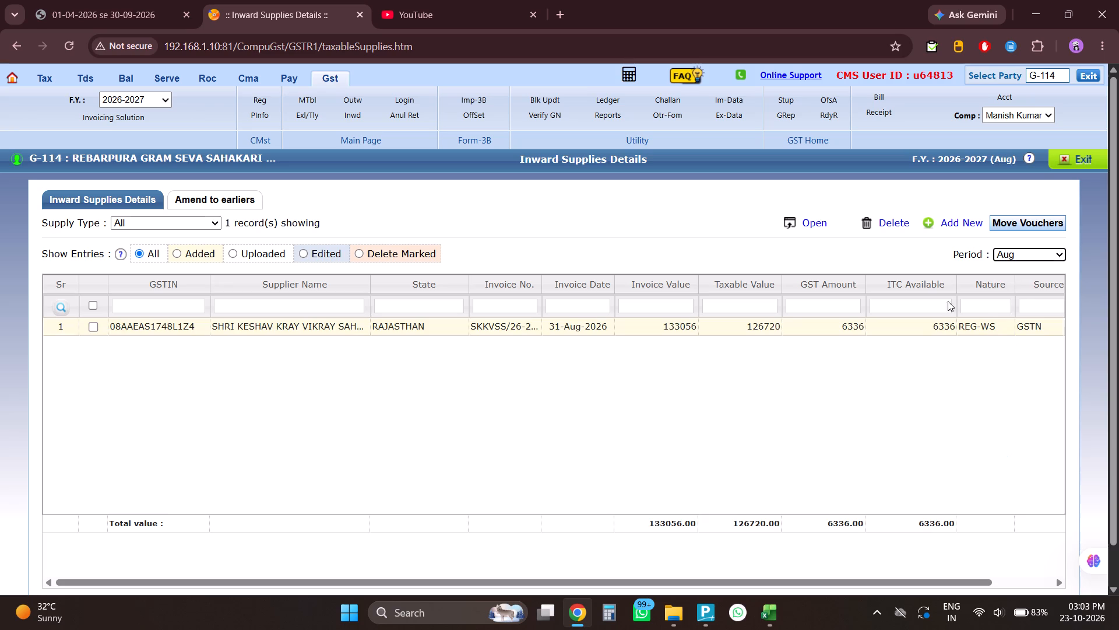
{"action": "left_click", "coordinate": [98, 325]}
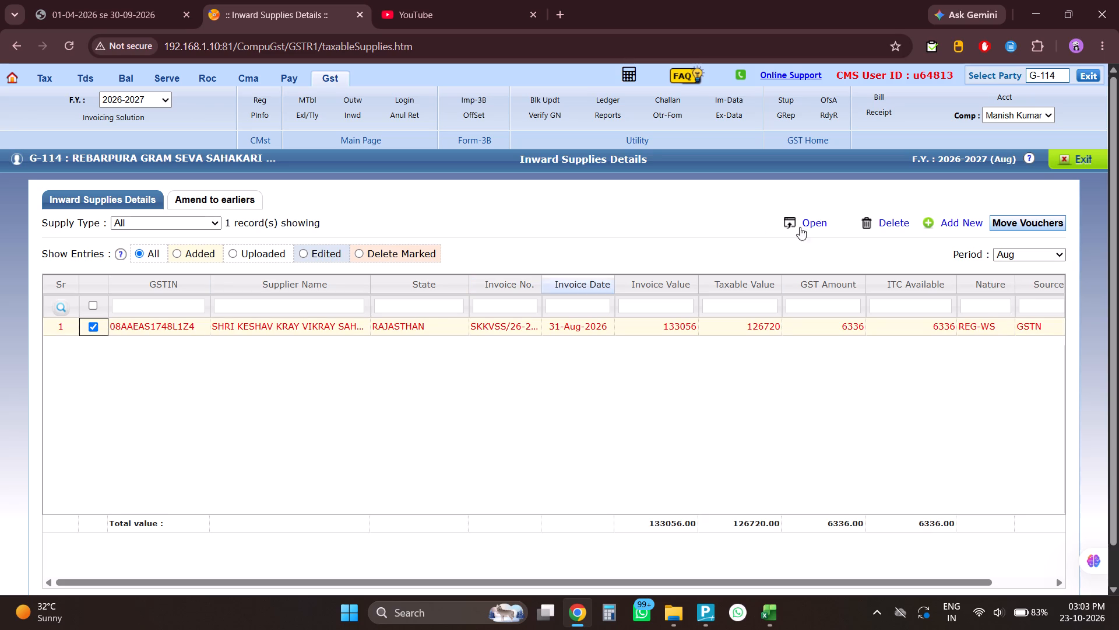
{"action": "left_click", "coordinate": [1012, 221]}
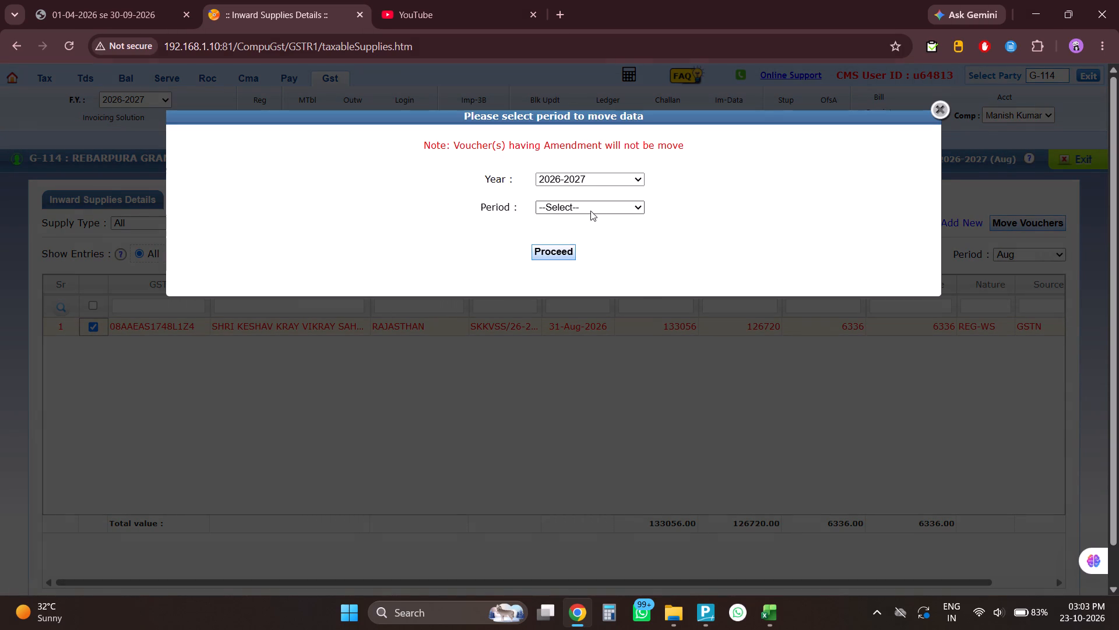
{"action": "left_click", "coordinate": [590, 211]}
{"action": "left_click", "coordinate": [592, 323]}
{"action": "left_click", "coordinate": [550, 256]}
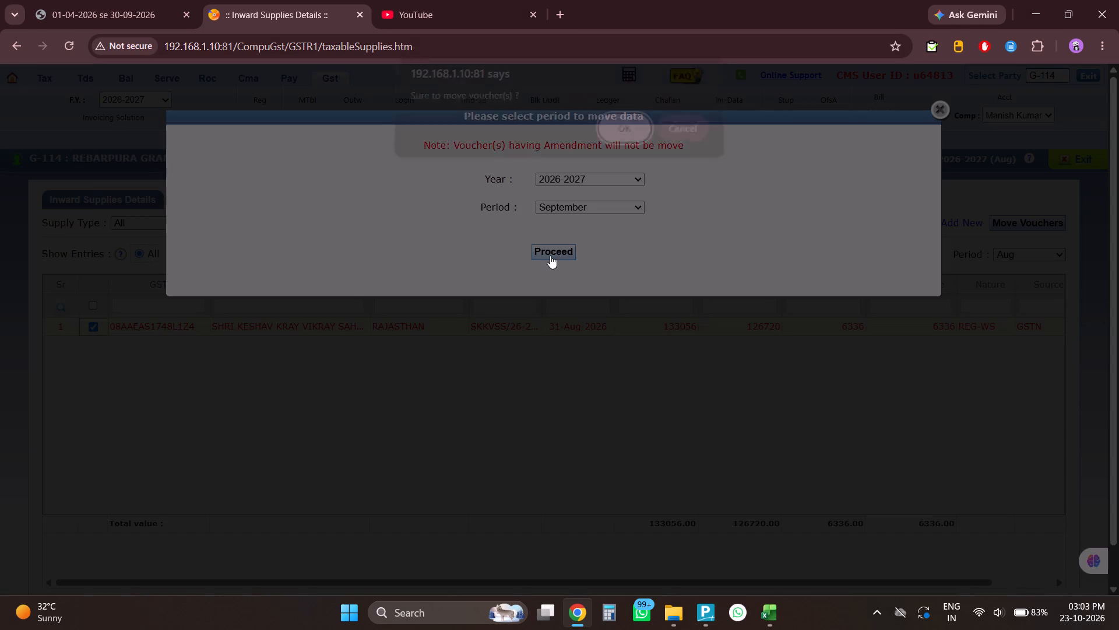
{"action": "left_click", "coordinate": [626, 142]}
{"action": "left_click", "coordinate": [684, 148]}
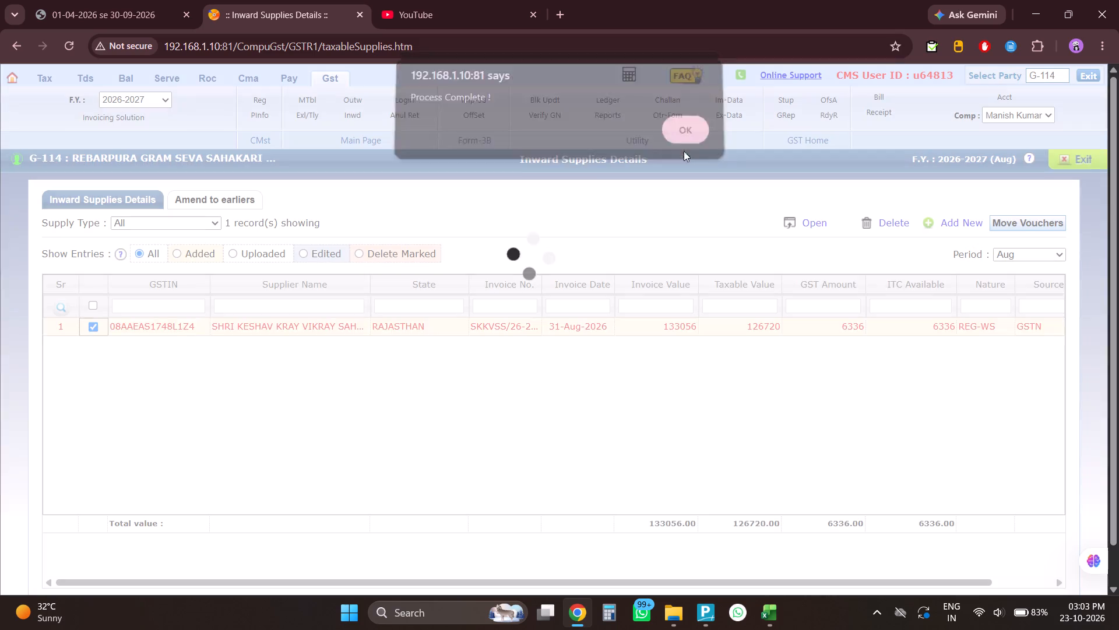
Set the taxable supplies period to Sep and exit to the inward supplies summary.
{"action": "left_click", "coordinate": [1018, 251]}
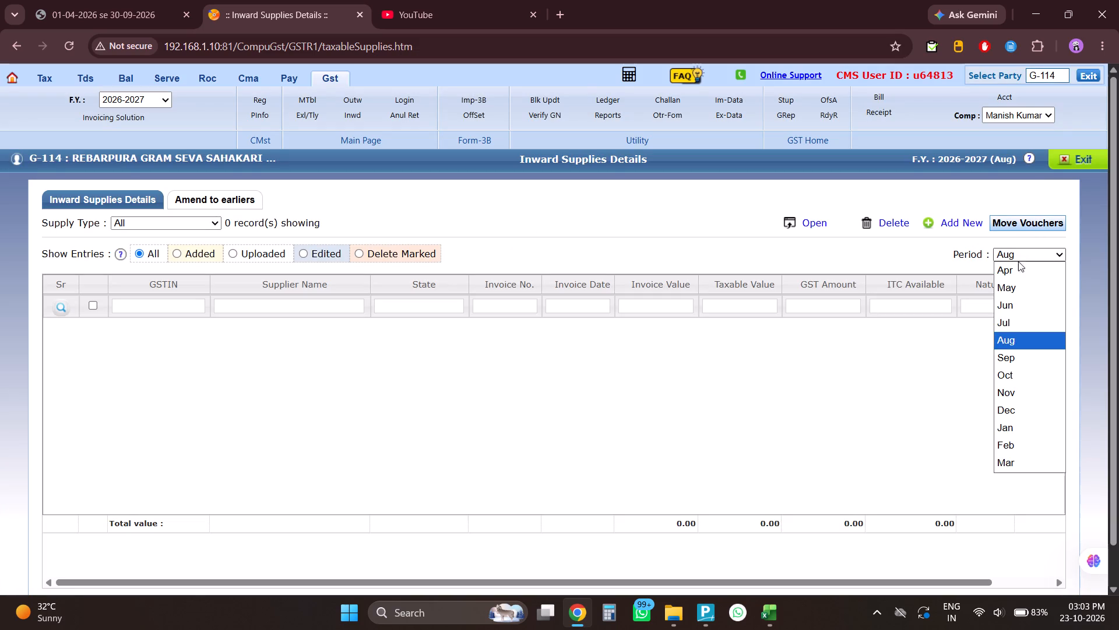
{"action": "left_click", "coordinate": [1010, 357]}
{"action": "left_click", "coordinate": [1068, 157]}
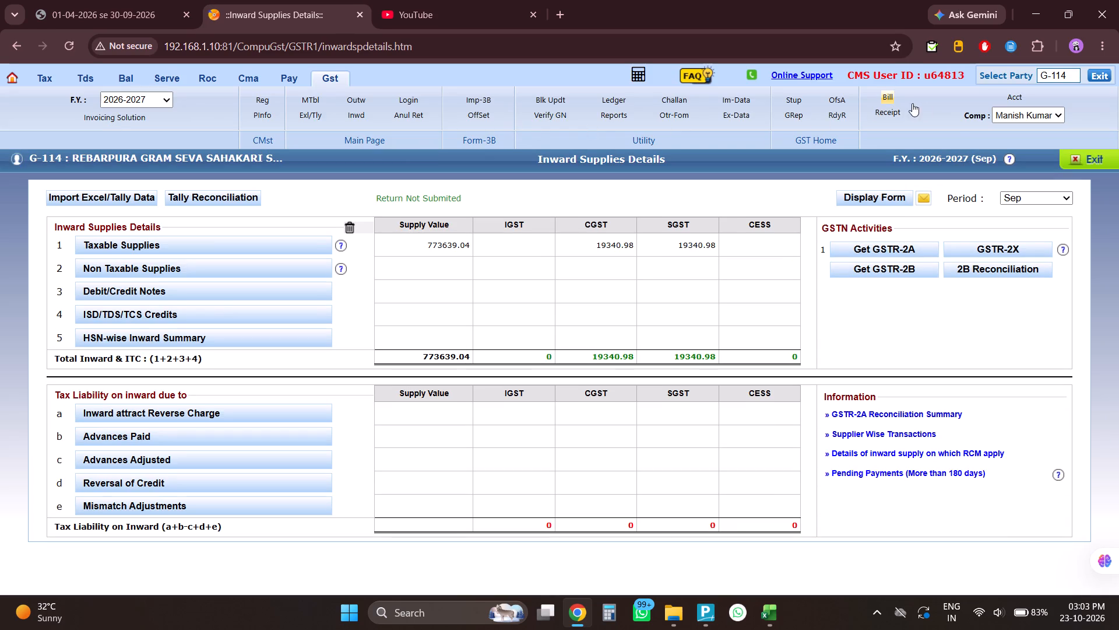
Open G-114's Sep GSTR-3B form and review its outward supplies and eligible ITC sections.
{"action": "left_click", "coordinate": [490, 104]}
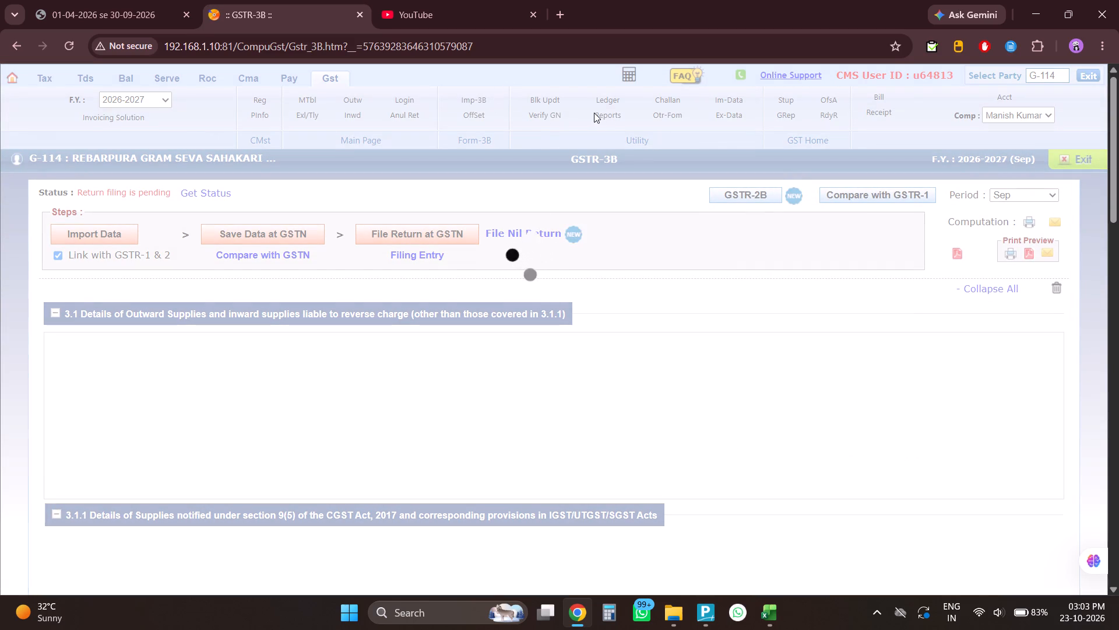
{"action": "scroll", "coordinate": [594, 194], "scroll_direction": "down", "scroll_amount": 5}
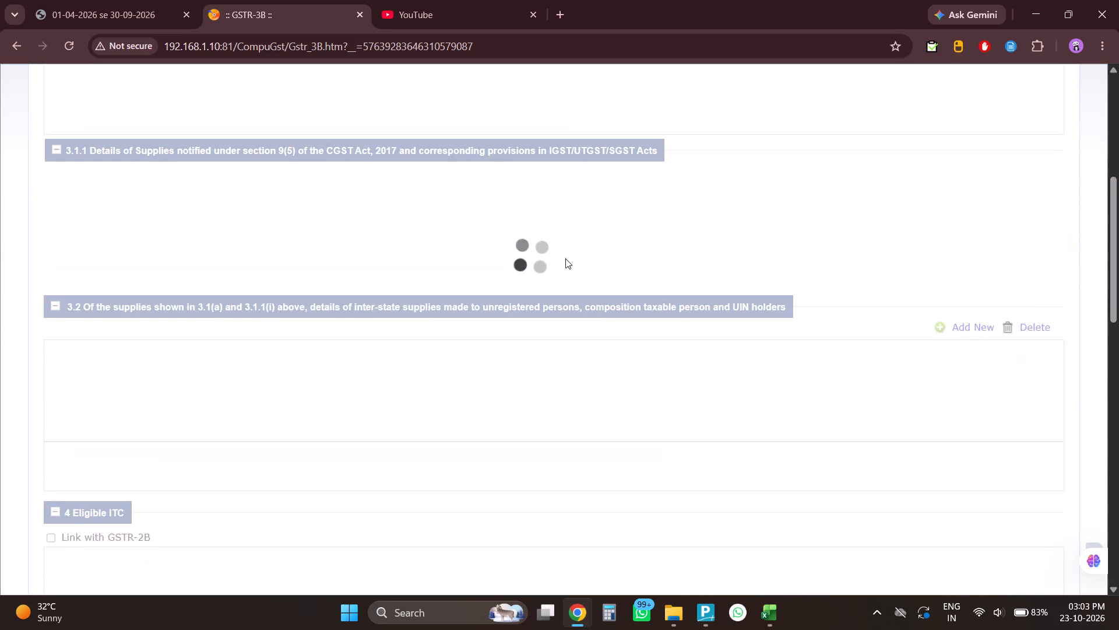
{"action": "scroll", "coordinate": [565, 258], "scroll_direction": "down", "scroll_amount": 9}
{"action": "scroll", "coordinate": [565, 258], "scroll_direction": "up", "scroll_amount": 6}
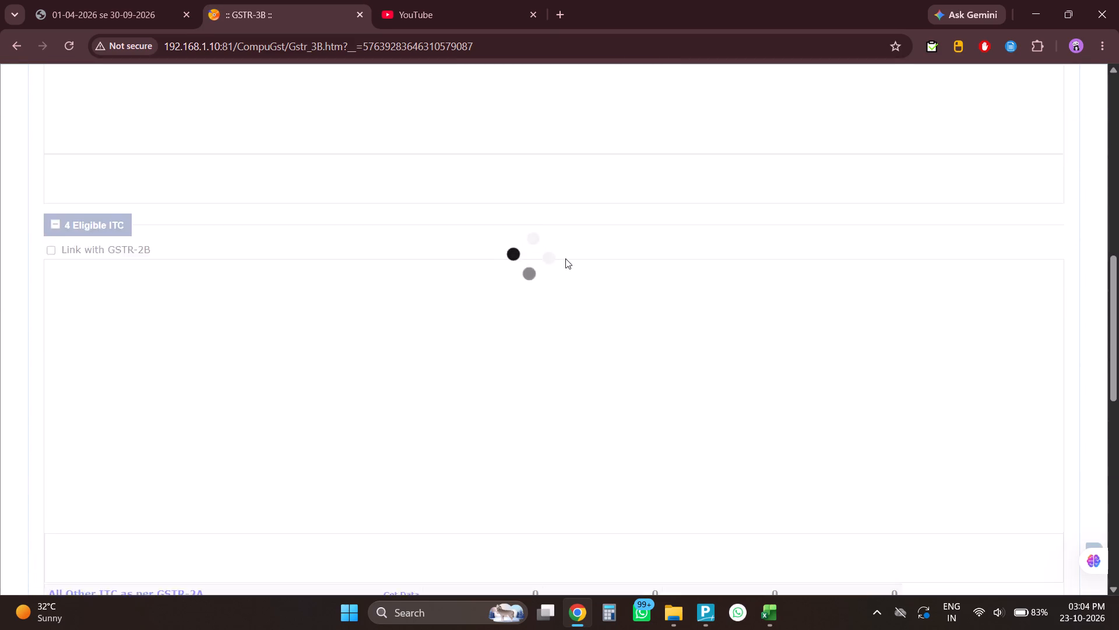
{"action": "scroll", "coordinate": [565, 258], "scroll_direction": "down", "scroll_amount": 7}
{"action": "scroll", "coordinate": [565, 258], "scroll_direction": "up", "scroll_amount": 12}
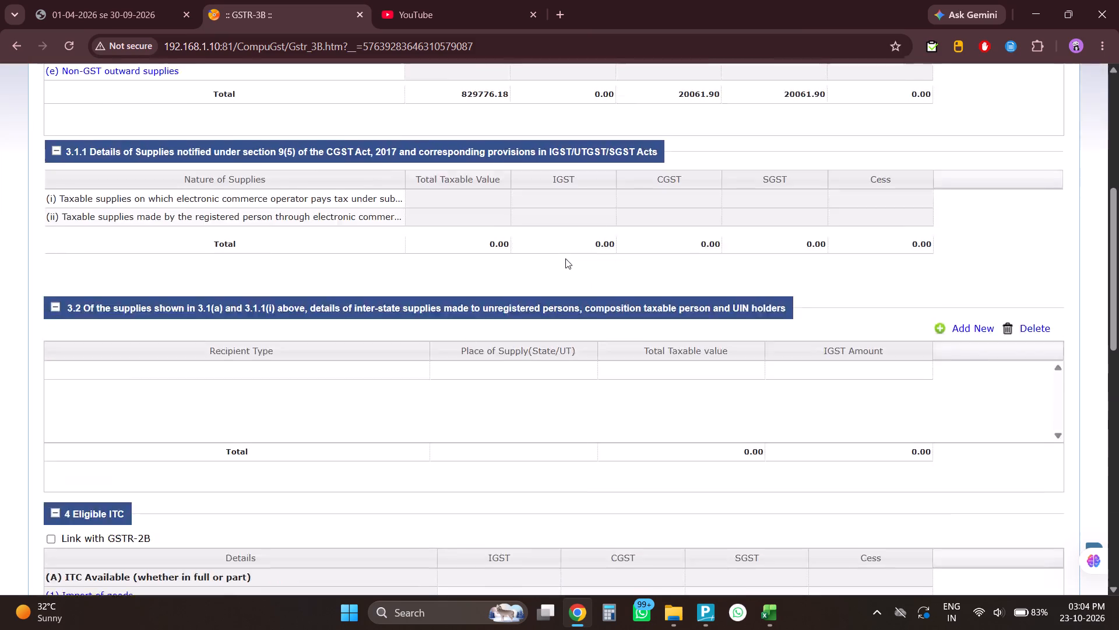
{"action": "scroll", "coordinate": [565, 258], "scroll_direction": "up", "scroll_amount": 2}
{"action": "scroll", "coordinate": [577, 182], "scroll_direction": "up", "scroll_amount": 4}
Open the Compare 3B with GSTR-1 & 2A report and check the outward supplies and eligible ITC differences.
{"action": "left_click", "coordinate": [613, 111]}
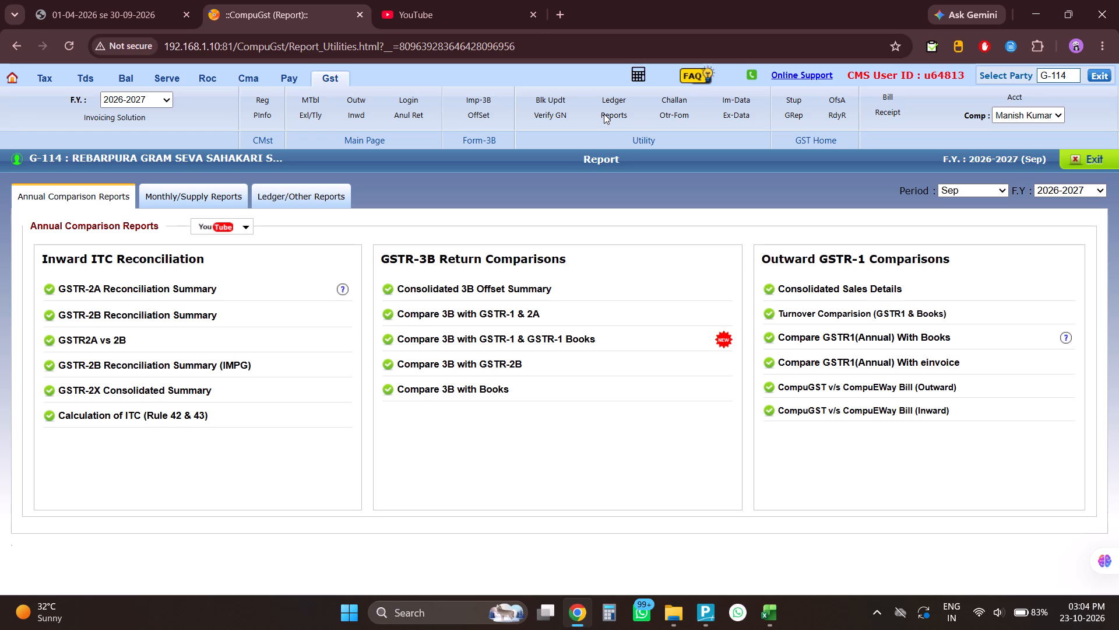
{"action": "left_click", "coordinate": [568, 314]}
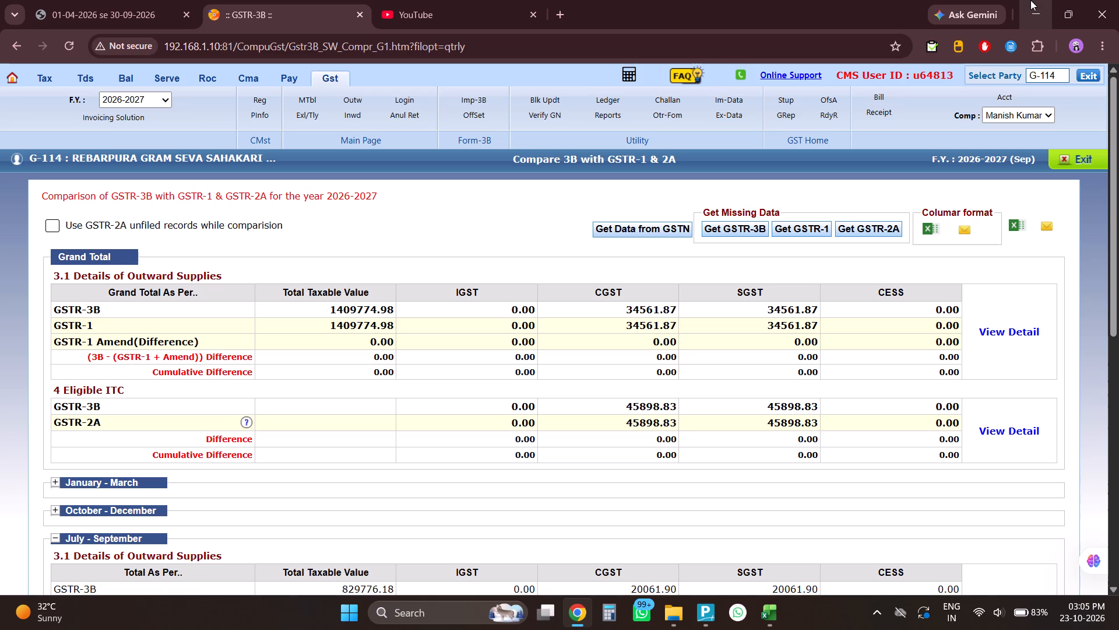
{"action": "scroll", "coordinate": [688, 321], "scroll_direction": "down", "scroll_amount": 1}
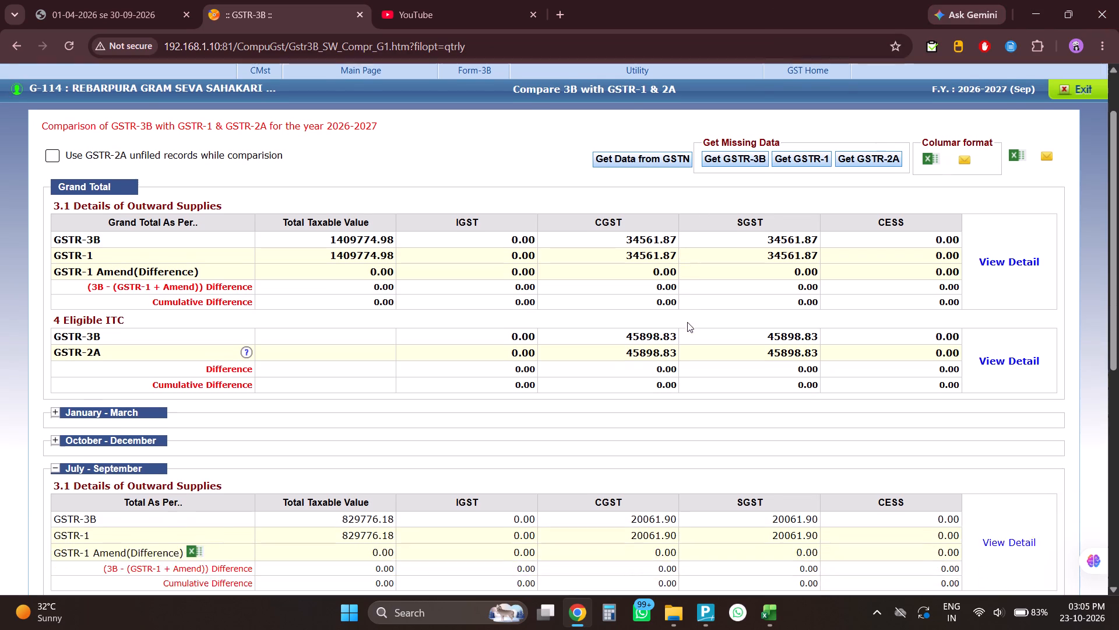
{"action": "scroll", "coordinate": [675, 299], "scroll_direction": "up", "scroll_amount": 3}
Return to the Sep GSTR-3B form and save its data at GSTN, completing the captcha.
{"action": "left_click", "coordinate": [468, 99]}
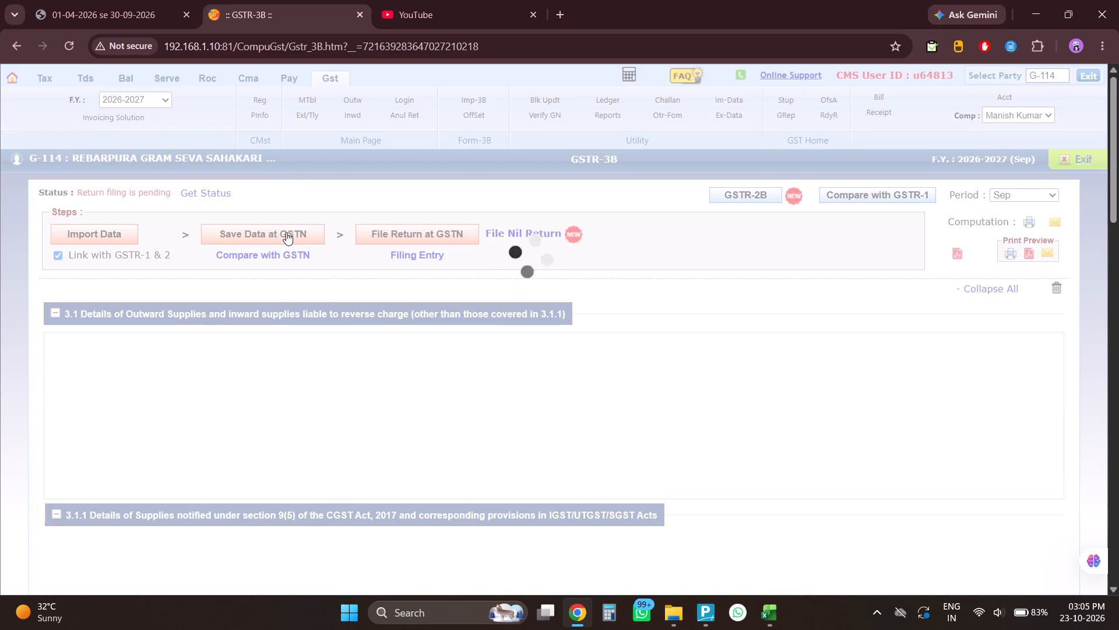
{"action": "left_click", "coordinate": [286, 232]}
{"action": "left_click", "coordinate": [513, 215]}
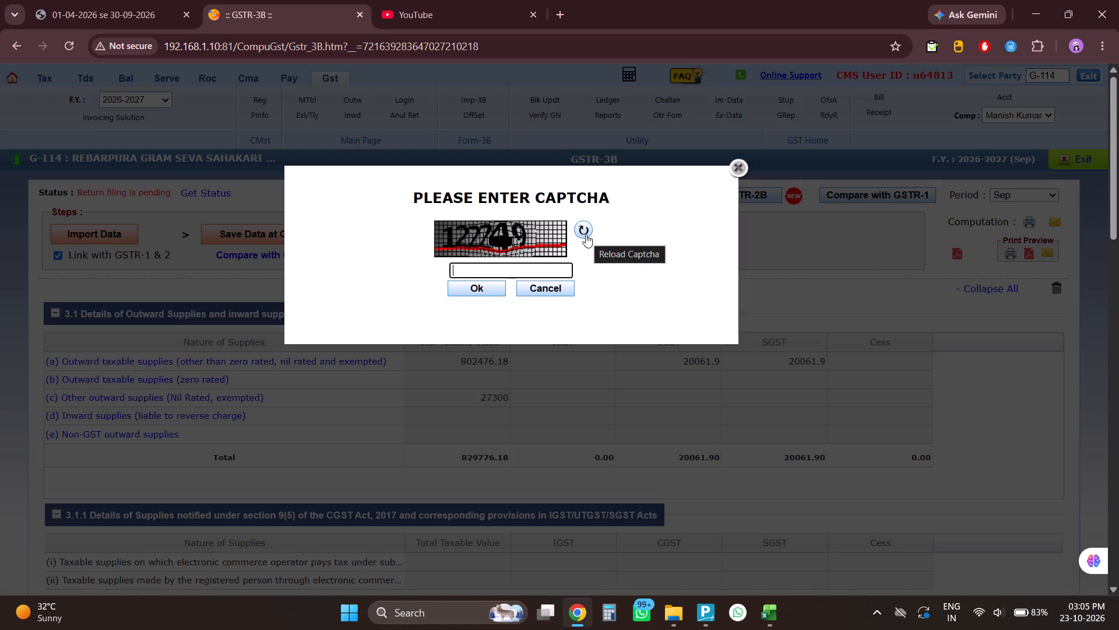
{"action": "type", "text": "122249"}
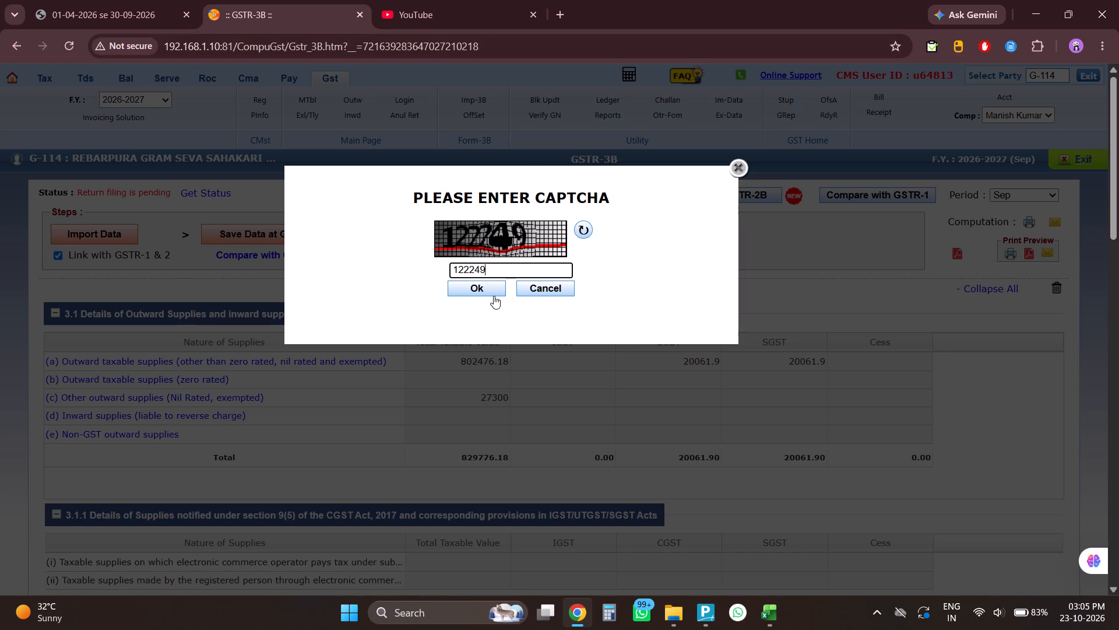
{"action": "left_click", "coordinate": [487, 286]}
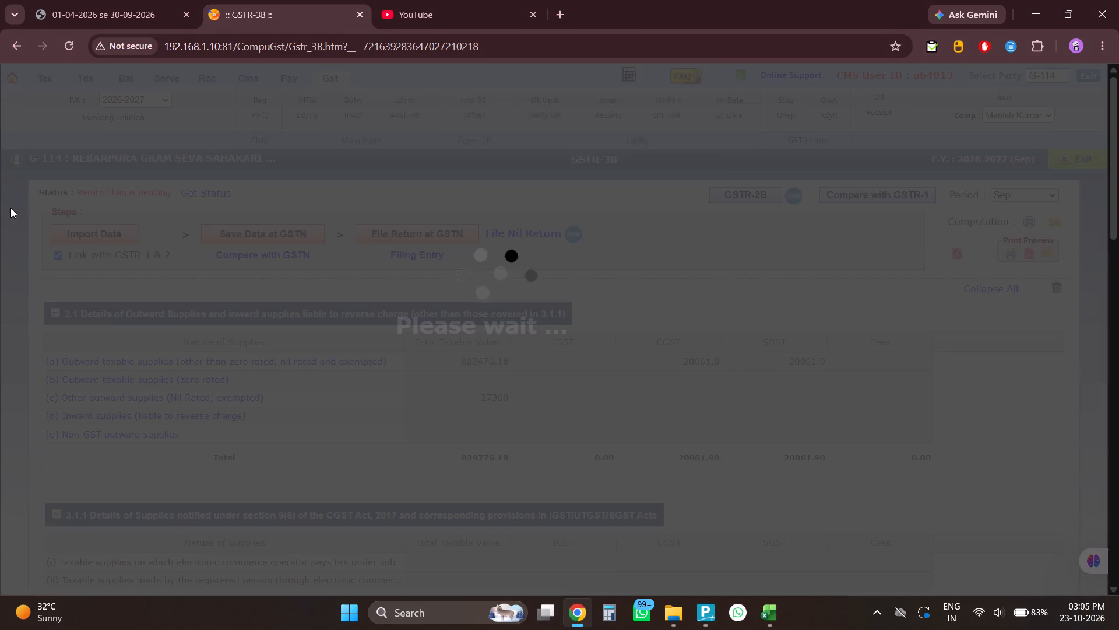
{"action": "left_click", "coordinate": [678, 149]}
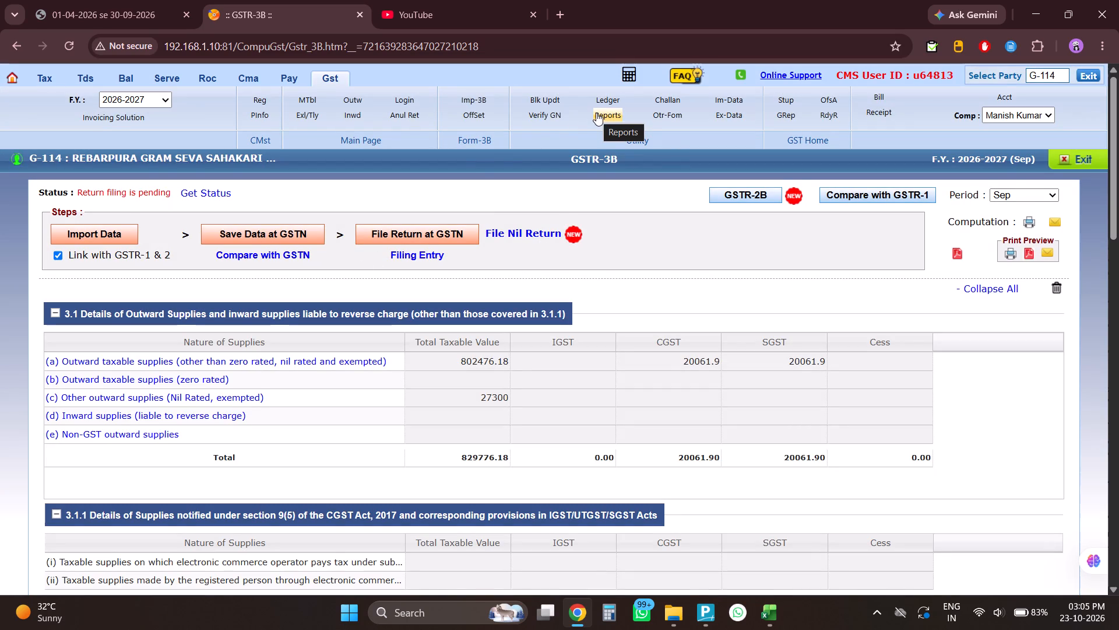
Proceed to filing the return at GSTN and get the GSTR-3B and balances summary without OTP, completing the captcha.
{"action": "left_click", "coordinate": [421, 234]}
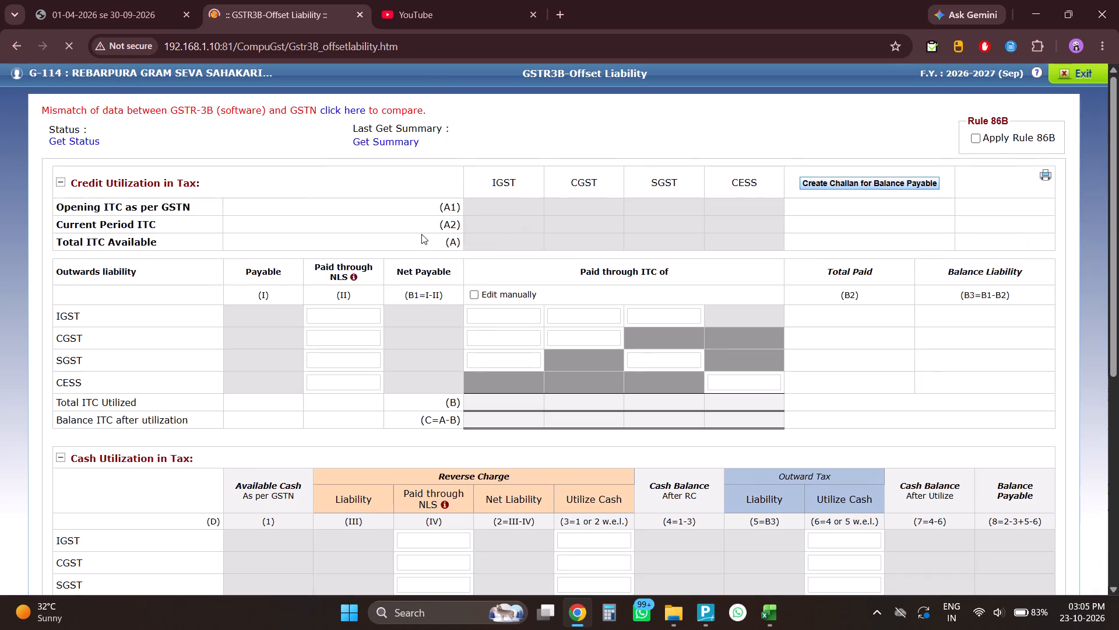
{"action": "scroll", "coordinate": [727, 276], "scroll_direction": "down", "scroll_amount": 3}
{"action": "left_click", "coordinate": [549, 221]}
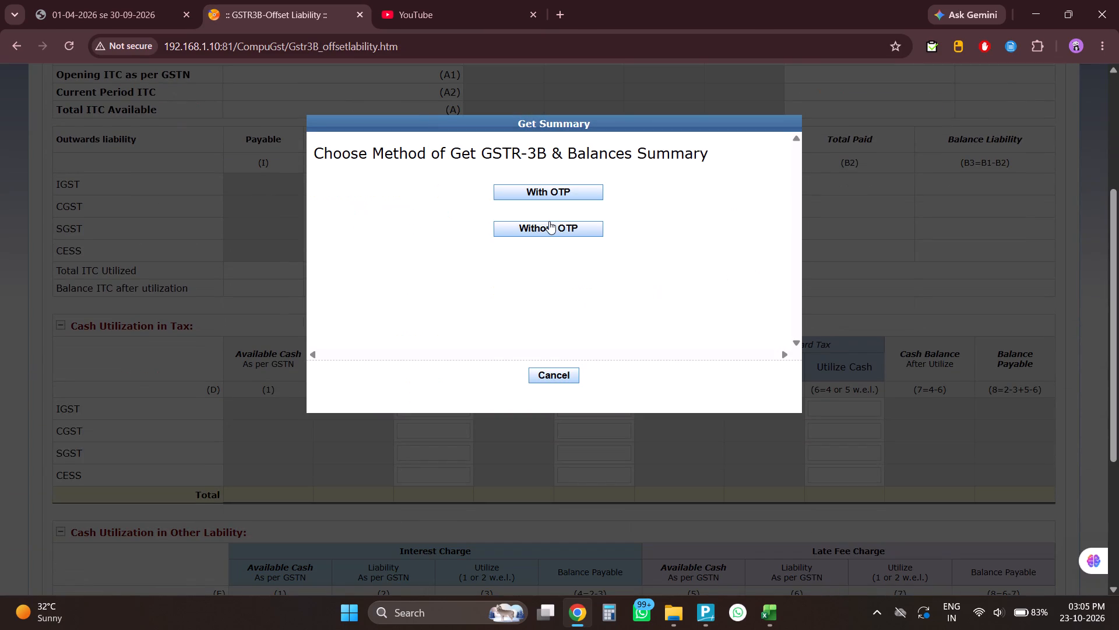
{"action": "left_click", "coordinate": [516, 223]}
{"action": "type", "text": "622"}
{"action": "left_click", "coordinate": [585, 250]}
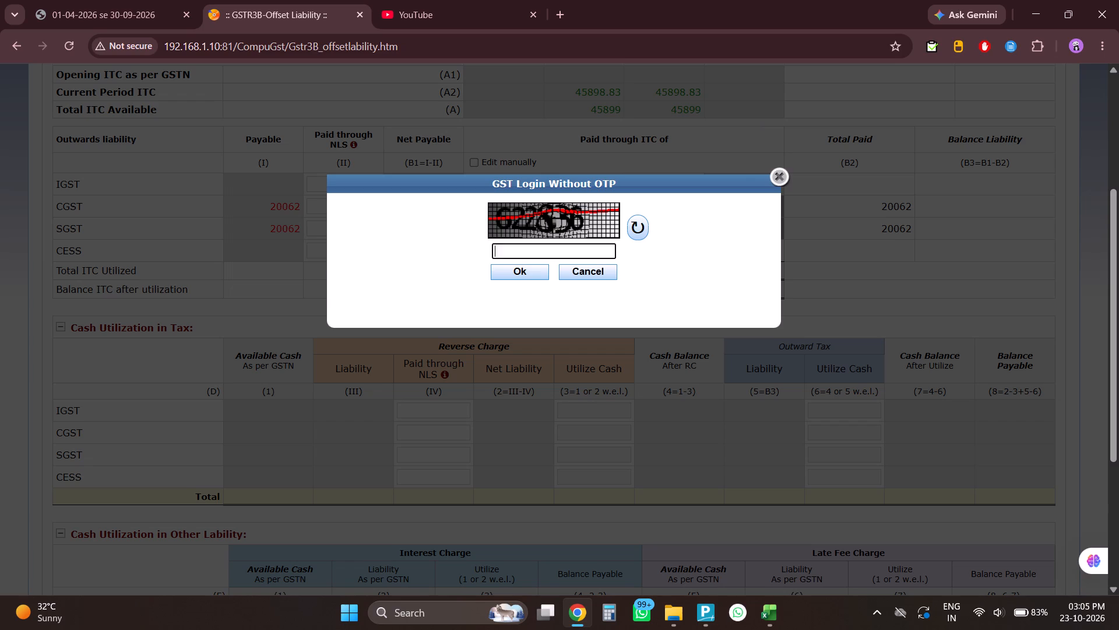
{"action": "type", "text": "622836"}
{"action": "left_click", "coordinate": [511, 264]}
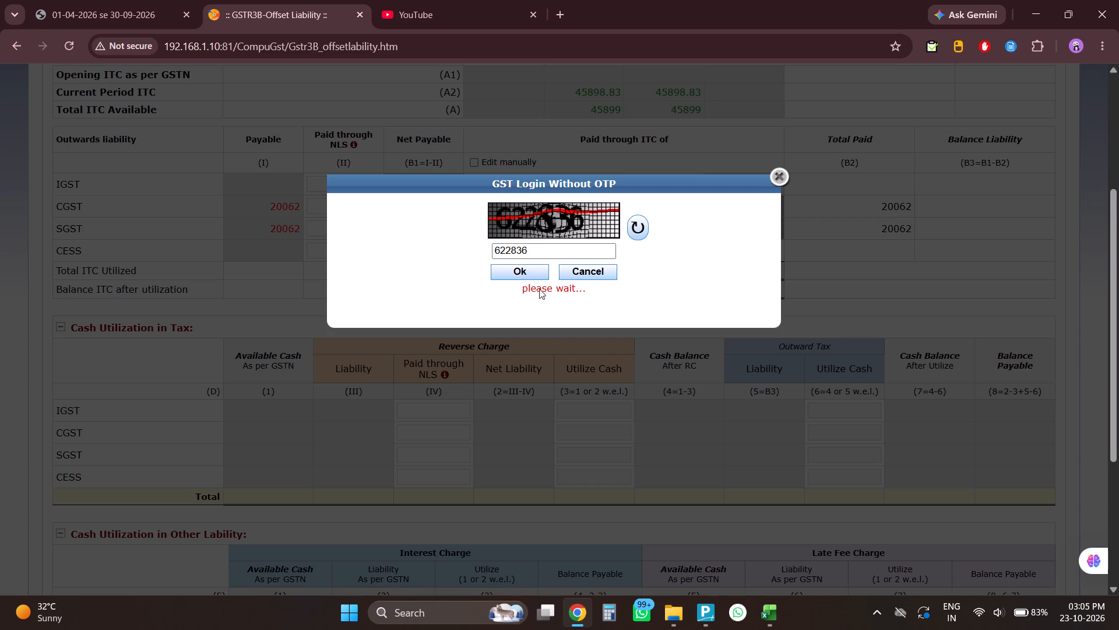
{"action": "left_click", "coordinate": [522, 274]}
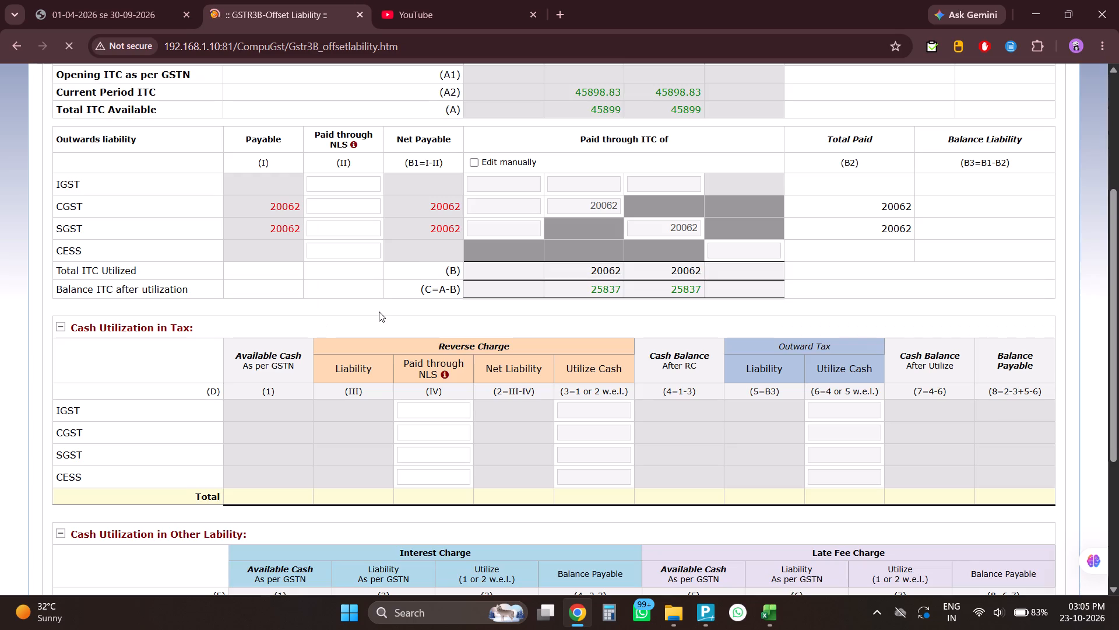
Examine the offset liability page's credit utilization, cash utilization and other liability figures against GSTN.
{"action": "scroll", "coordinate": [843, 443], "scroll_direction": "down", "scroll_amount": 6}
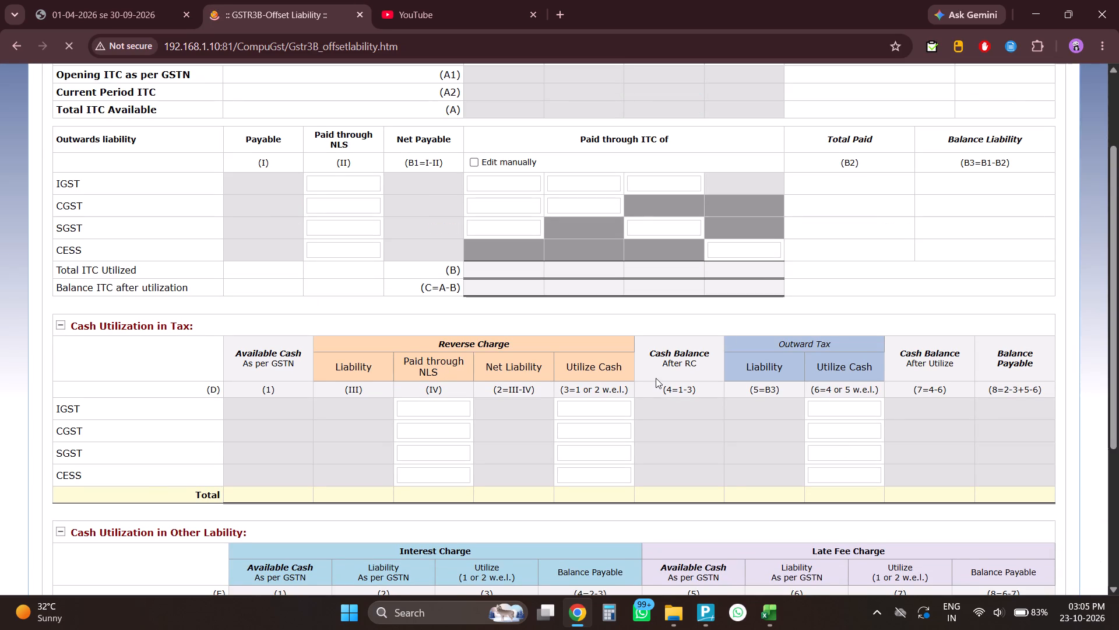
{"action": "scroll", "coordinate": [656, 378], "scroll_direction": "down", "scroll_amount": 5}
{"action": "scroll", "coordinate": [656, 378], "scroll_direction": "up", "scroll_amount": 11}
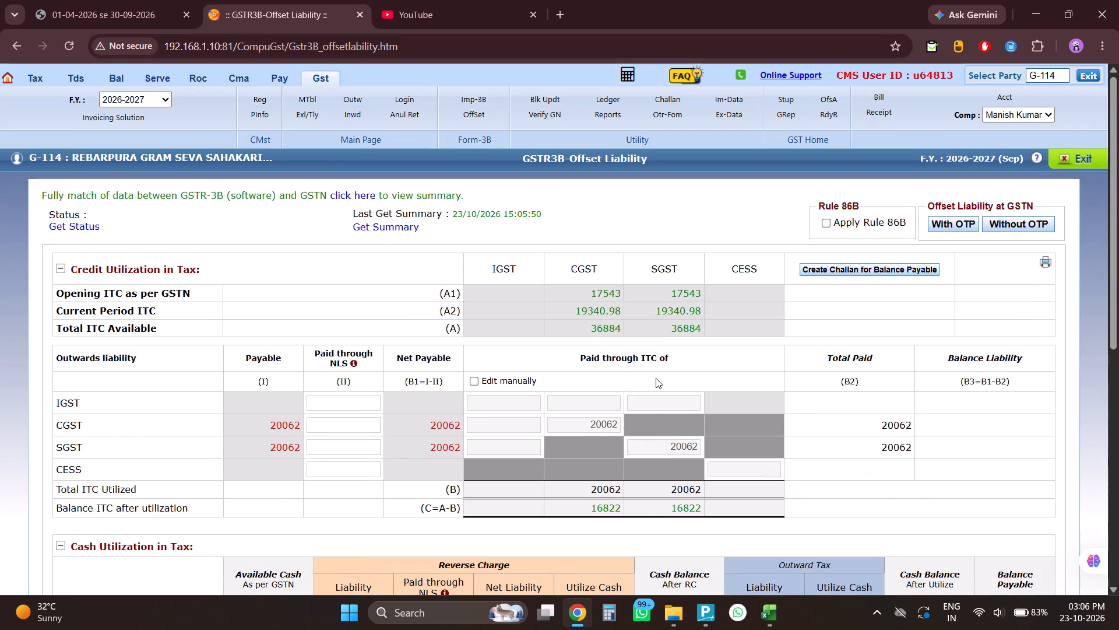
{"action": "scroll", "coordinate": [656, 378], "scroll_direction": "down", "scroll_amount": 18}
{"action": "scroll", "coordinate": [656, 378], "scroll_direction": "up", "scroll_amount": 12}
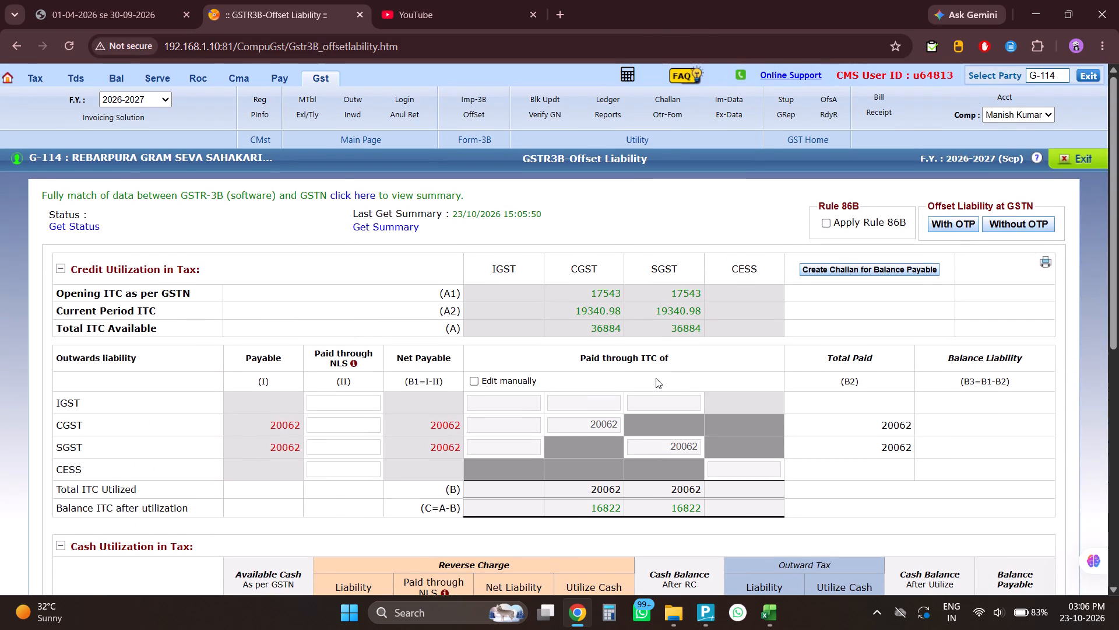
{"action": "scroll", "coordinate": [656, 378], "scroll_direction": "up", "scroll_amount": 2}
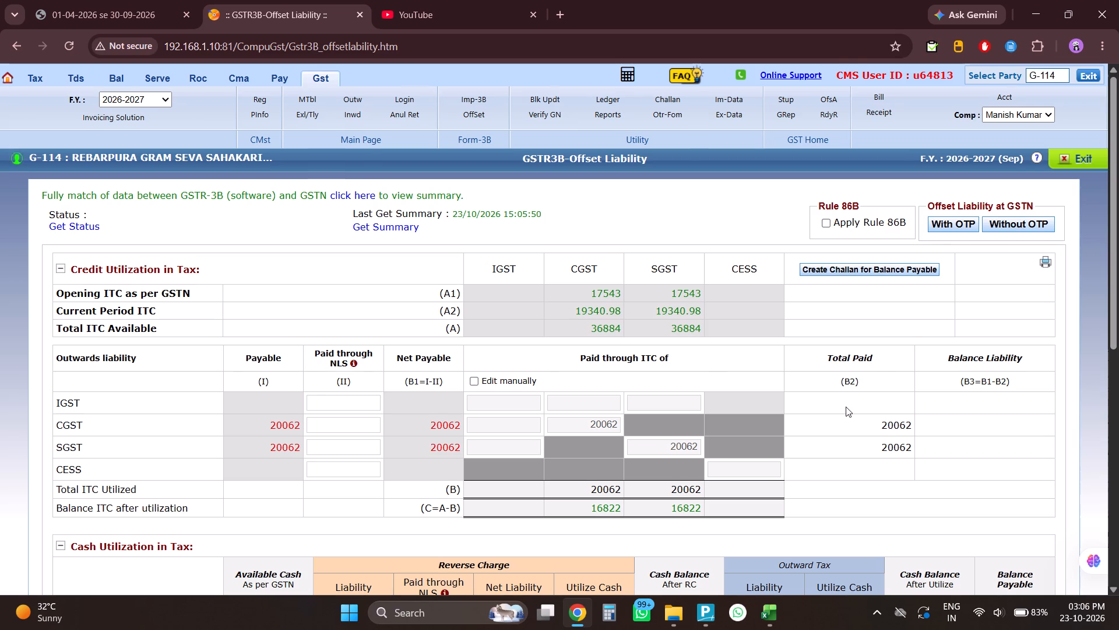
{"action": "scroll", "coordinate": [846, 407], "scroll_direction": "down", "scroll_amount": 10}
{"action": "scroll", "coordinate": [846, 407], "scroll_direction": "up", "scroll_amount": 17}
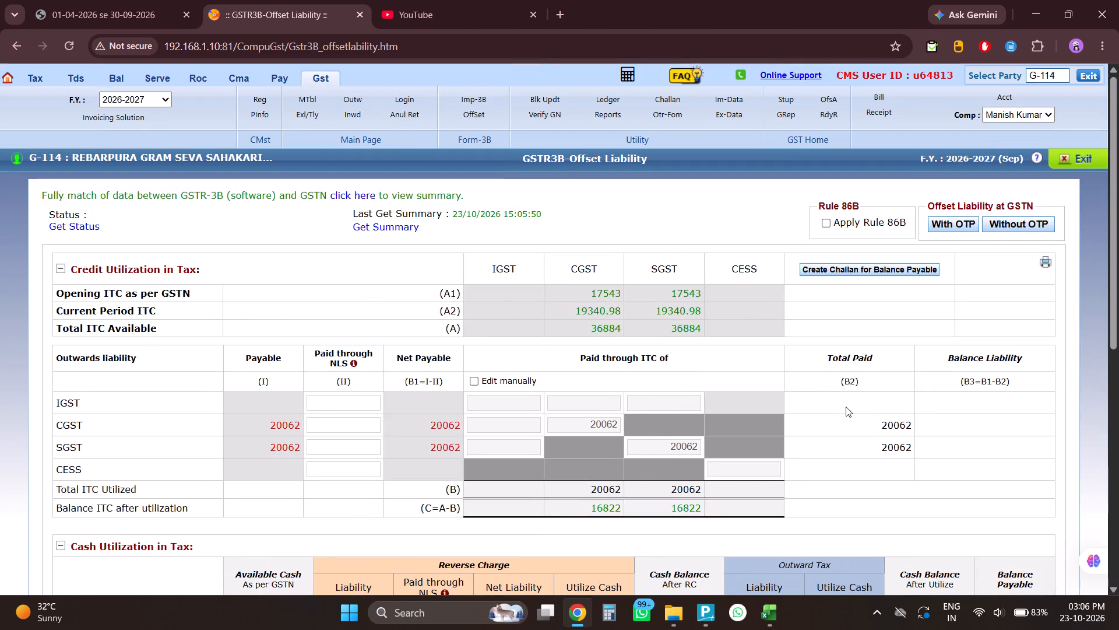
{"action": "scroll", "coordinate": [846, 407], "scroll_direction": "up", "scroll_amount": 2}
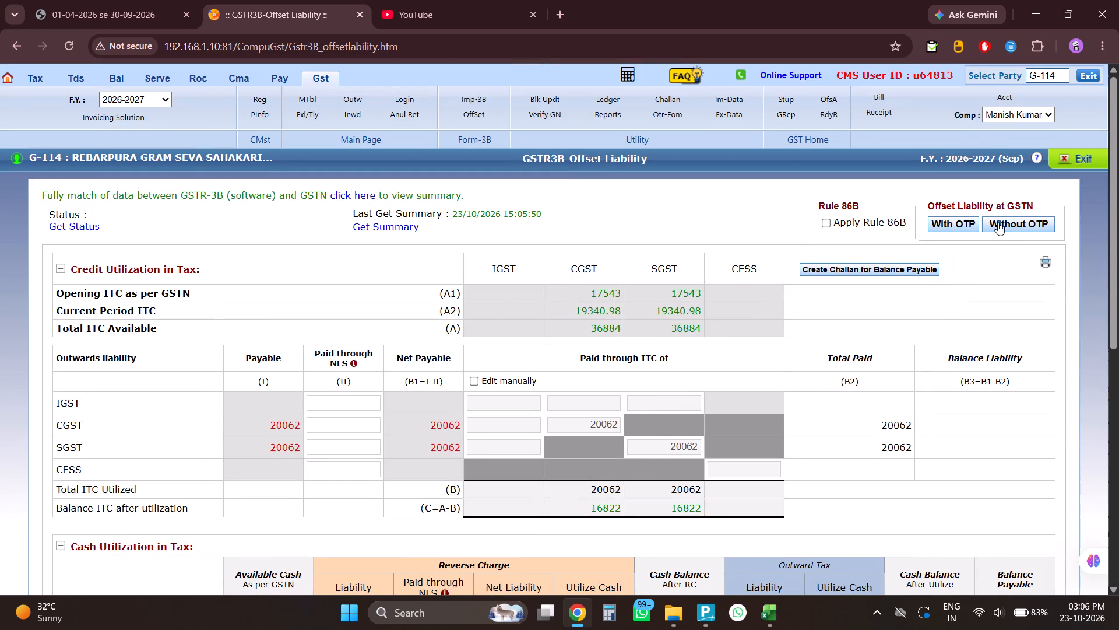
Start offsetting the Sep GSTR-3B liability at GSTN without OTP.
{"action": "left_click", "coordinate": [1013, 219]}
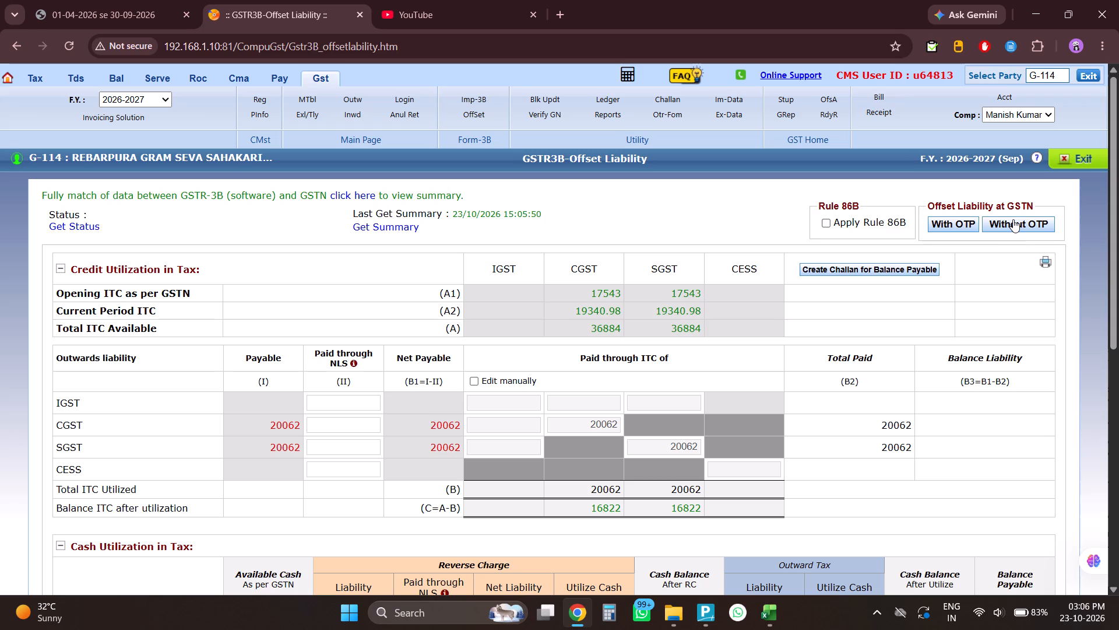
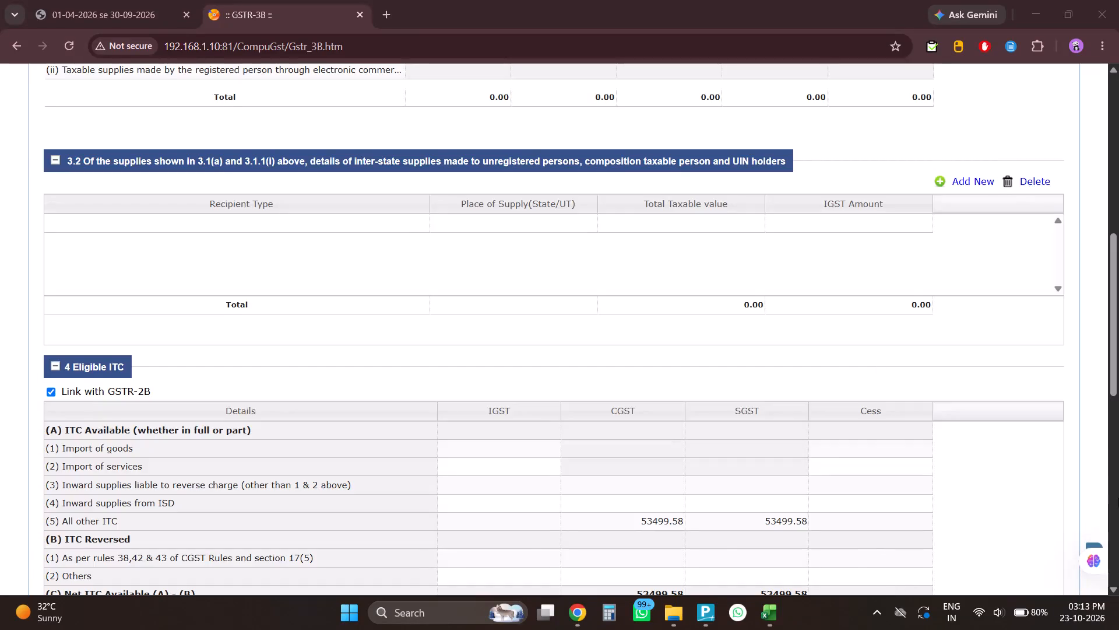
Leave Kharayta's GSTR-3B and open Sunderpura (FNA-201) in CompuGst for F.Y. 2026-2027, taking its code from the GST work sheet.
{"action": "scroll", "coordinate": [1118, 448], "scroll_direction": "up", "scroll_amount": 11}
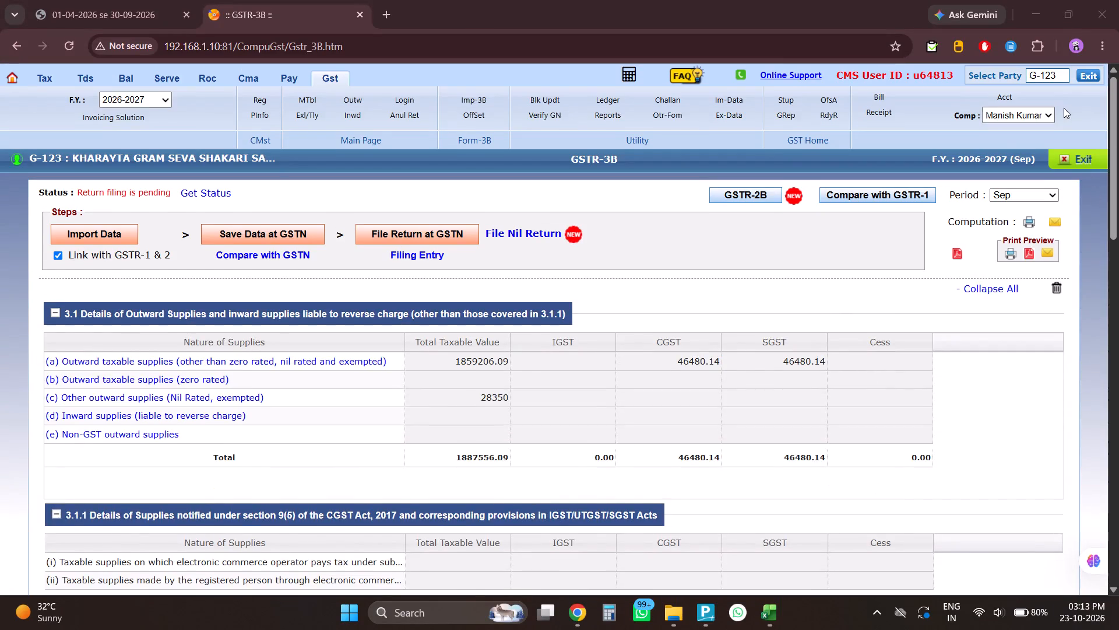
{"action": "left_click", "coordinate": [1082, 73]}
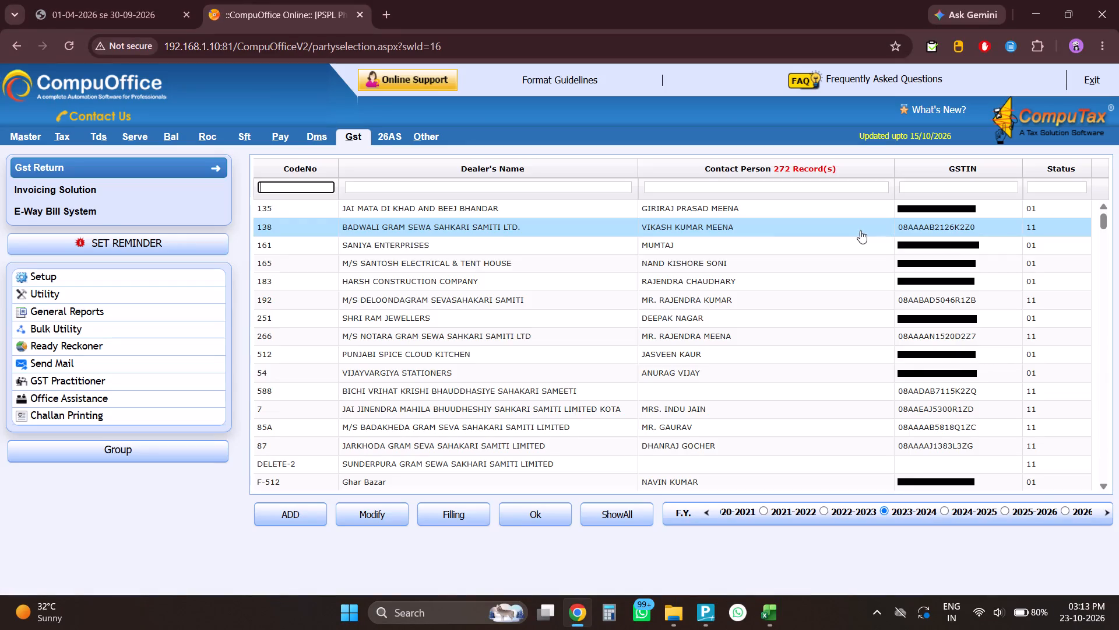
{"action": "key", "text": "alt+Tab"}
{"action": "key", "text": "alt+Tab"}
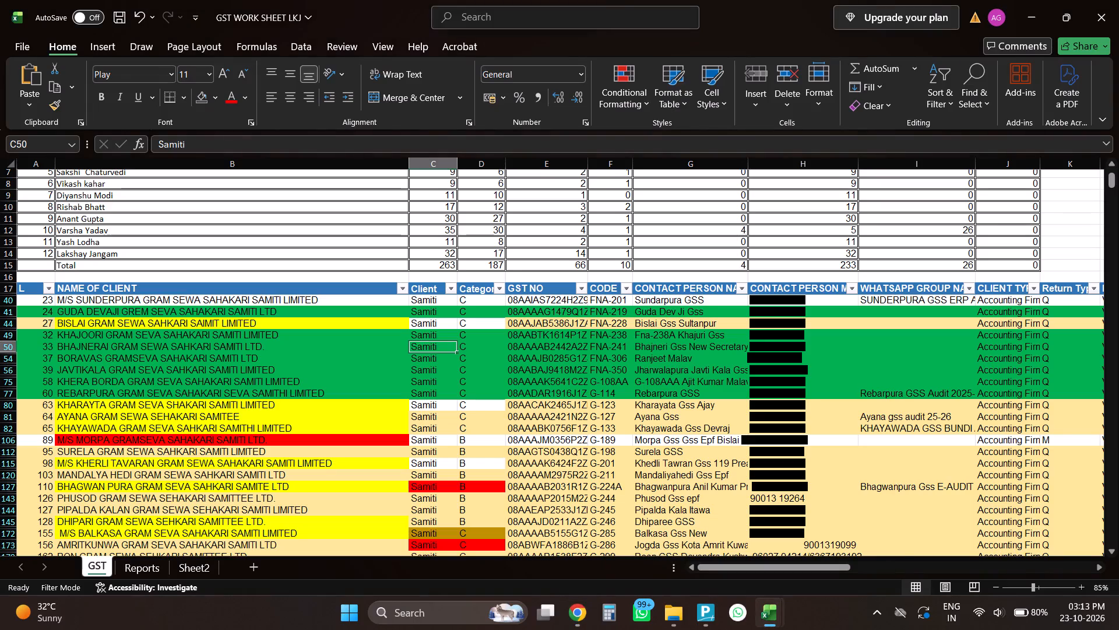
{"action": "key", "text": "alt+Tab"}
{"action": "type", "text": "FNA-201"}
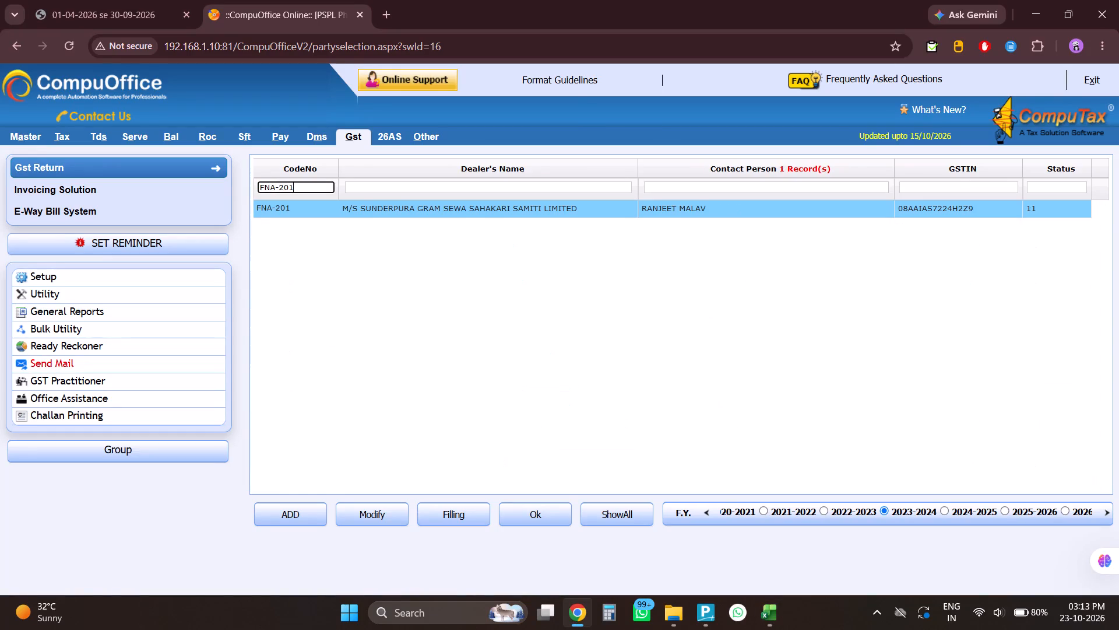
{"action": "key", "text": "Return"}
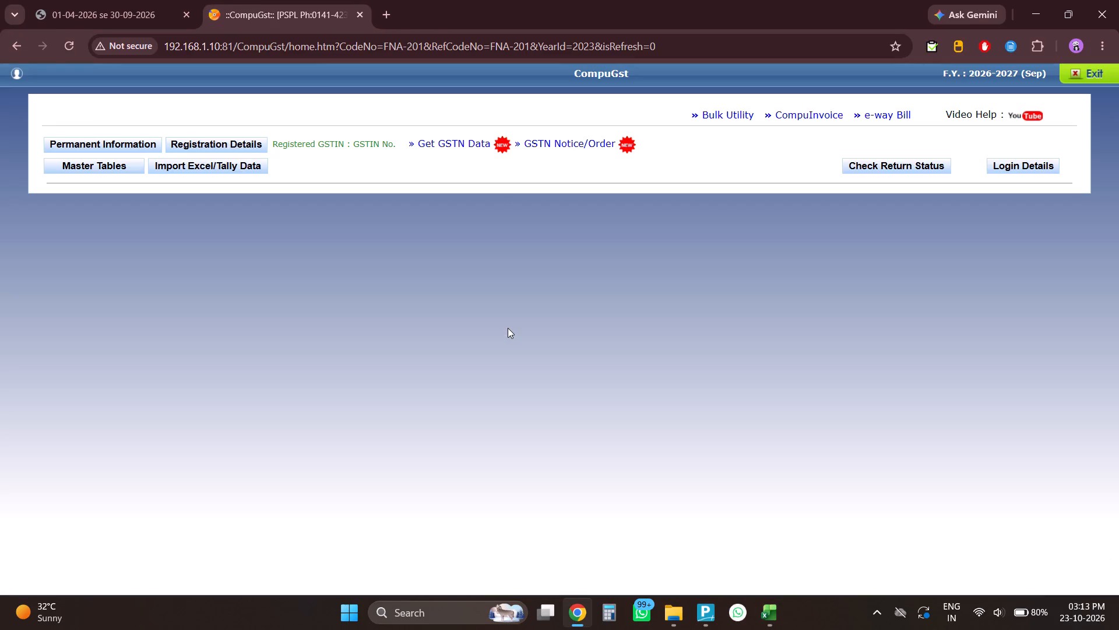
{"action": "left_click", "coordinate": [1024, 227]}
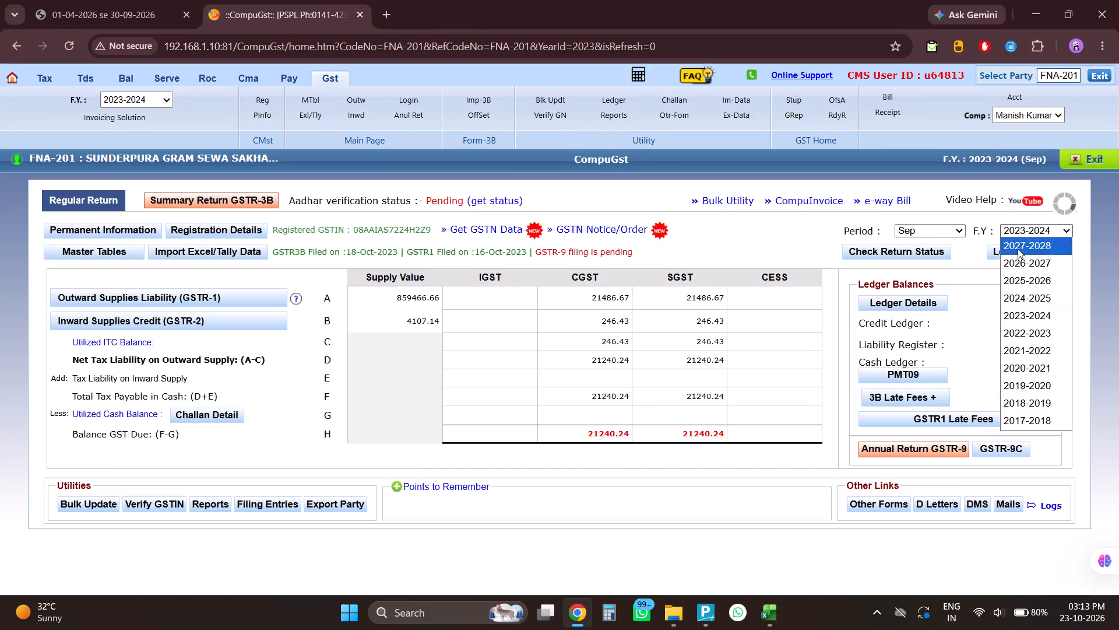
{"action": "left_click", "coordinate": [1015, 260]}
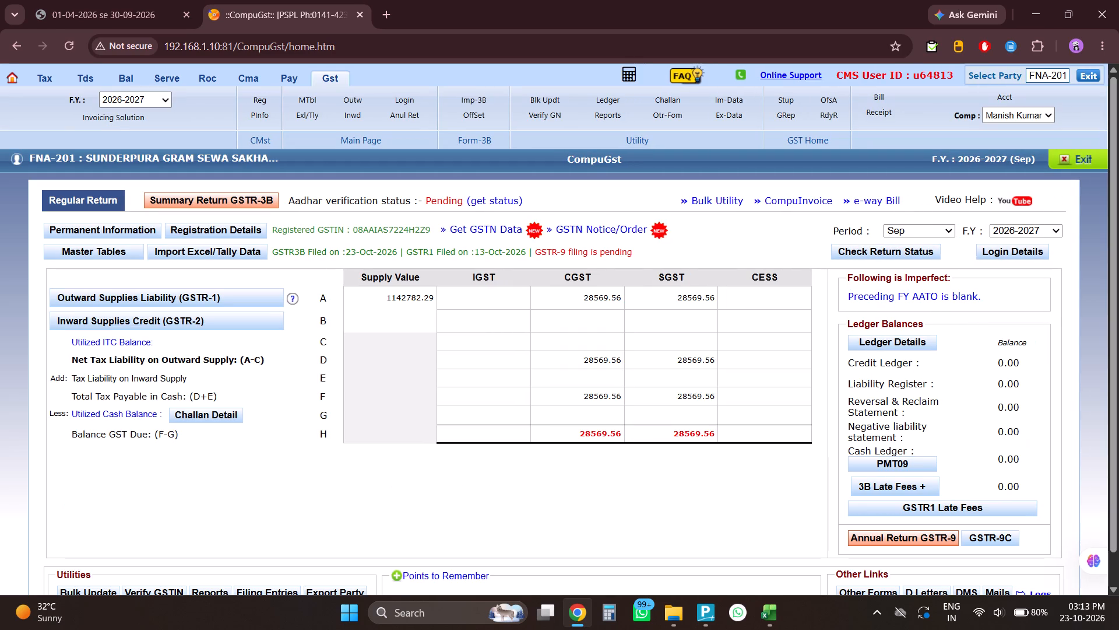
Request Sunderpura's GST return status for September 2026-2027, repeating the request once.
{"action": "left_click", "coordinate": [857, 250]}
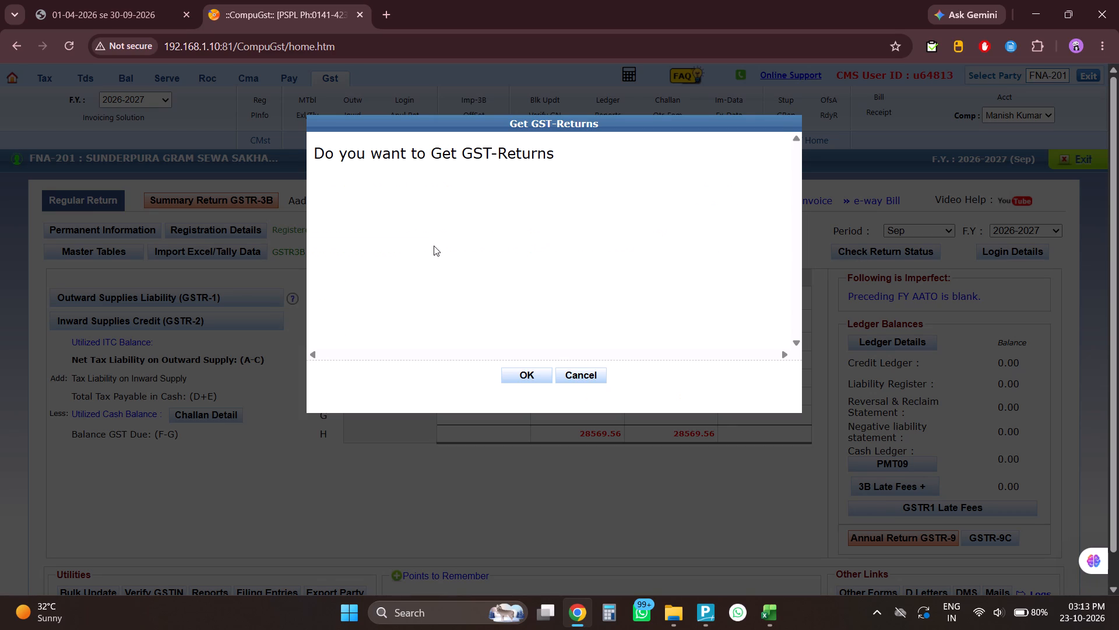
{"action": "left_click", "coordinate": [540, 373]}
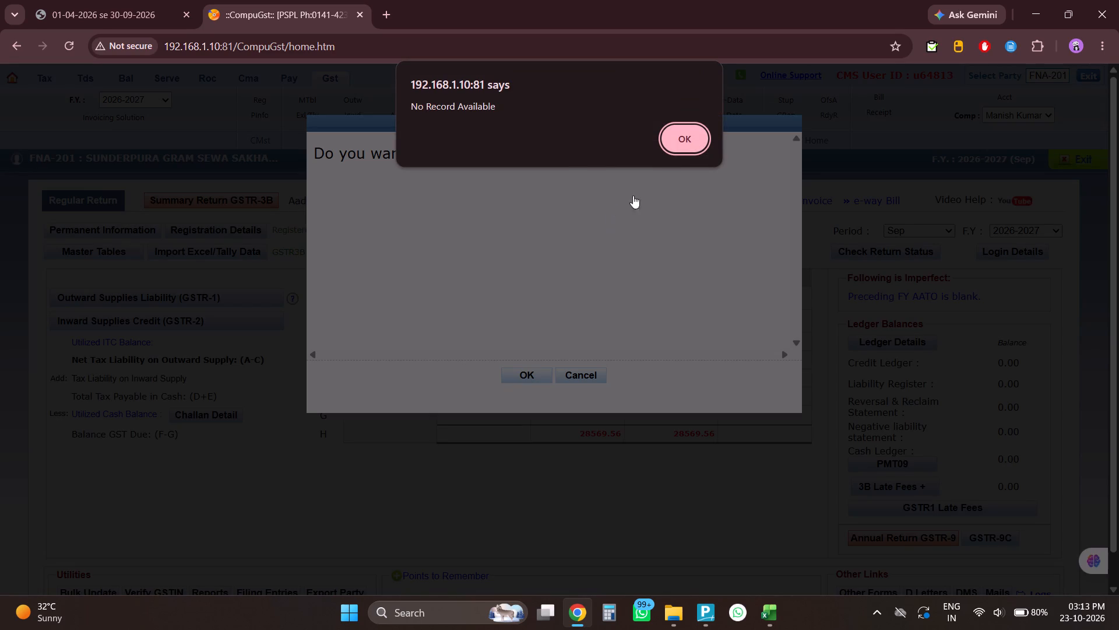
{"action": "left_click", "coordinate": [682, 136]}
{"action": "left_click", "coordinate": [844, 253]}
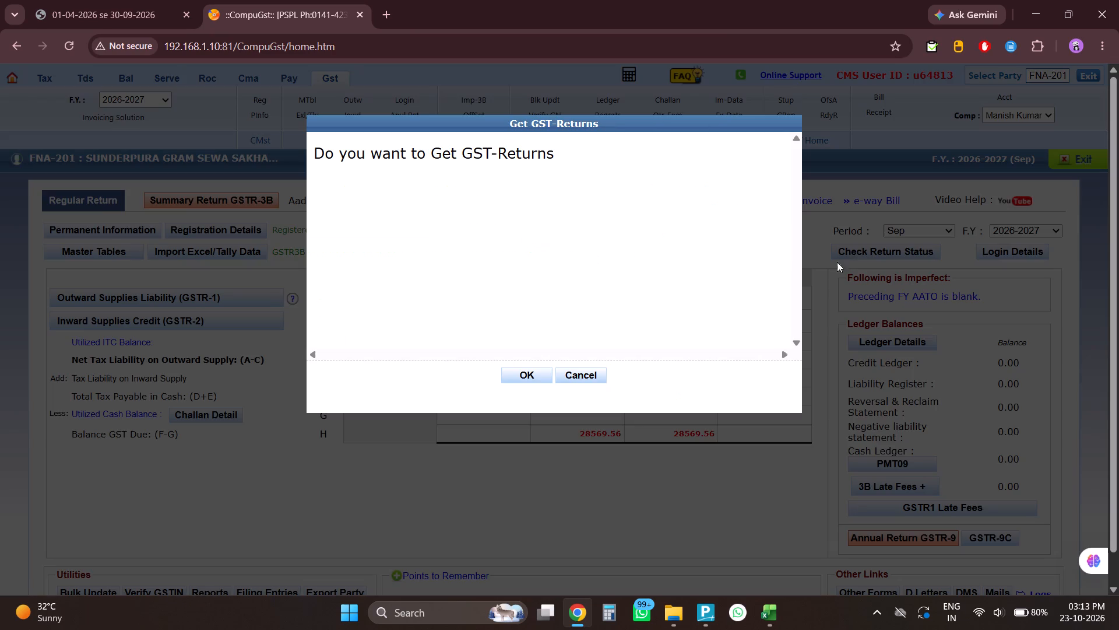
{"action": "left_click", "coordinate": [536, 373]}
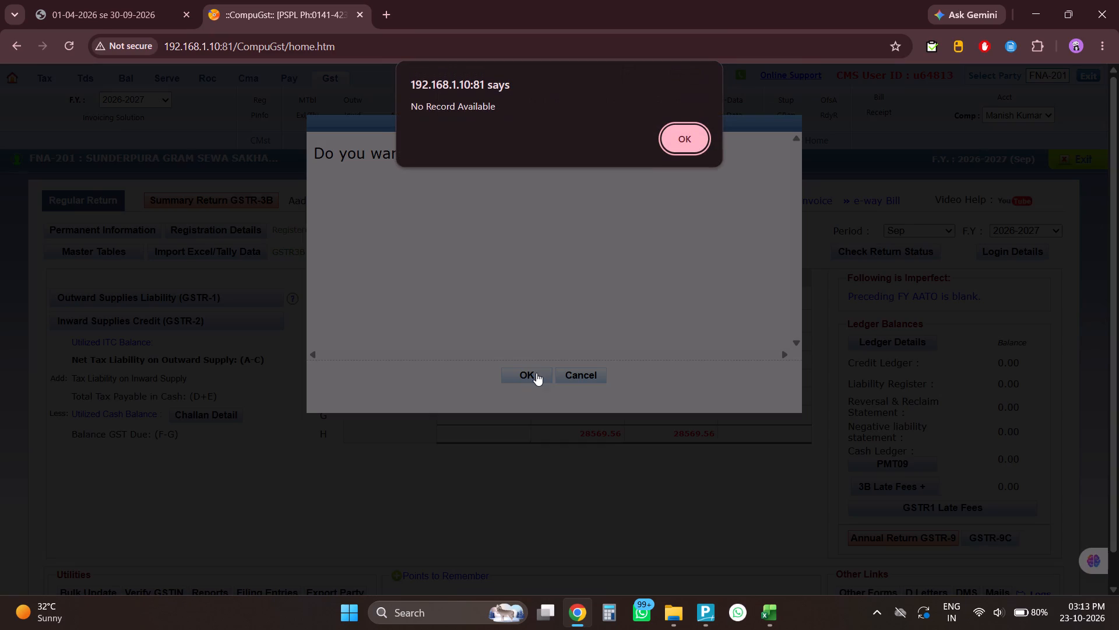
{"action": "left_click", "coordinate": [674, 139]}
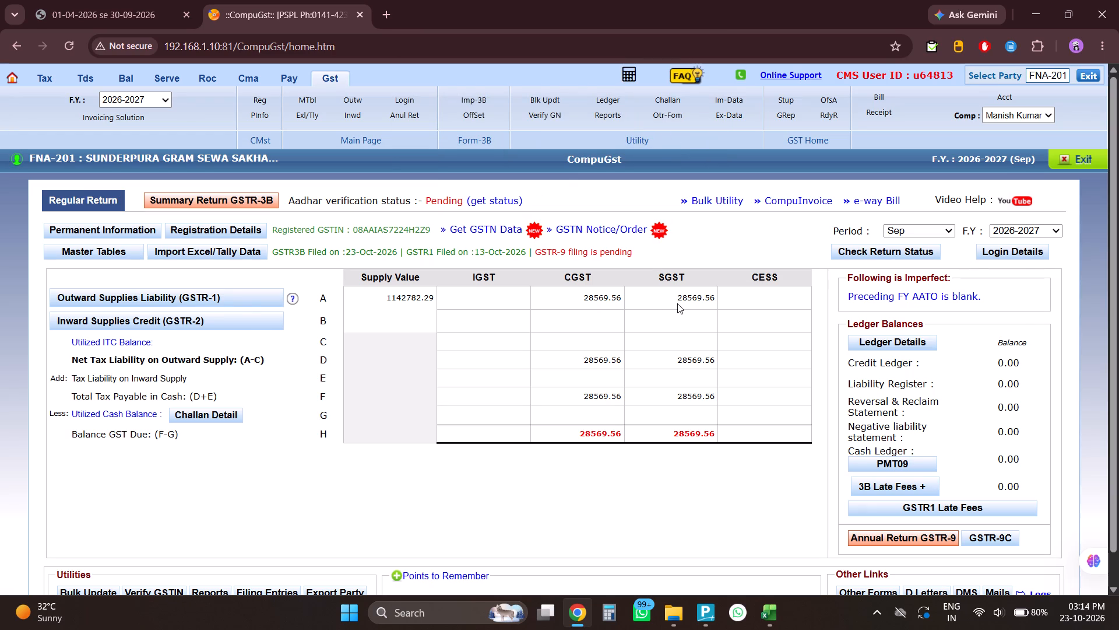
Switch to File Explorer and open Sunderpura's JULY TO SEPT folder for 2026-2027.
{"action": "key", "text": "alt+Tab"}
{"action": "key", "text": "alt+Tab"}
{"action": "key", "text": "alt+Tab"}
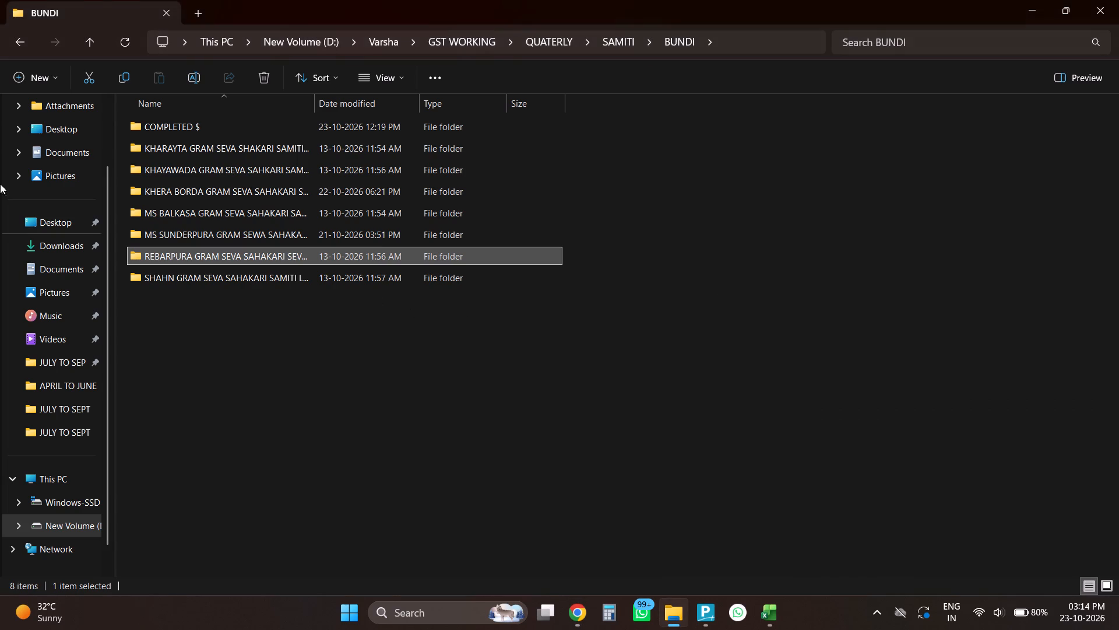
{"action": "double_click", "coordinate": [186, 236]}
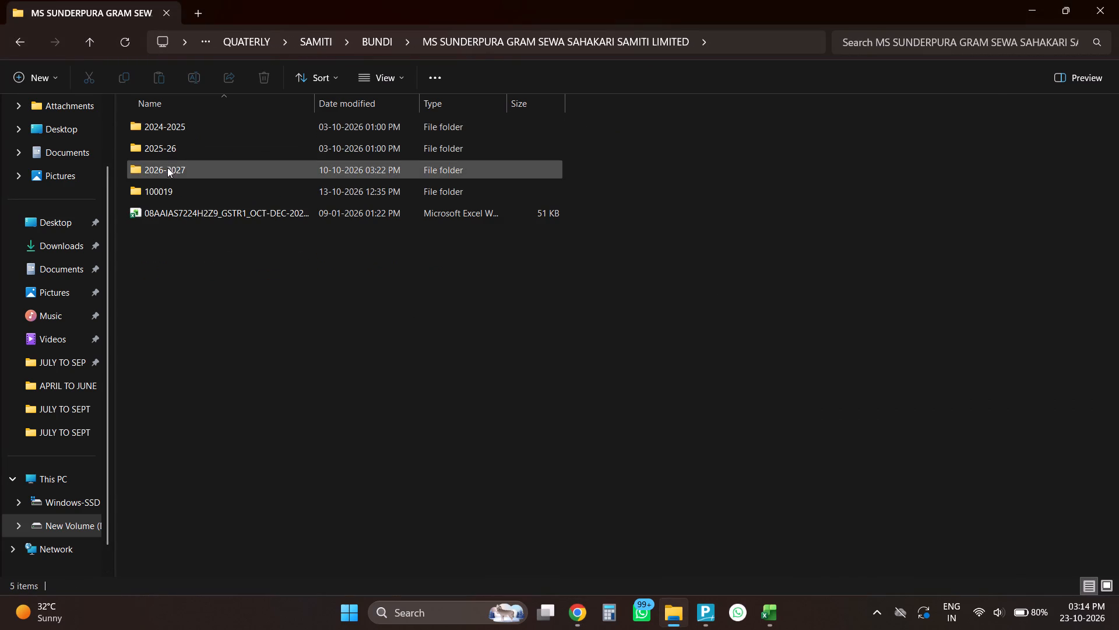
{"action": "double_click", "coordinate": [167, 167]}
{"action": "double_click", "coordinate": [165, 147]}
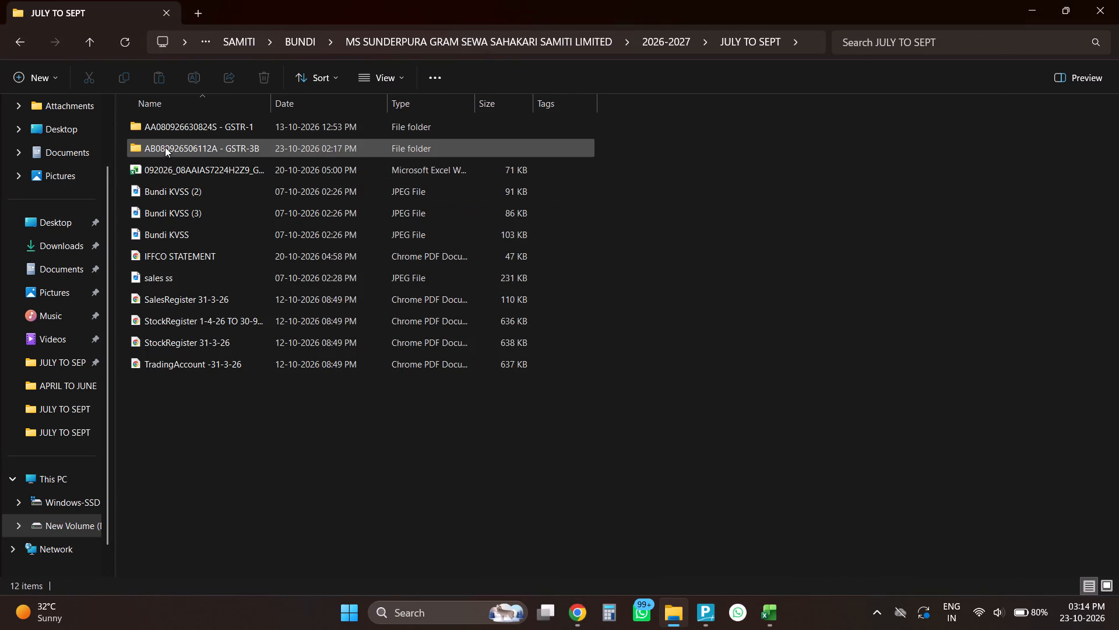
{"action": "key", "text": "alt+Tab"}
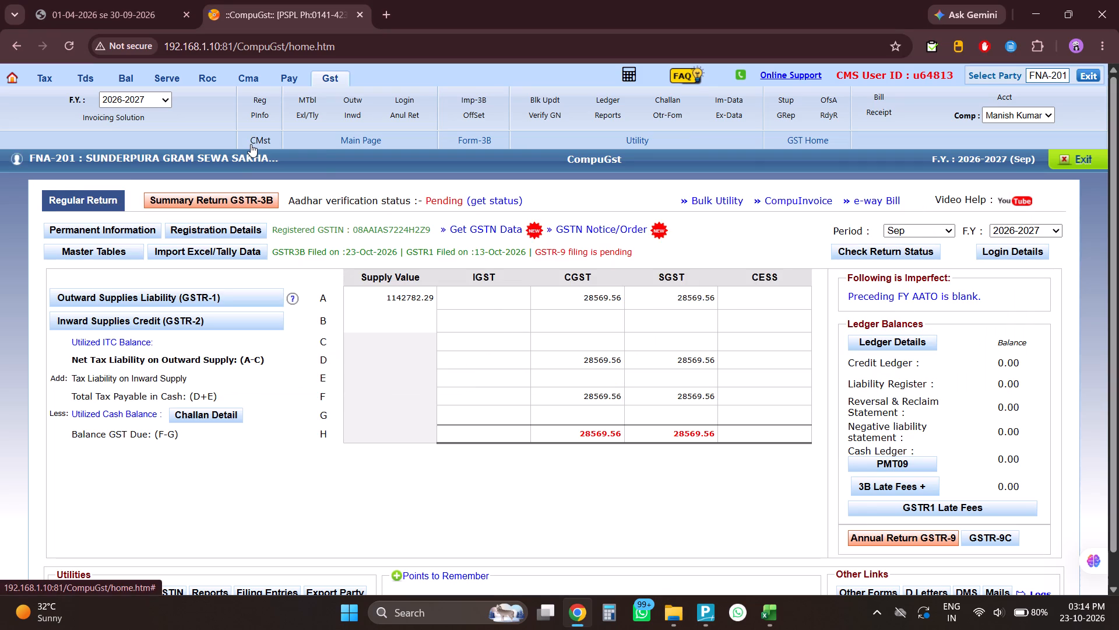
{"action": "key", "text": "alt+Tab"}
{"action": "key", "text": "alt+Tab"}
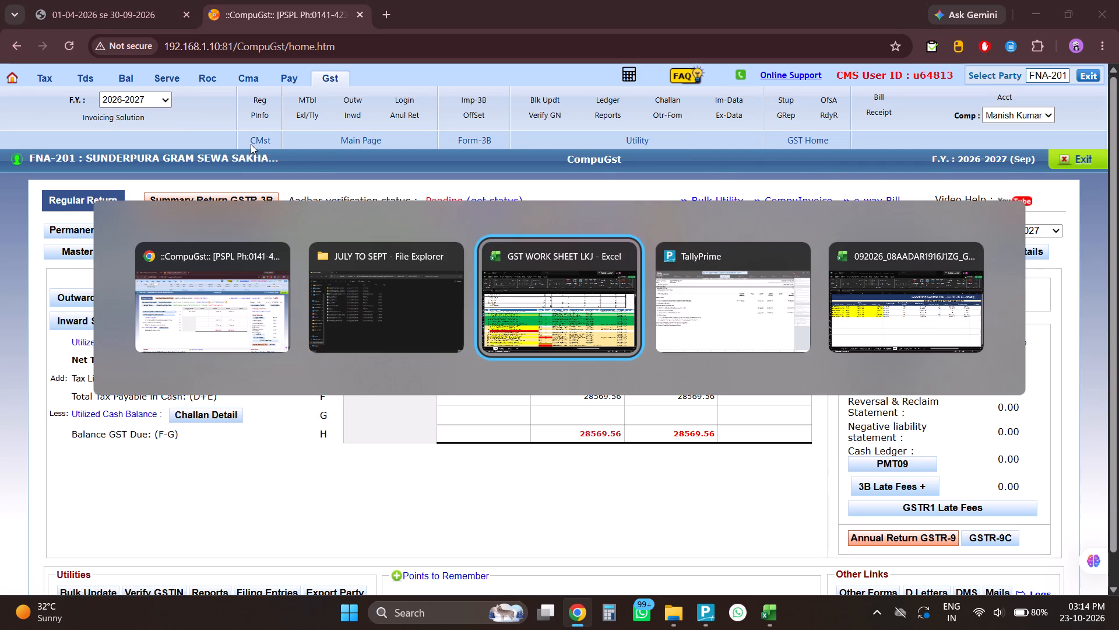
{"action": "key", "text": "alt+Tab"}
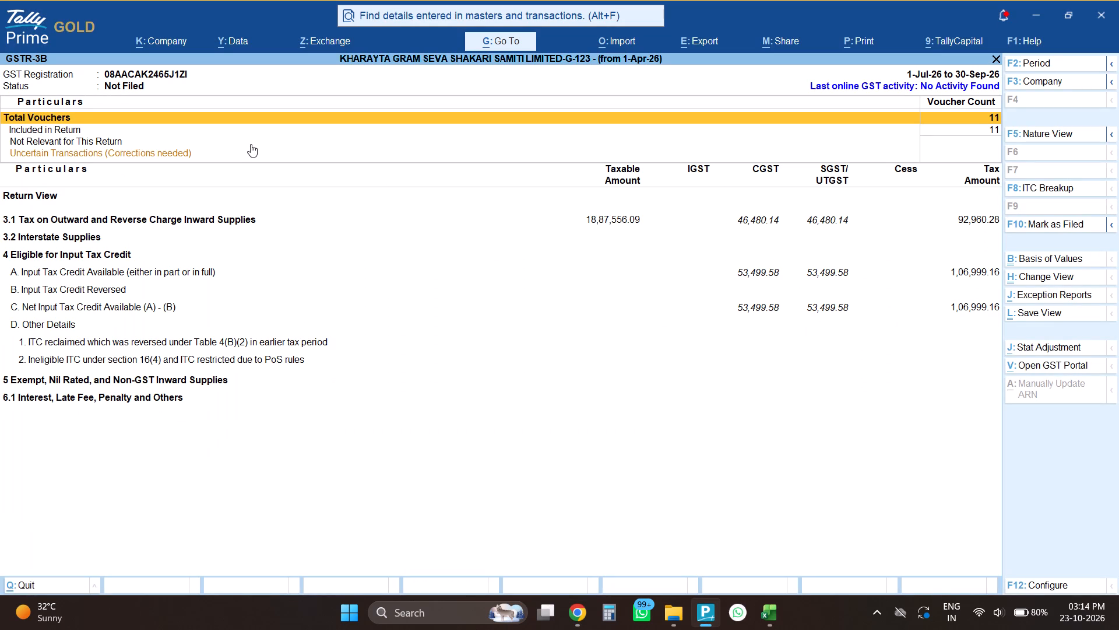
Switch back to CompuGst, request Sunderpura's return status again and examine its GSTR-3B and GSTR-1 filing status line.
{"action": "key", "text": "alt+Tab"}
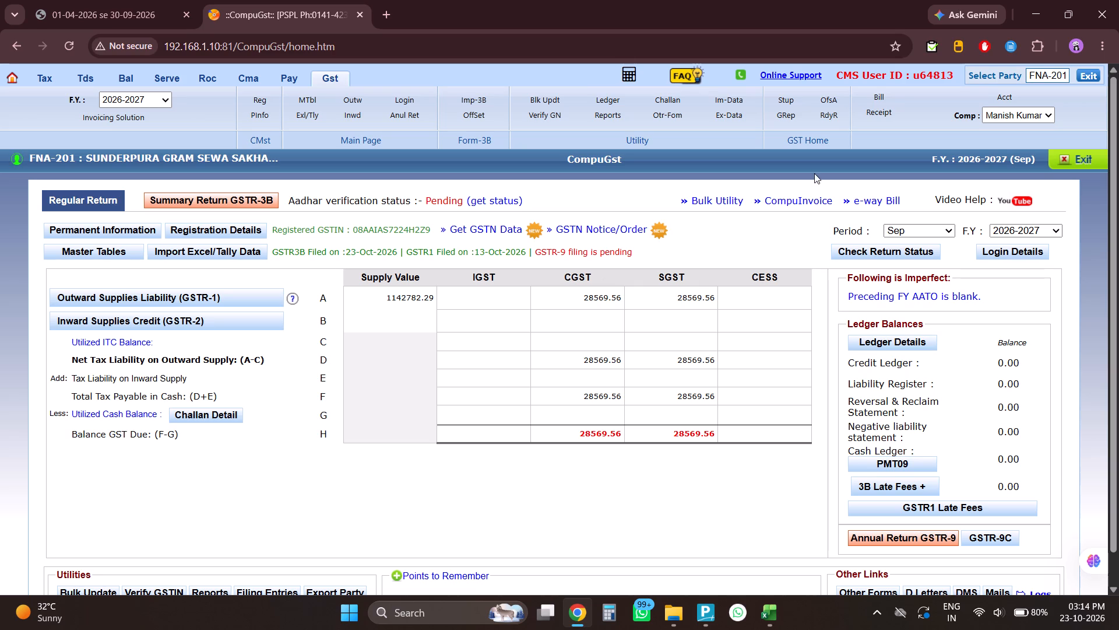
{"action": "left_click", "coordinate": [855, 250]}
{"action": "left_click", "coordinate": [533, 371]}
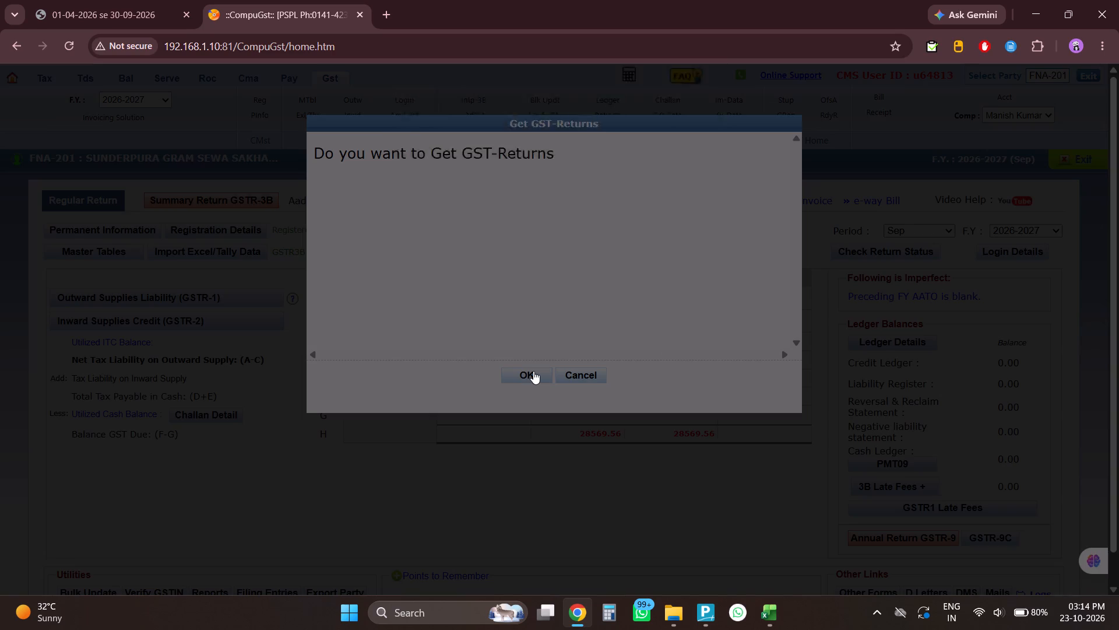
{"action": "left_click", "coordinate": [684, 129]}
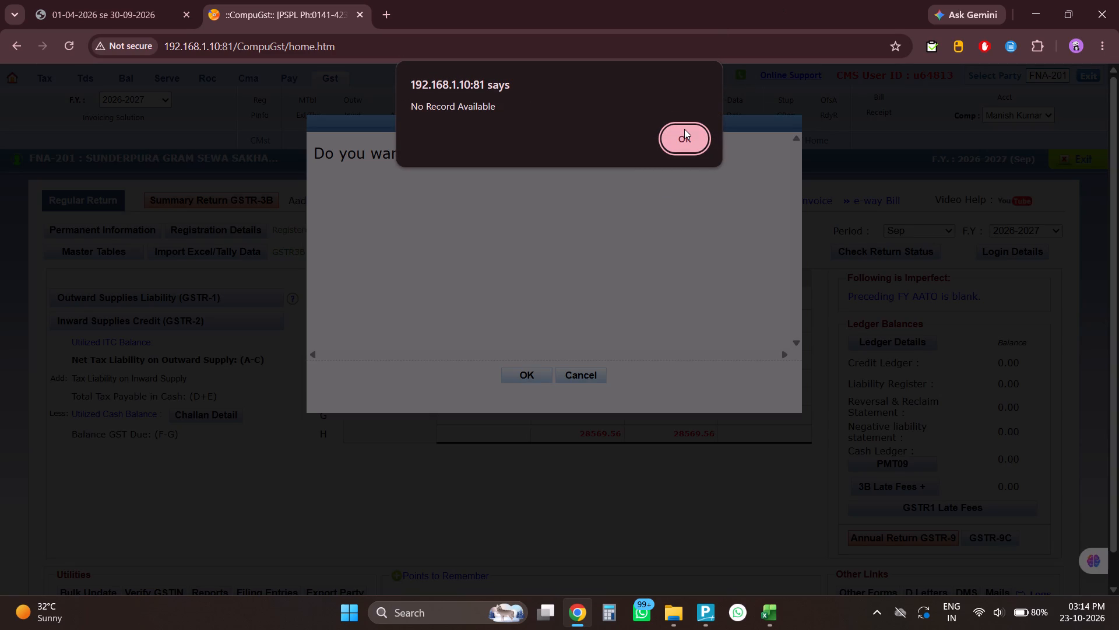
{"action": "left_click", "coordinate": [390, 256]}
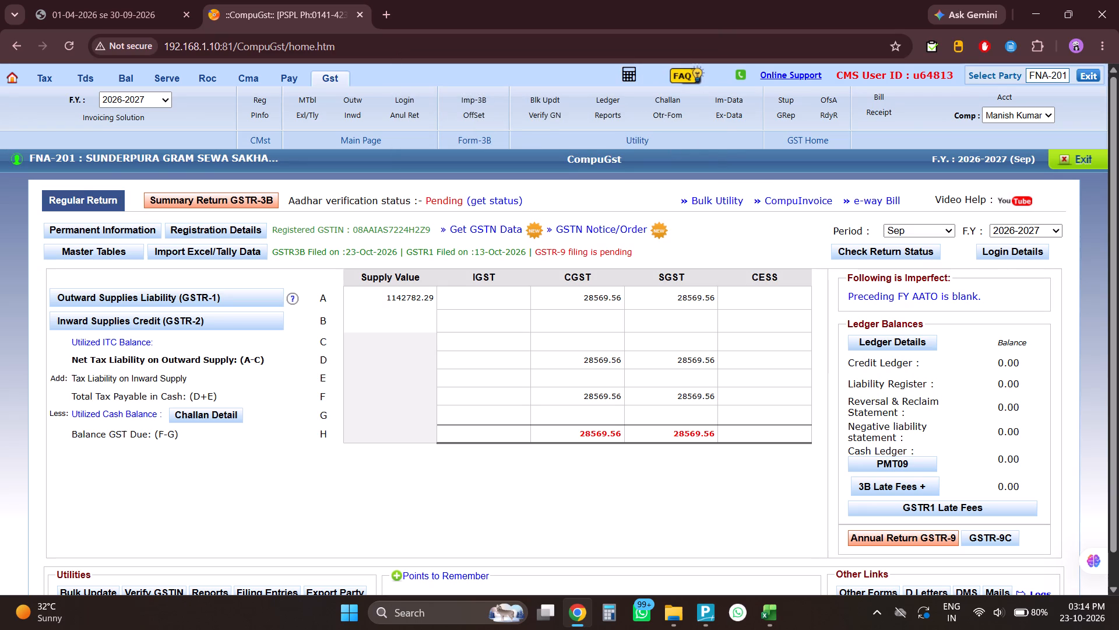
{"action": "left_click", "coordinate": [378, 253]}
{"action": "triple_click", "coordinate": [309, 250]}
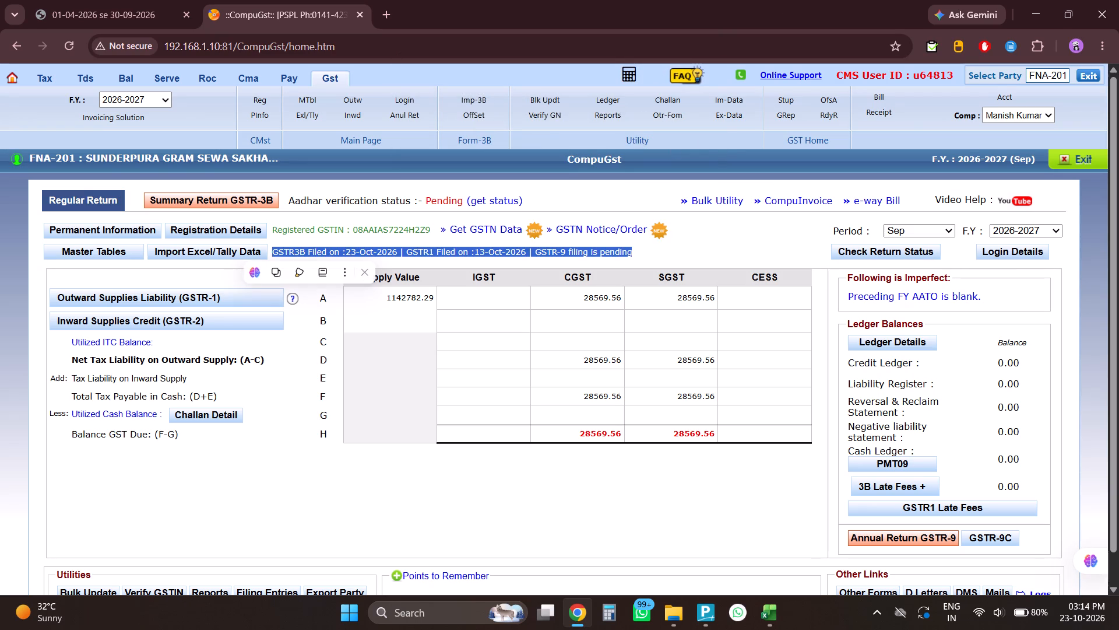
{"action": "left_click", "coordinate": [422, 270]}
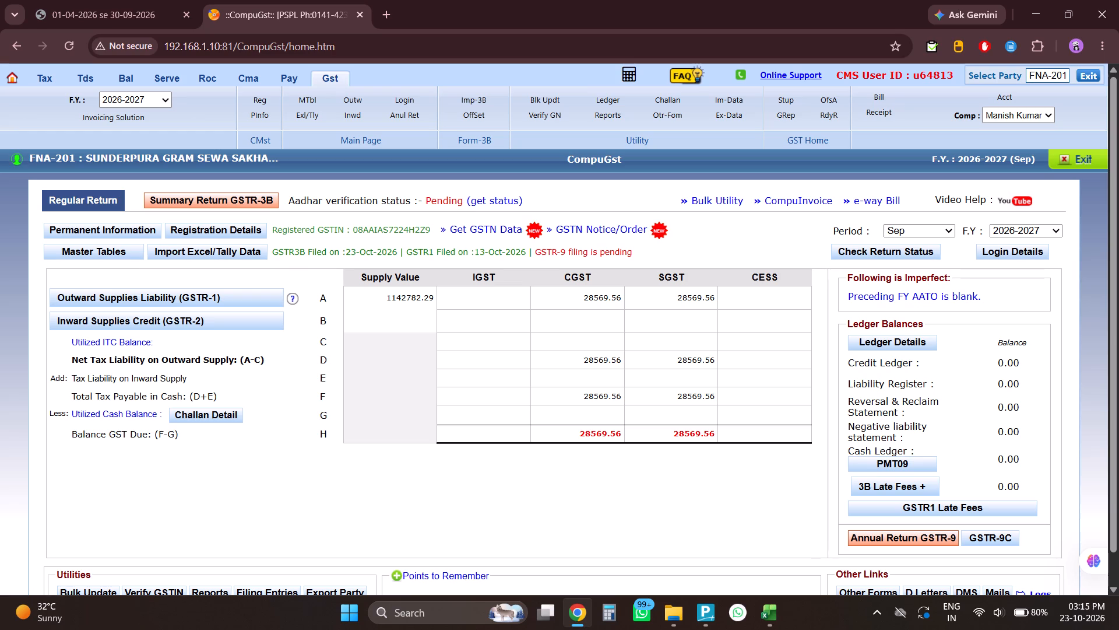
Switch to File Explorer and open Sunderpura's 092026 GSTR-2B workbook from the JULY TO SEPT folder.
{"action": "key", "text": "alt+Tab"}
{"action": "key", "text": "alt+Tab"}
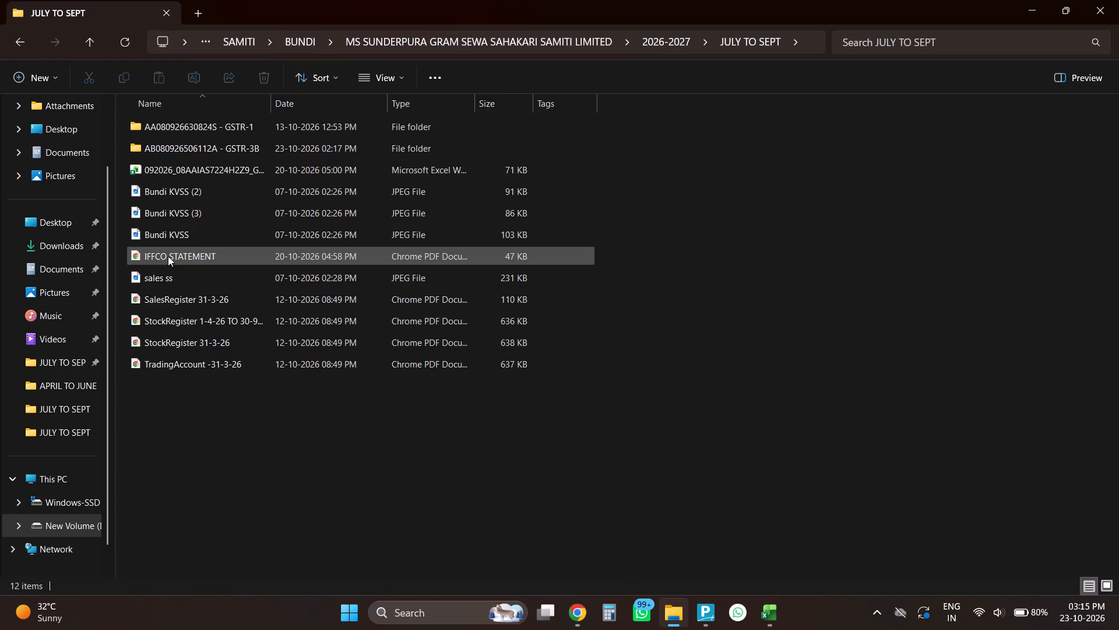
{"action": "double_click", "coordinate": [182, 173]}
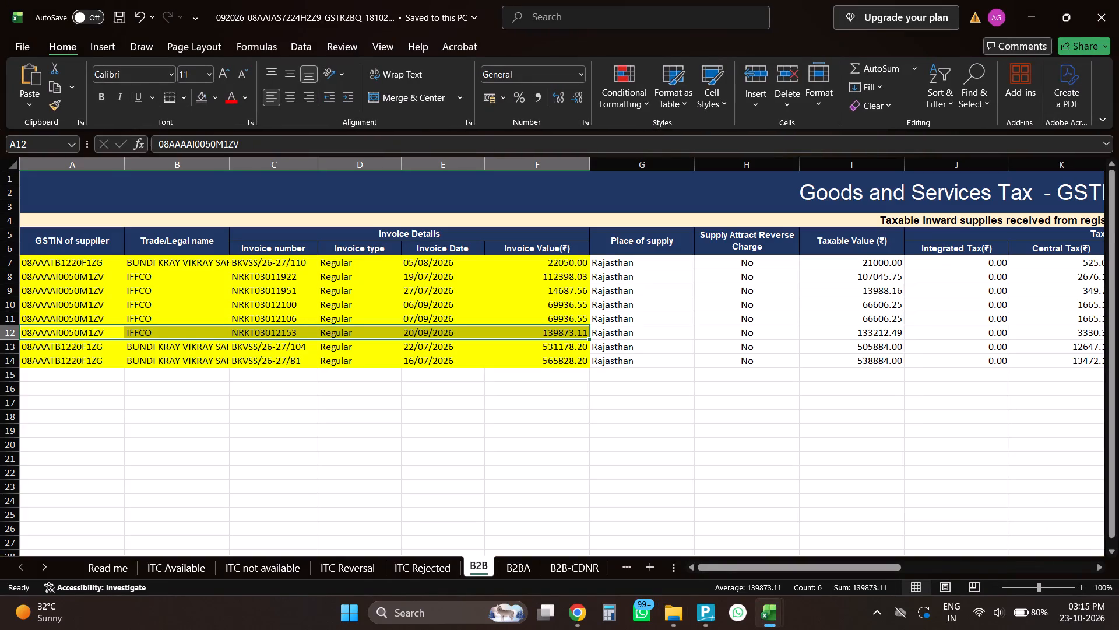
Examine the B2BA, B2B-CDNR and B2B-CDNRA sheets of the GSTR-2B workbook for amended invoices and credit or debit notes.
{"action": "left_click", "coordinate": [579, 570]}
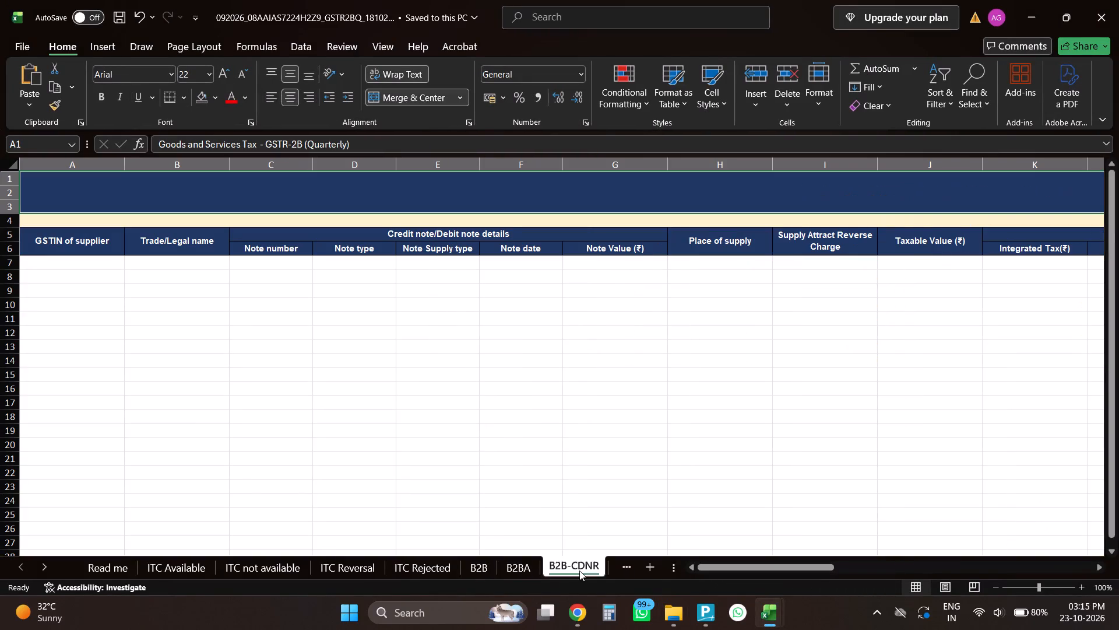
{"action": "left_click", "coordinate": [532, 569]}
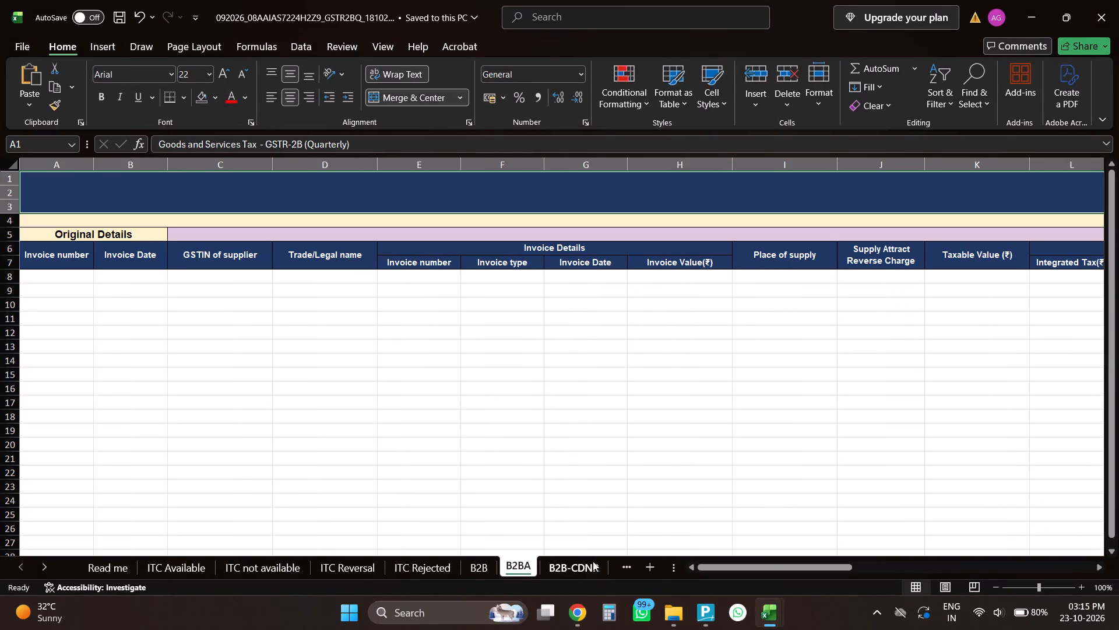
{"action": "left_click", "coordinate": [564, 563]}
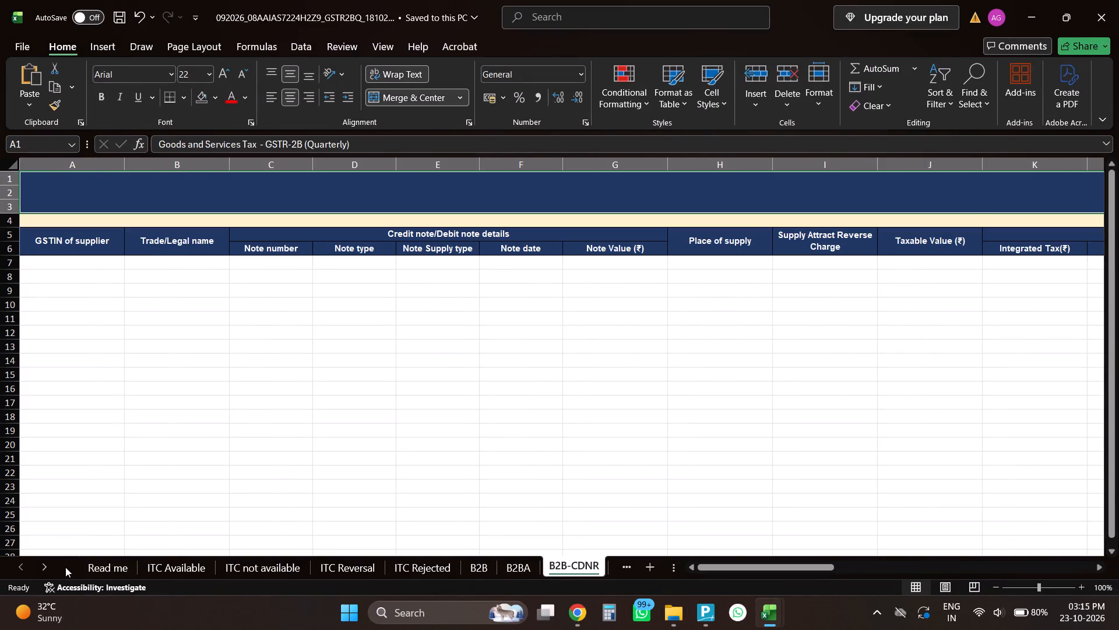
{"action": "triple_click", "coordinate": [36, 567]}
{"action": "left_click", "coordinate": [403, 560]}
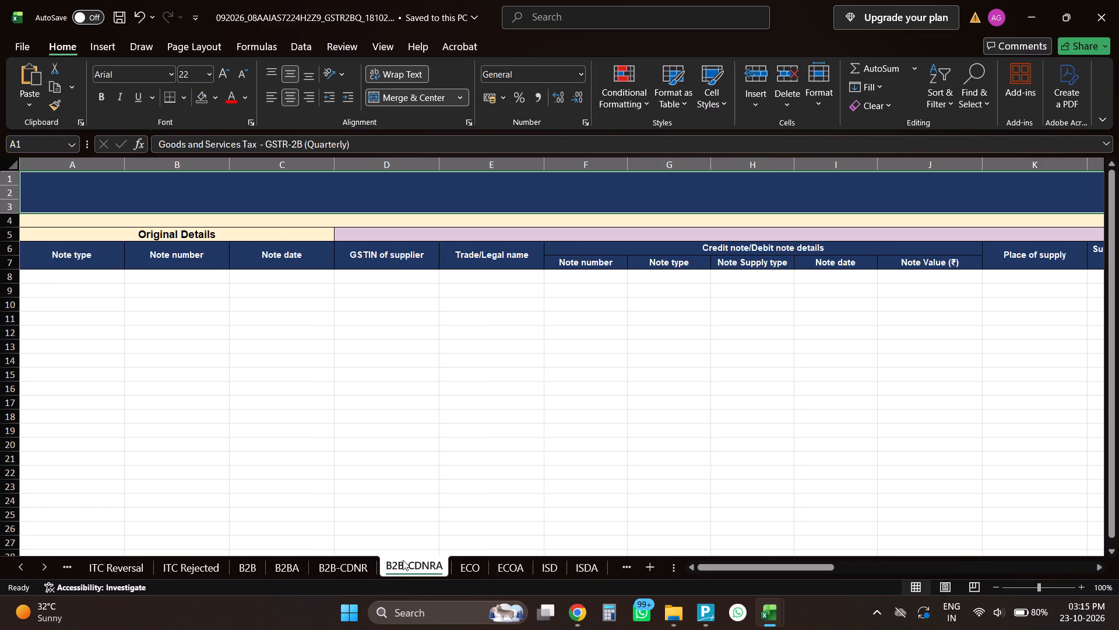
Recheck the B2B, B2BA, ITC Rejected, ITC Reversal and credit or debit note sheets of Sunderpura's GSTR-2B workbook.
{"action": "left_click", "coordinate": [341, 576]}
{"action": "left_click", "coordinate": [283, 566]}
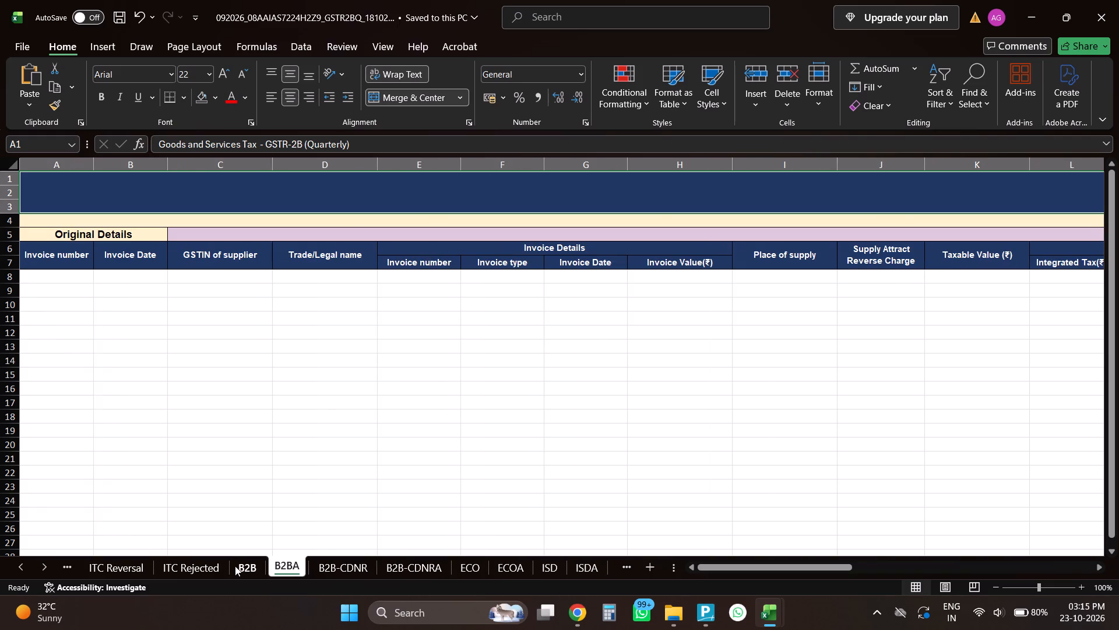
{"action": "left_click", "coordinate": [235, 566]}
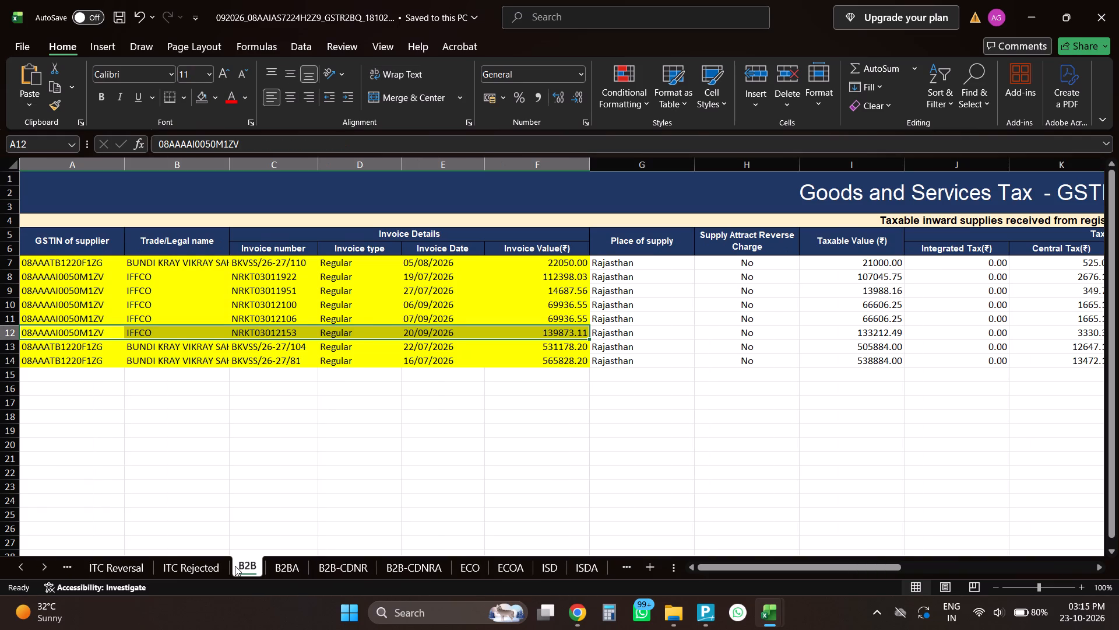
{"action": "left_click", "coordinate": [196, 571]}
{"action": "left_click", "coordinate": [133, 563]}
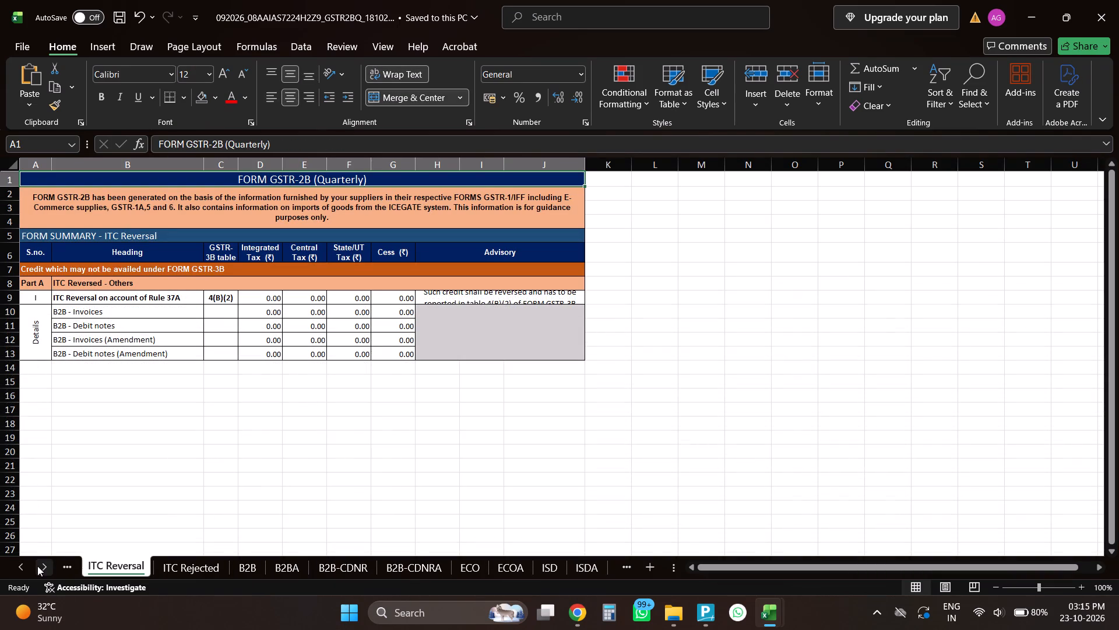
{"action": "left_click", "coordinate": [410, 568]}
{"action": "left_click", "coordinate": [321, 563]}
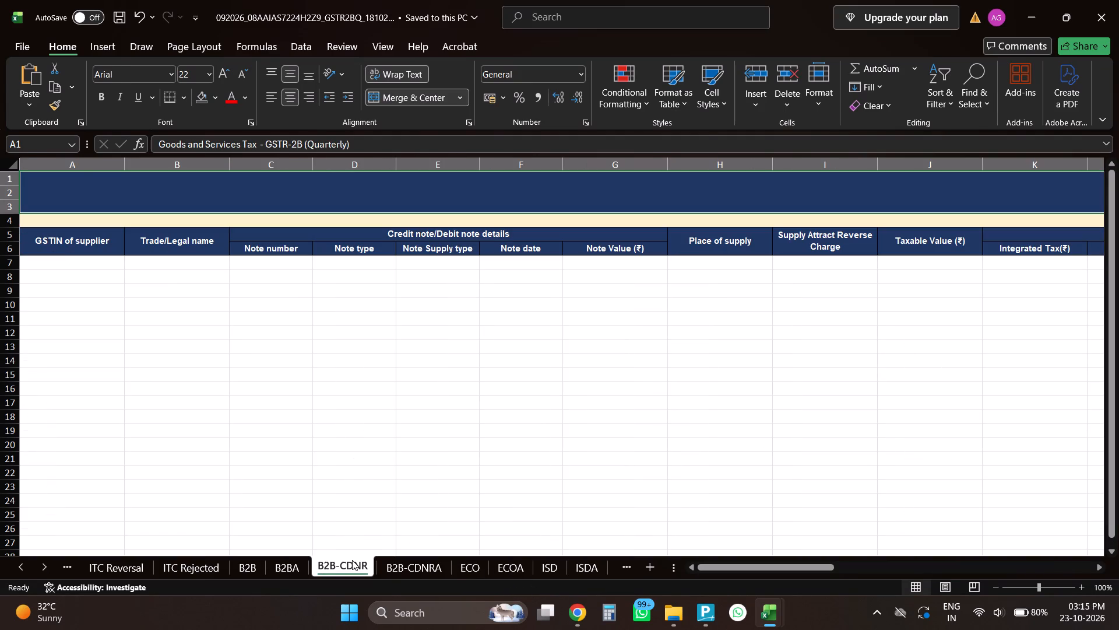
Switch to the GST WORK SHEET LKJ workbook with the client list.
{"action": "key", "text": "alt+Tab"}
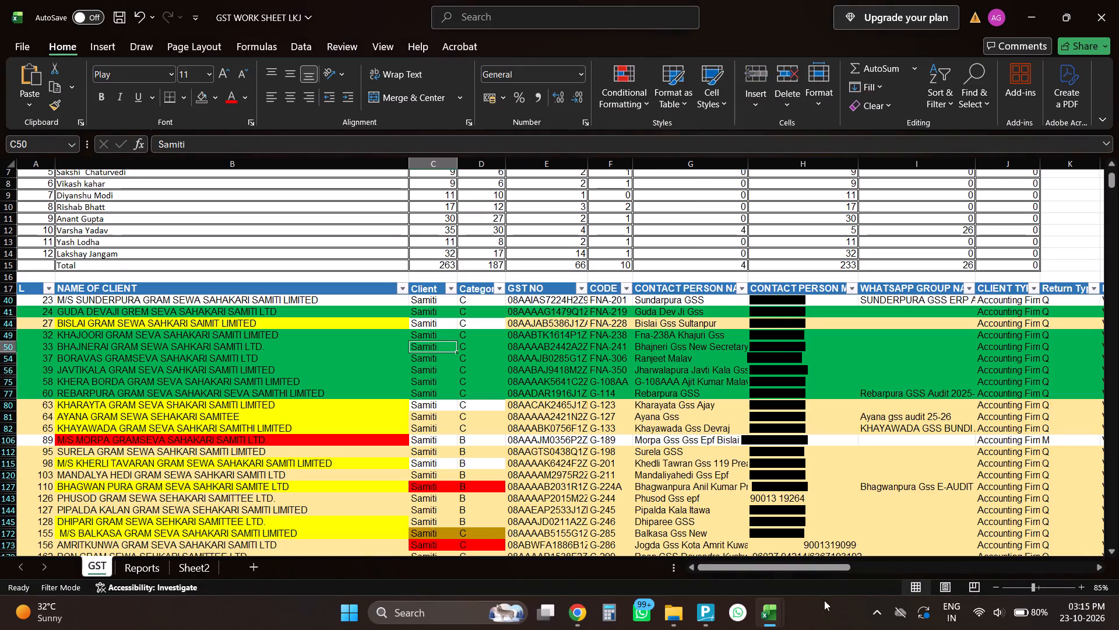
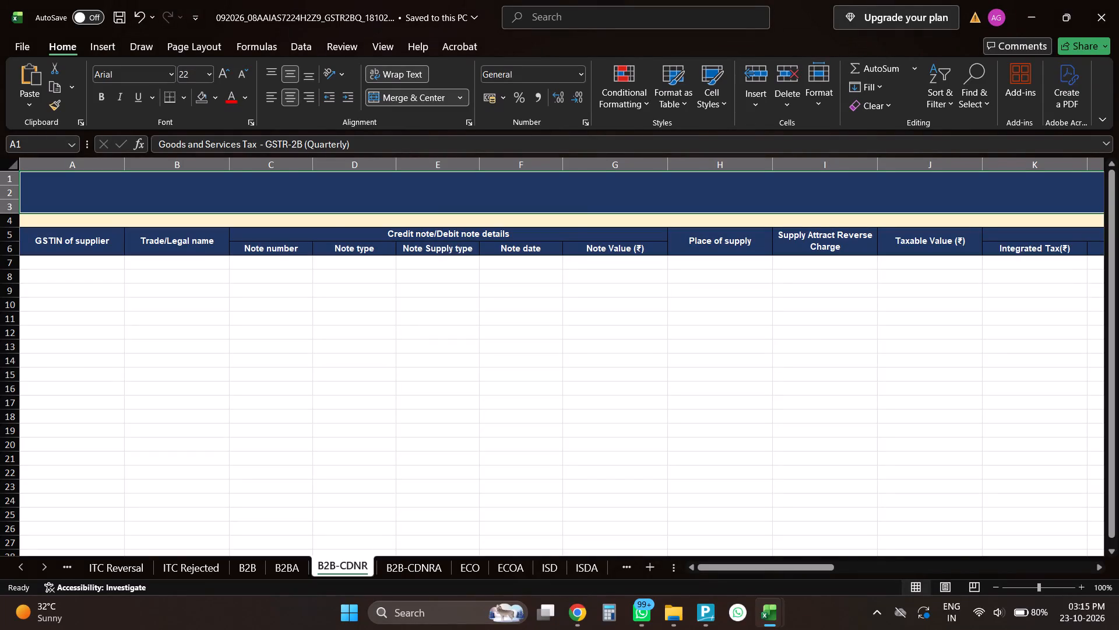
Examine the GSTR-2B workbook's sheets from ITC Reversal through B2B, B2BA, B2B-CDNR, B2B-CDNRA, ECO, ECOA, ISD and ISDA, and close the workbook.
{"action": "left_click", "coordinate": [108, 565]}
{"action": "left_click", "coordinate": [191, 579]}
{"action": "left_click", "coordinate": [233, 571]}
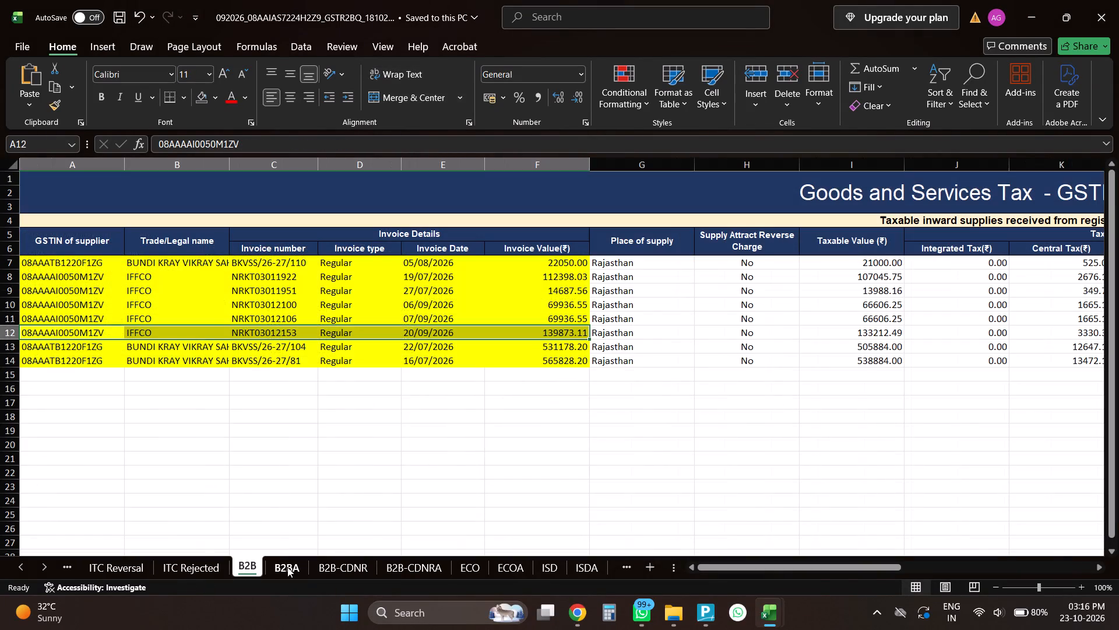
{"action": "left_click", "coordinate": [287, 567]}
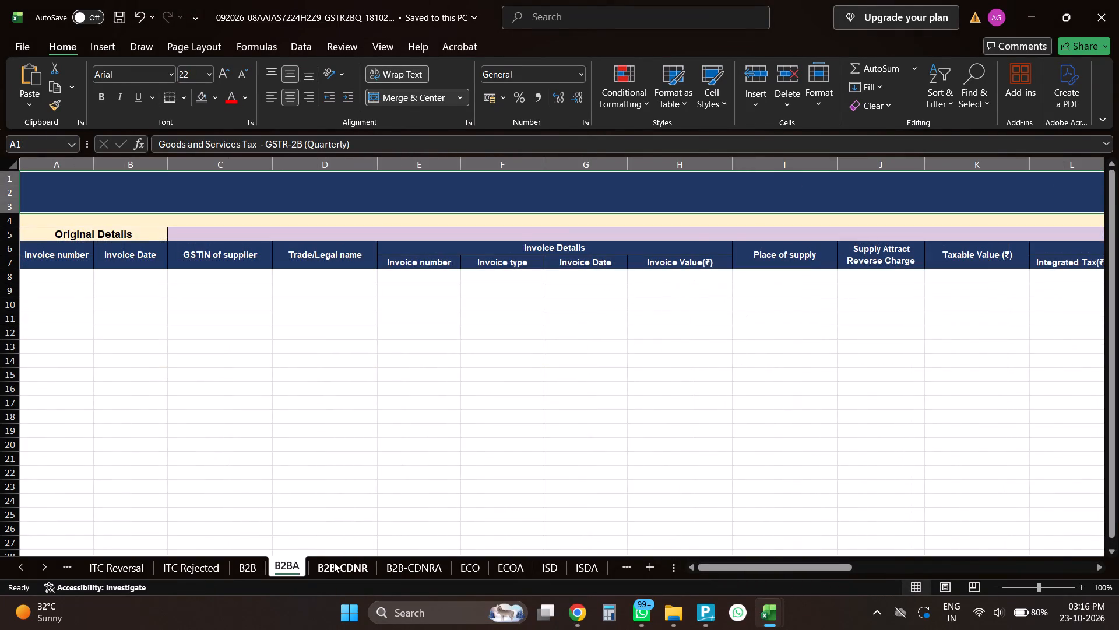
{"action": "left_click", "coordinate": [334, 562]}
{"action": "left_click", "coordinate": [399, 564]}
{"action": "left_click", "coordinate": [482, 569]}
{"action": "left_click", "coordinate": [509, 569]}
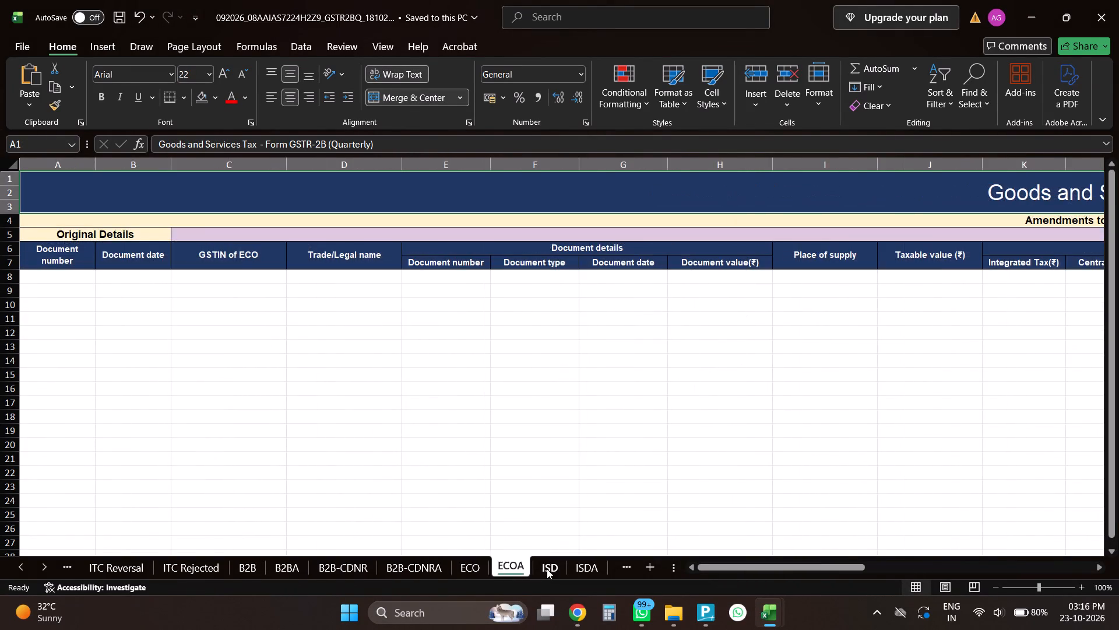
{"action": "left_click", "coordinate": [547, 568]}
{"action": "left_click", "coordinate": [579, 565]}
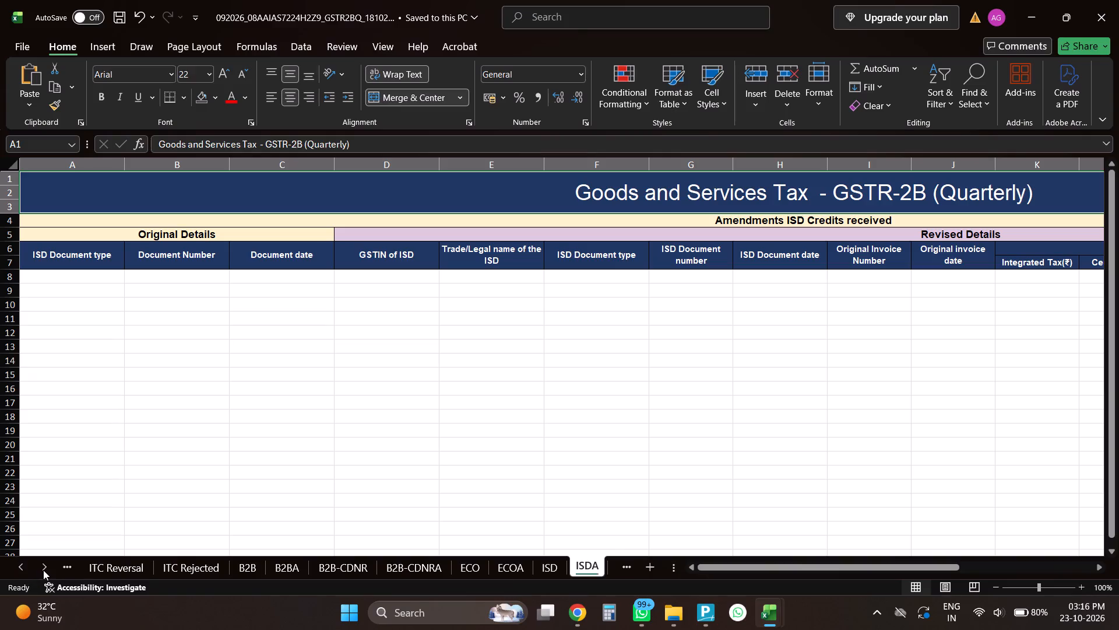
{"action": "triple_click", "coordinate": [43, 570]}
{"action": "left_click", "coordinate": [43, 570]}
{"action": "left_click", "coordinate": [1118, 0]}
Switch to File Explorer and go up from JULY TO SEPT to Sunderpura's main client folder.
{"action": "key", "text": "alt+Tab"}
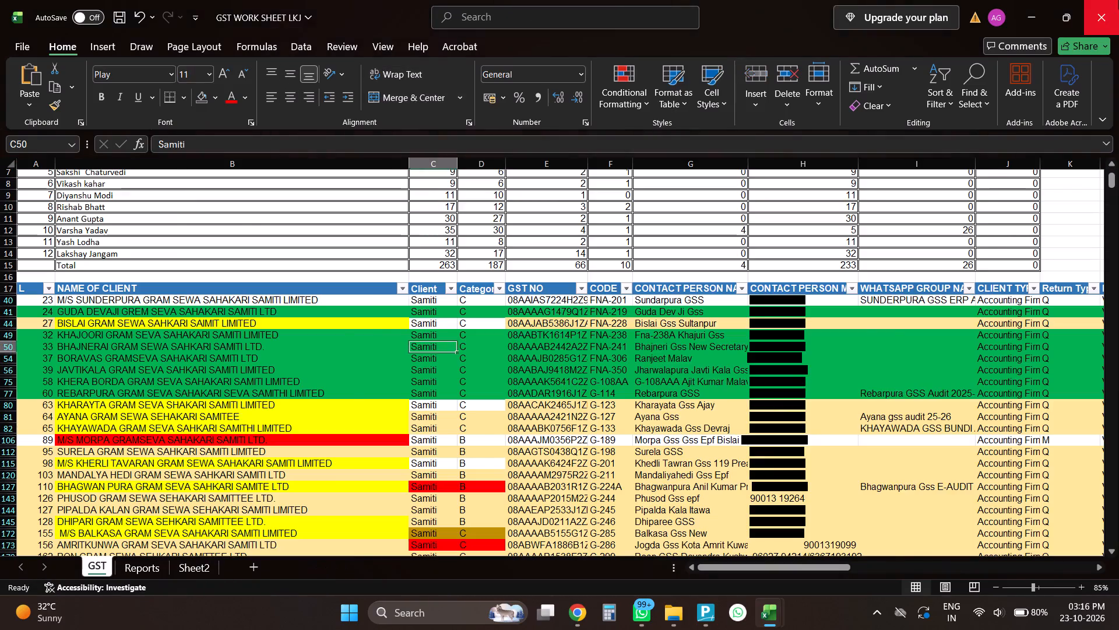
{"action": "key", "text": "alt+Tab"}
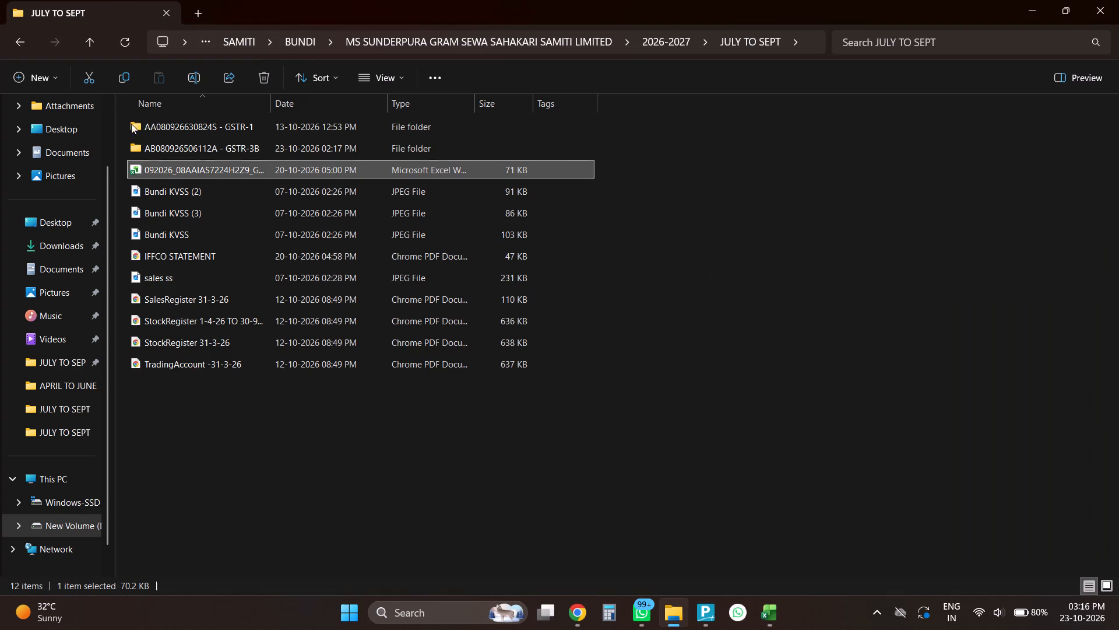
{"action": "left_click", "coordinate": [87, 44]}
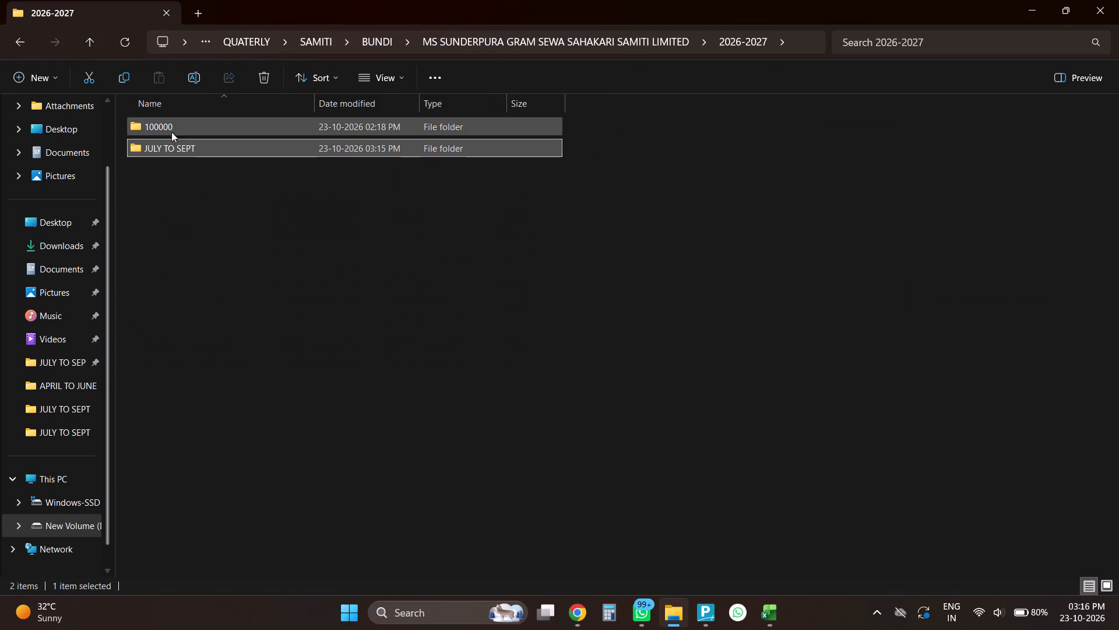
{"action": "left_click", "coordinate": [94, 45]}
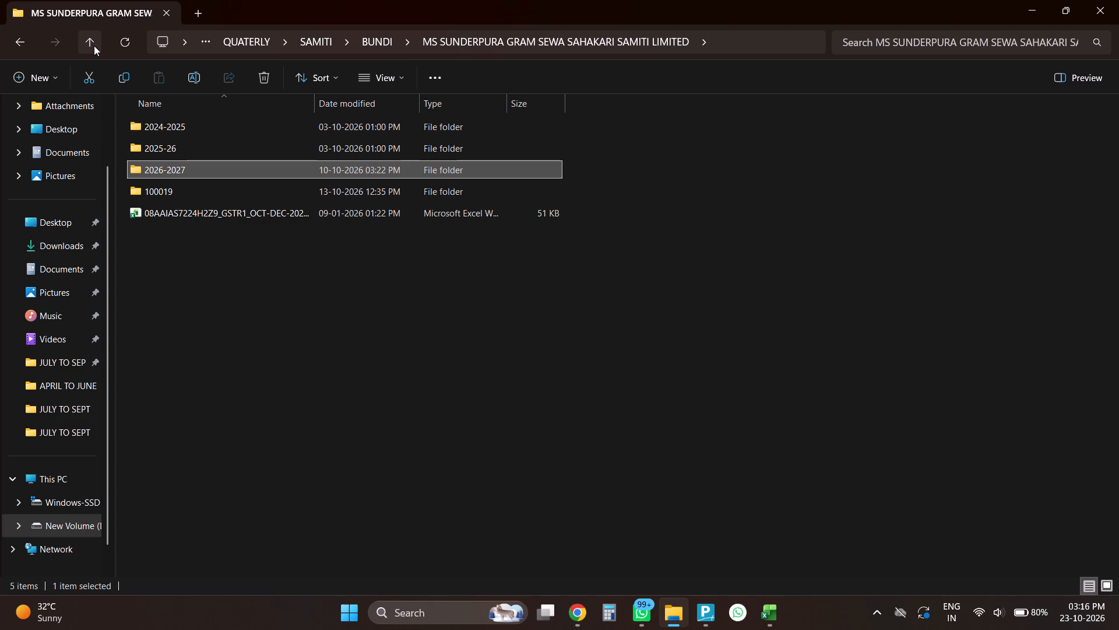
Switch to the GST WORK SHEET LKJ workbook in Excel and fill Sunderpura's entire row (FNA-201) with standard green.
{"action": "key", "text": "alt+Tab"}
{"action": "key", "text": "alt+Tab"}
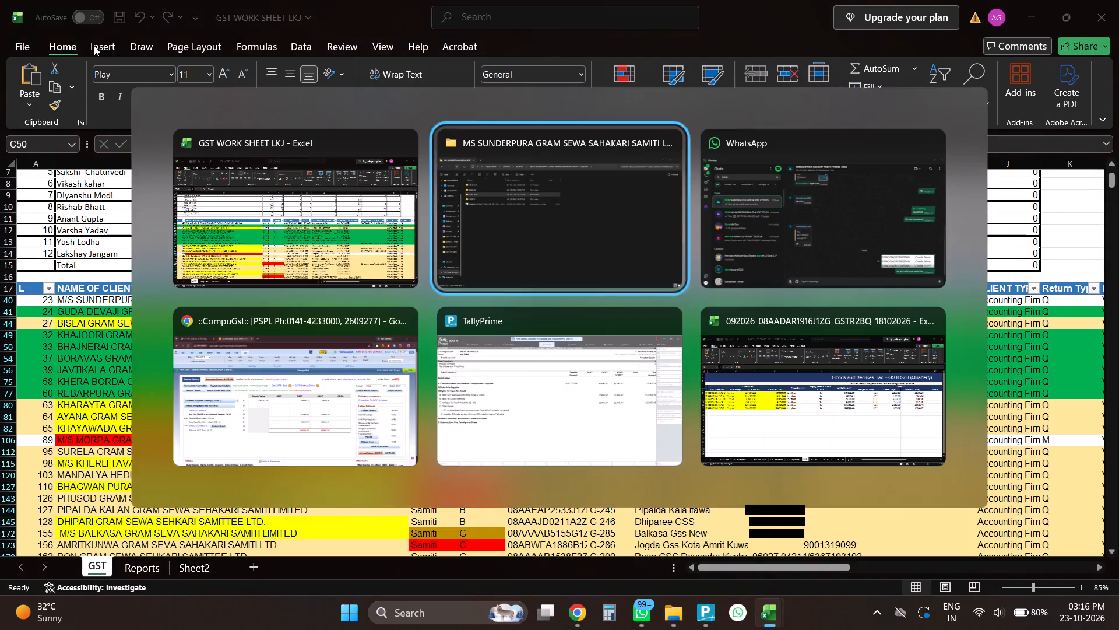
{"action": "key", "text": "alt+Tab"}
{"action": "key", "text": "alt+Tab"}
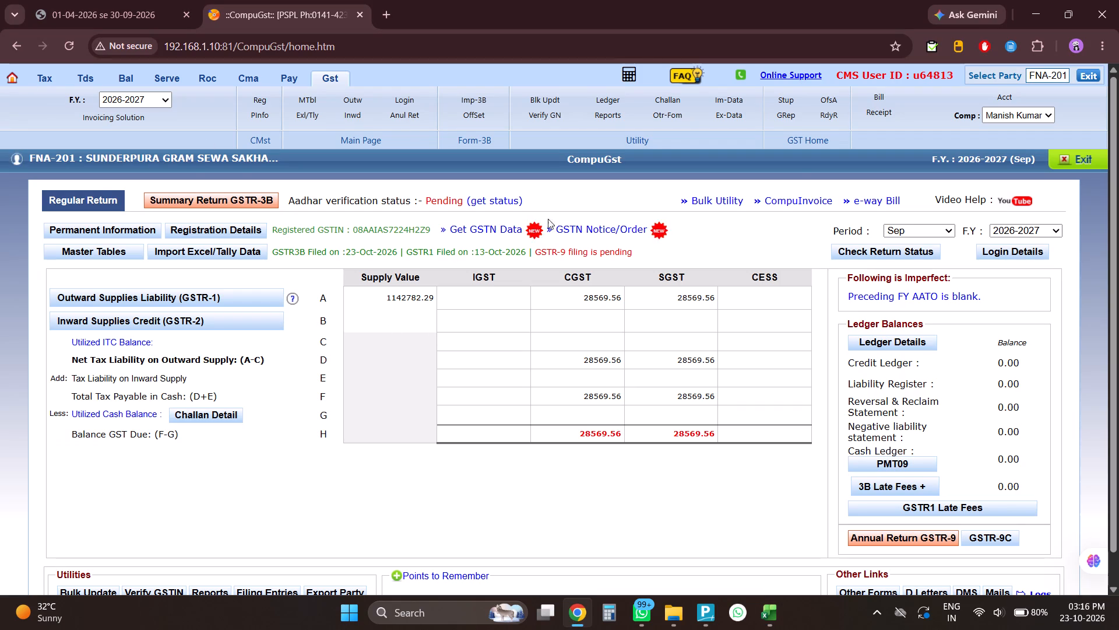
{"action": "key", "text": "alt+Tab"}
{"action": "key", "text": "alt+Tab"}
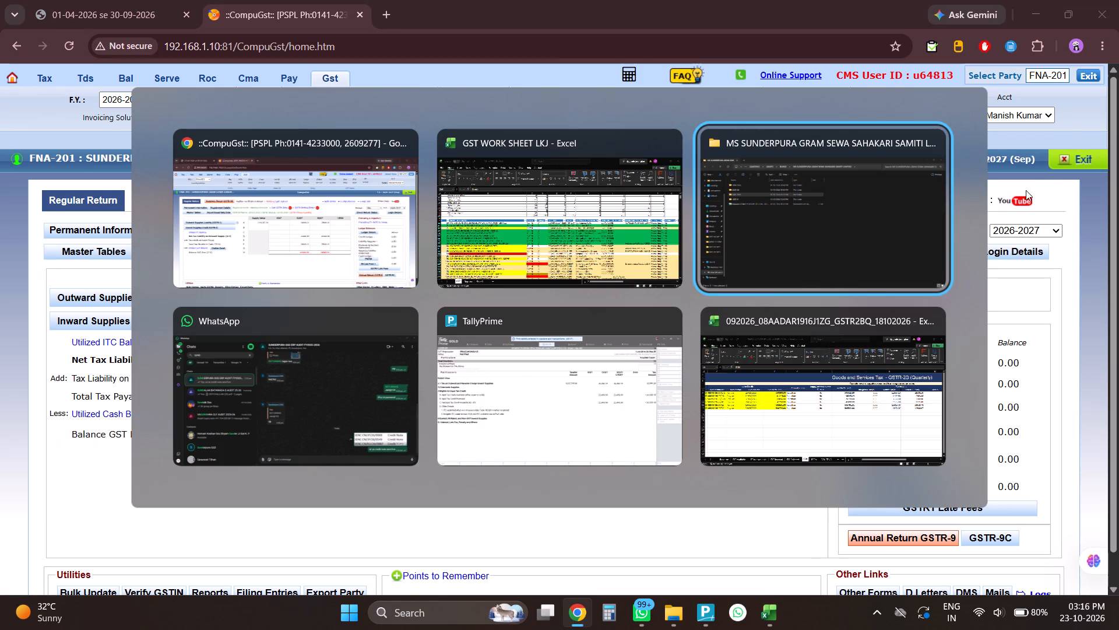
{"action": "key", "text": "alt+Left"}
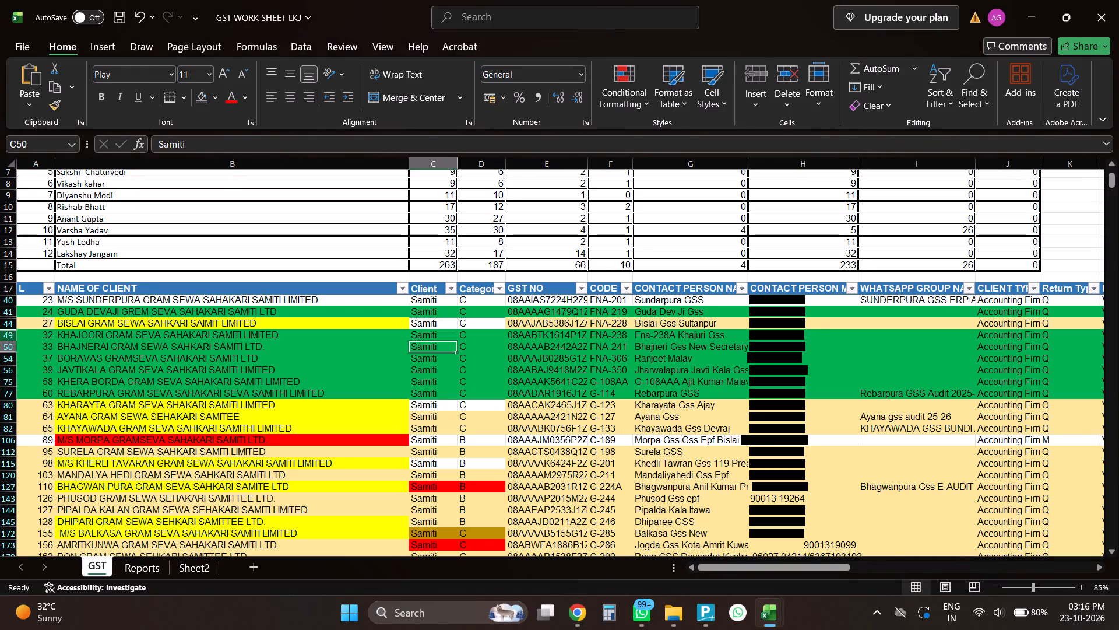
{"action": "left_click", "coordinate": [7, 302]}
{"action": "left_click", "coordinate": [213, 97]}
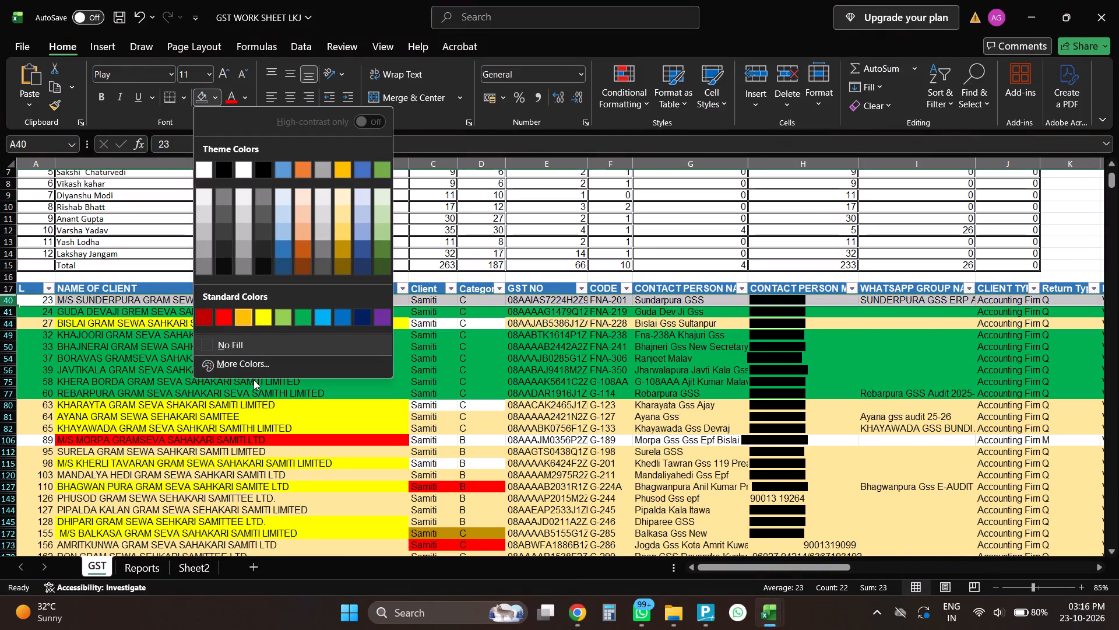
{"action": "left_click", "coordinate": [295, 325]}
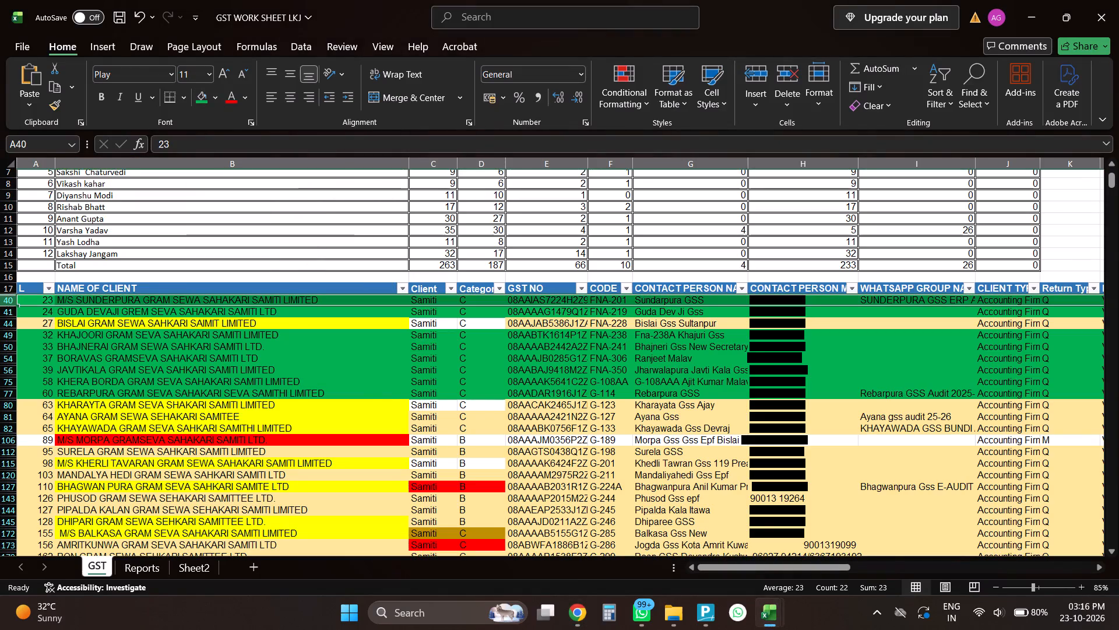
{"action": "key", "text": "alt+Tab"}
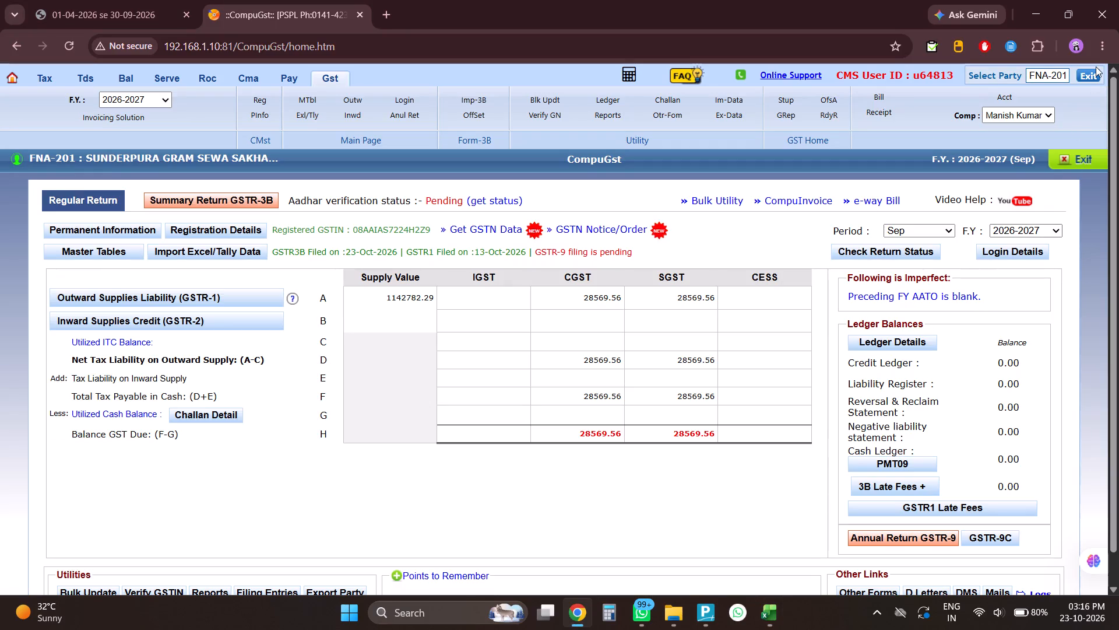
{"action": "left_click", "coordinate": [1094, 73]}
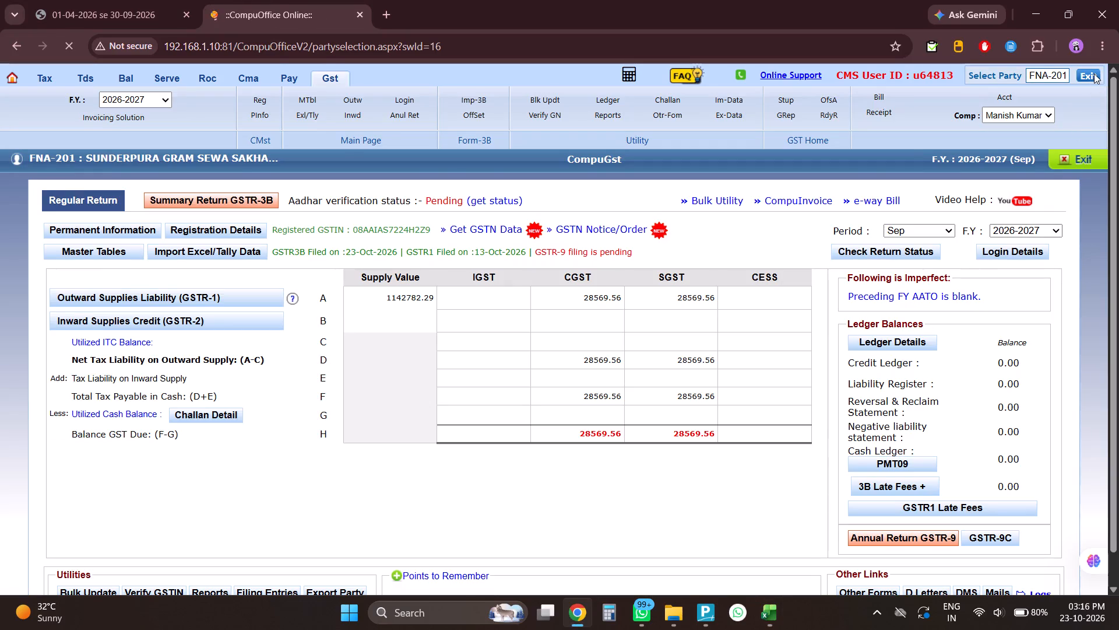
{"action": "key", "text": "alt+Tab"}
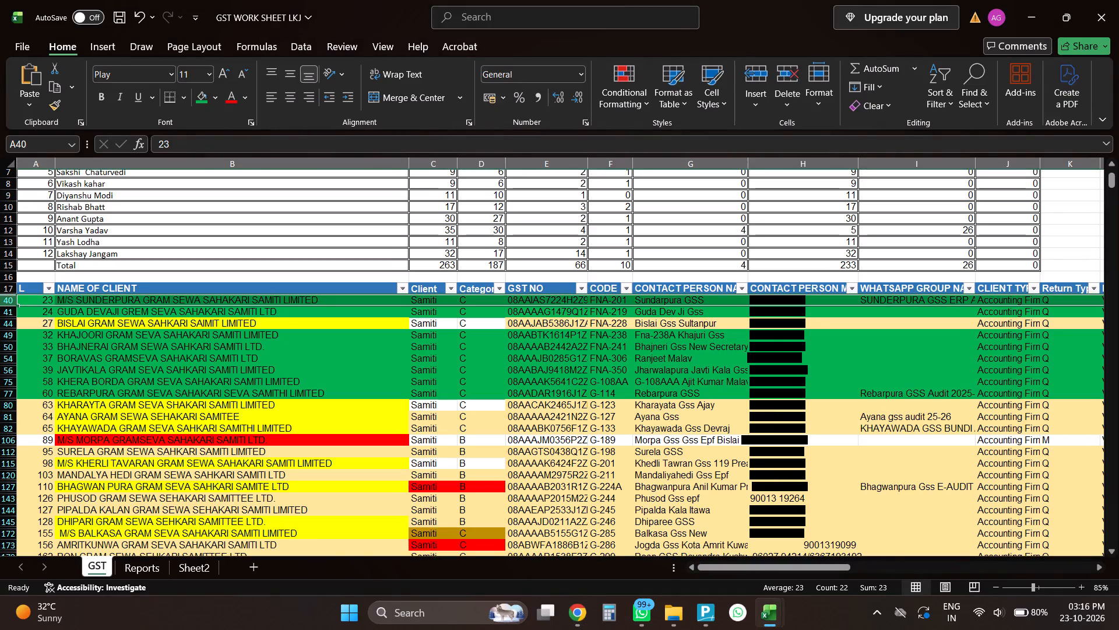
{"action": "left_click", "coordinate": [5, 310]}
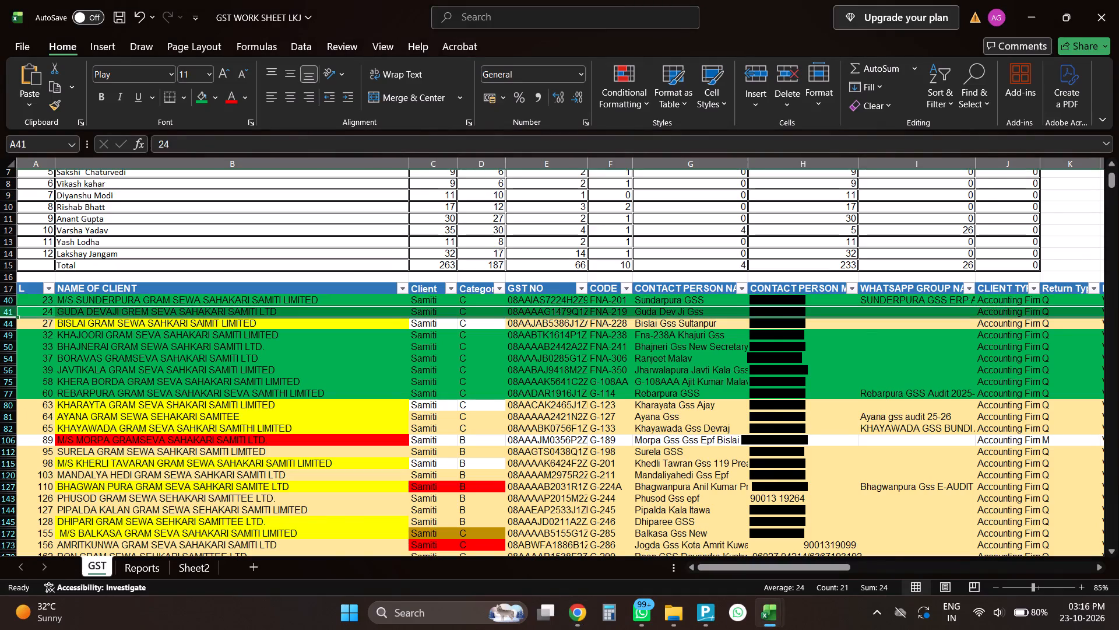
{"action": "key", "text": "alt+Tab"}
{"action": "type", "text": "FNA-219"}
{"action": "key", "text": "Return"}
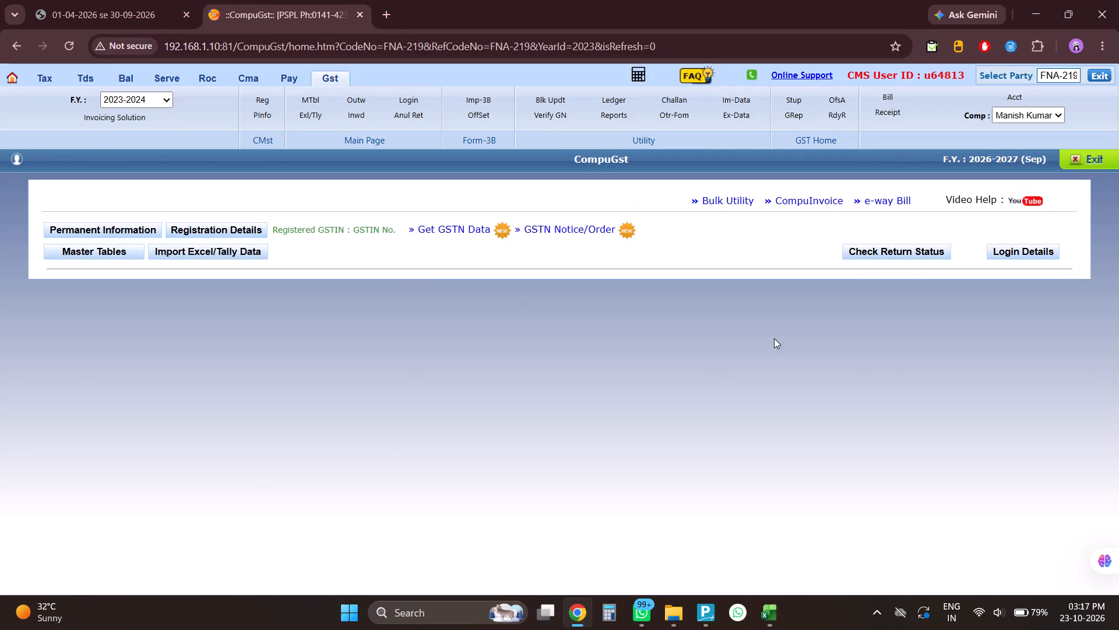
{"action": "left_click", "coordinate": [1012, 237]}
{"action": "left_click", "coordinate": [1006, 261]}
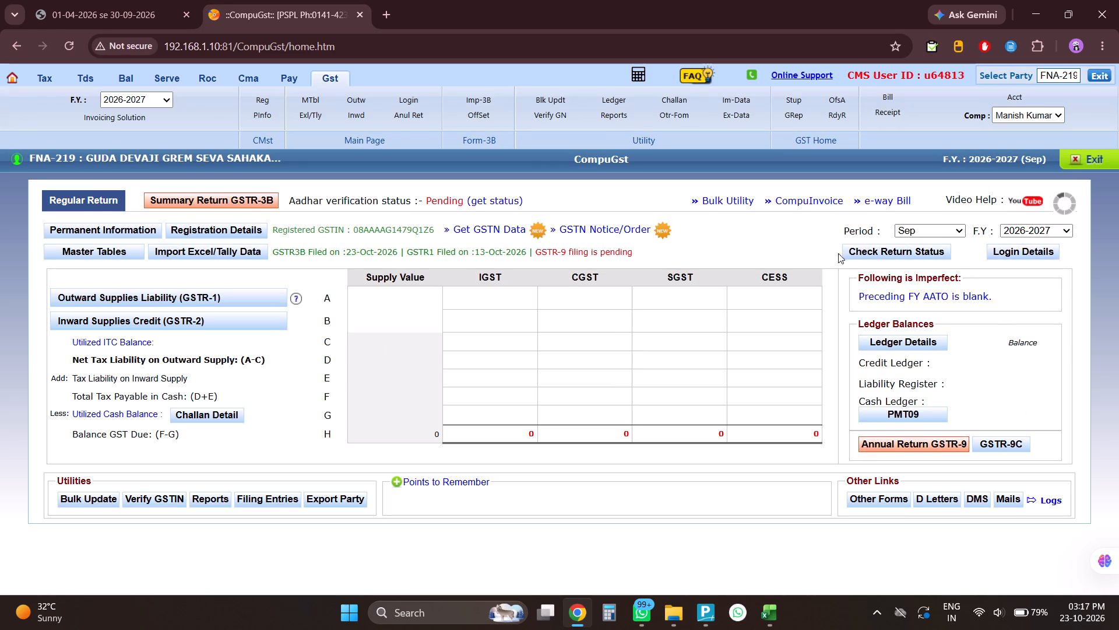
{"action": "left_click", "coordinate": [1090, 157]}
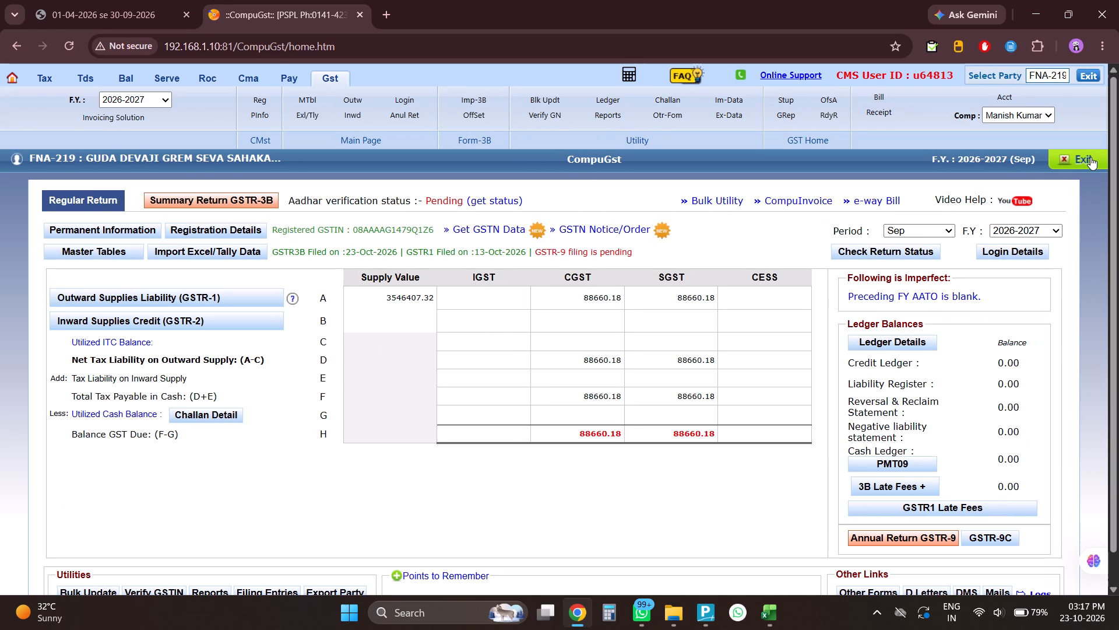
{"action": "key", "text": "alt+Tab"}
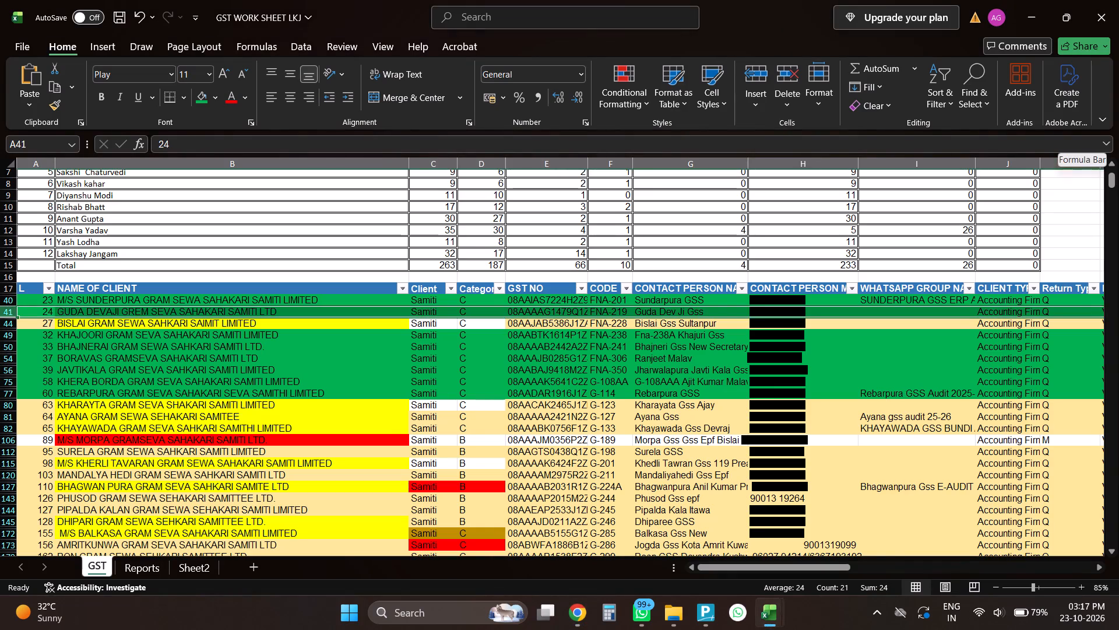
{"action": "left_click", "coordinate": [9, 337]}
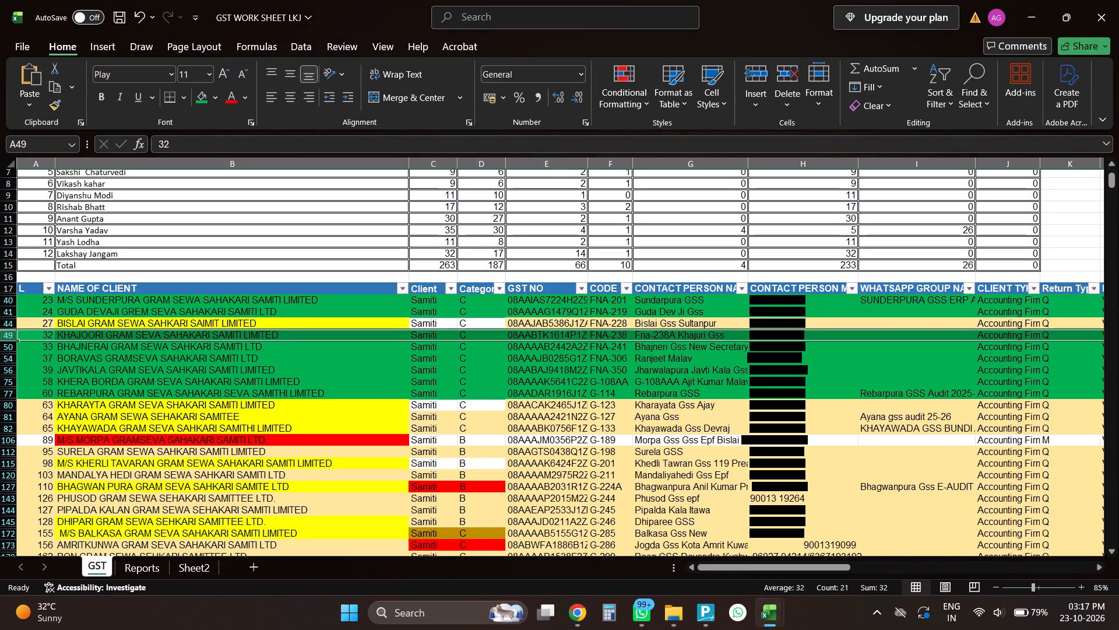
{"action": "key", "text": "alt+Tab"}
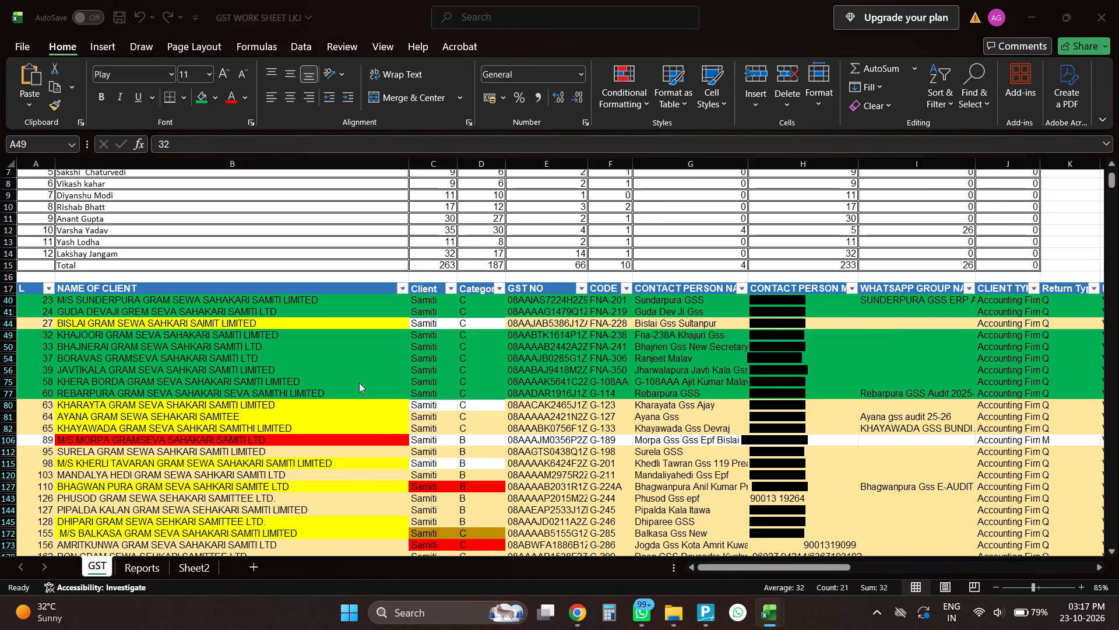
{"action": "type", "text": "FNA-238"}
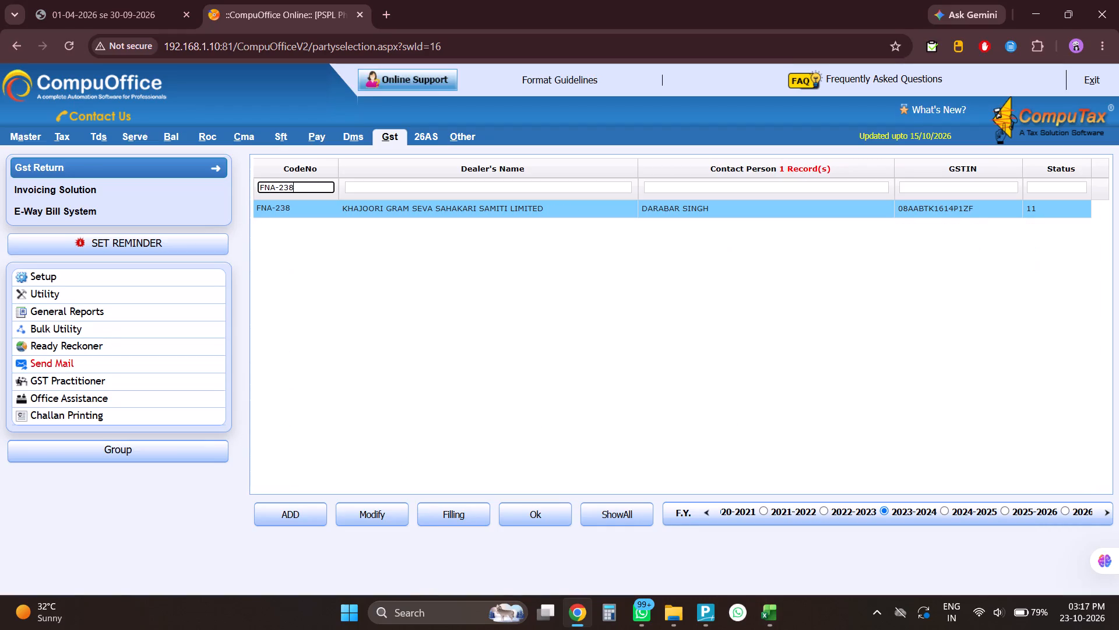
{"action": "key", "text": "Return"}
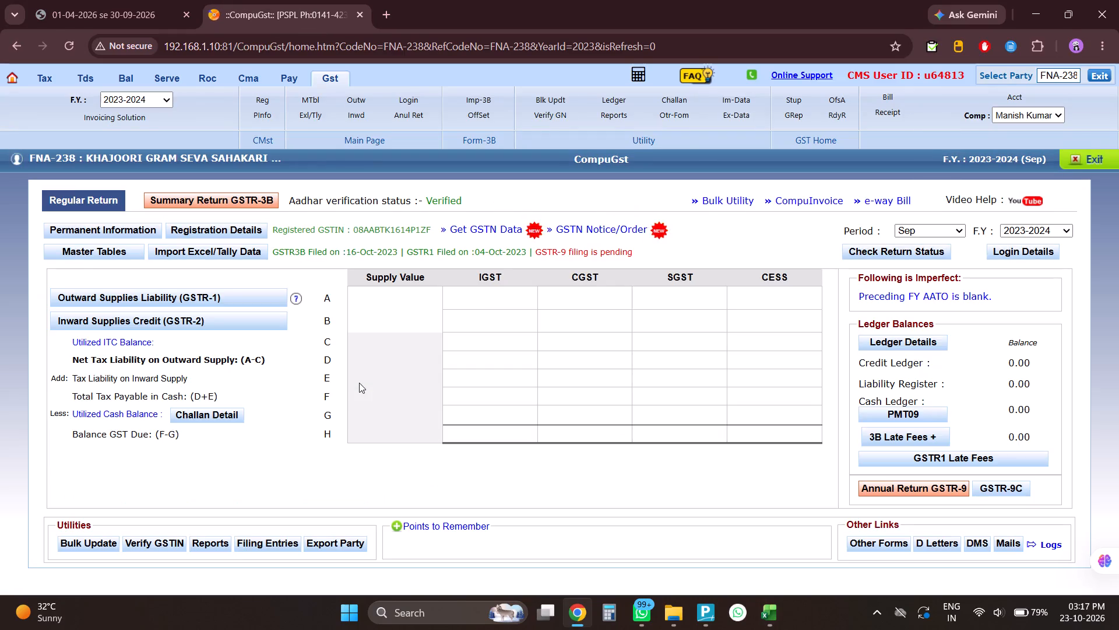
{"action": "left_click", "coordinate": [1039, 228]}
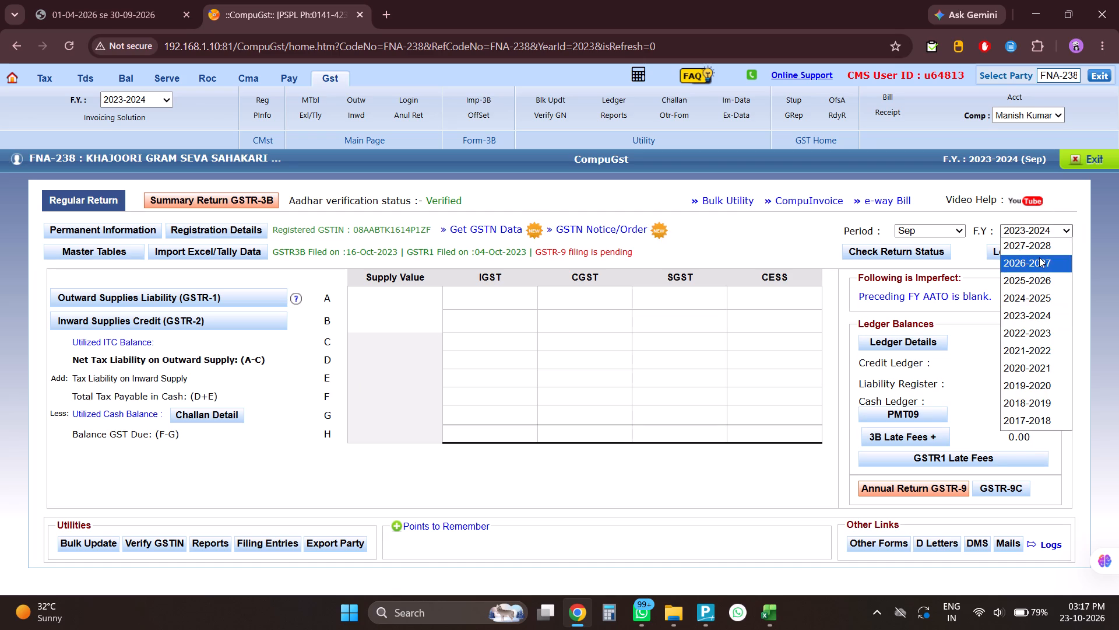
{"action": "left_click", "coordinate": [1039, 258]}
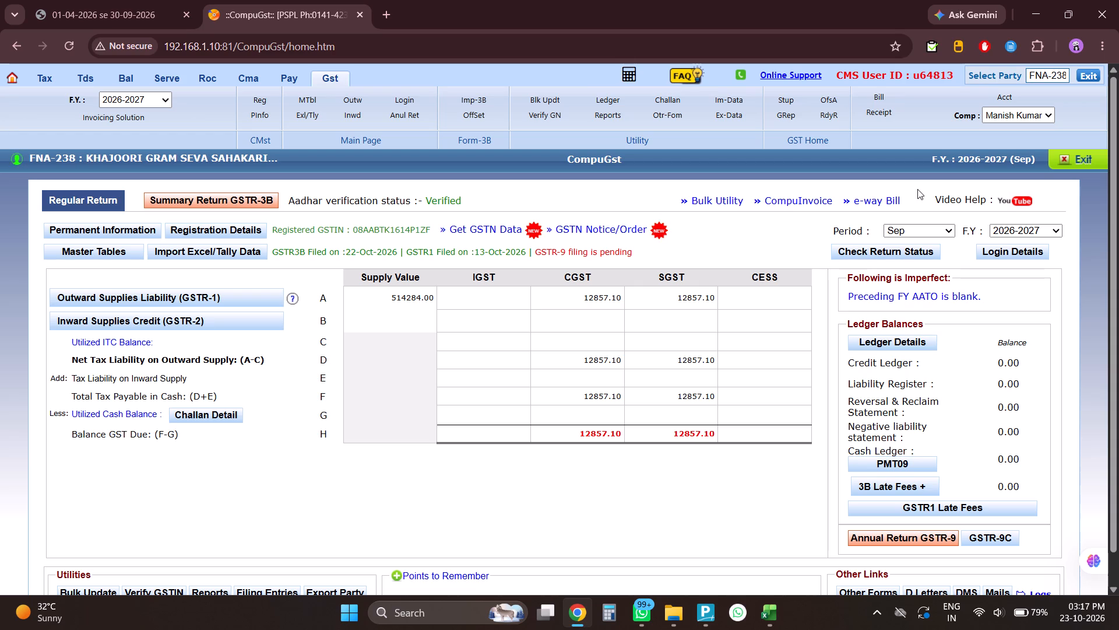
{"action": "left_click", "coordinate": [1081, 157]}
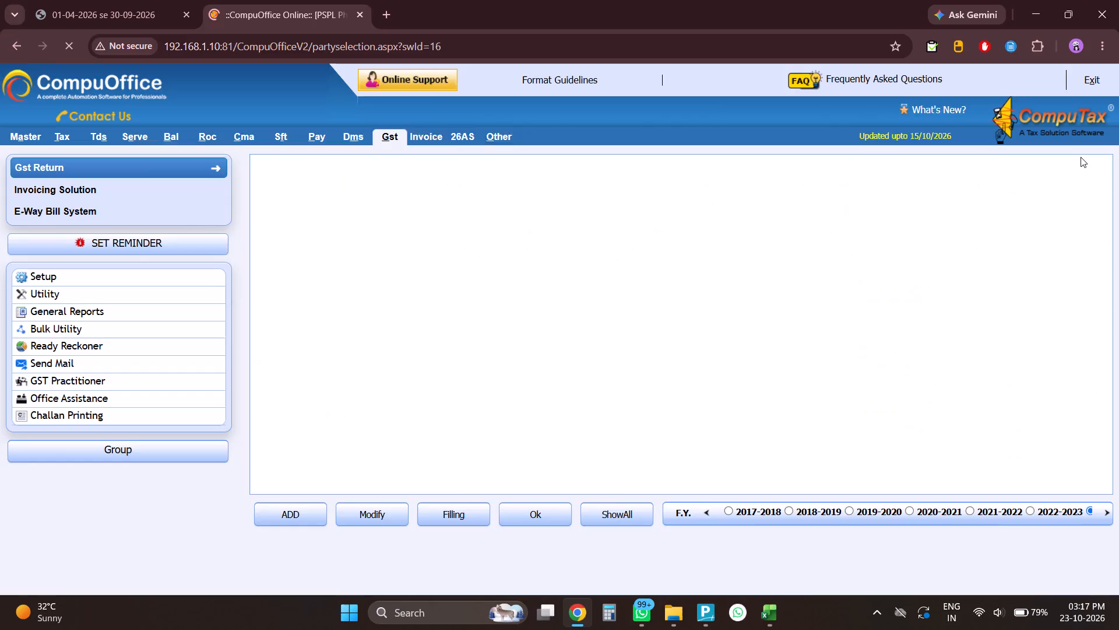
{"action": "key", "text": "alt+Tab"}
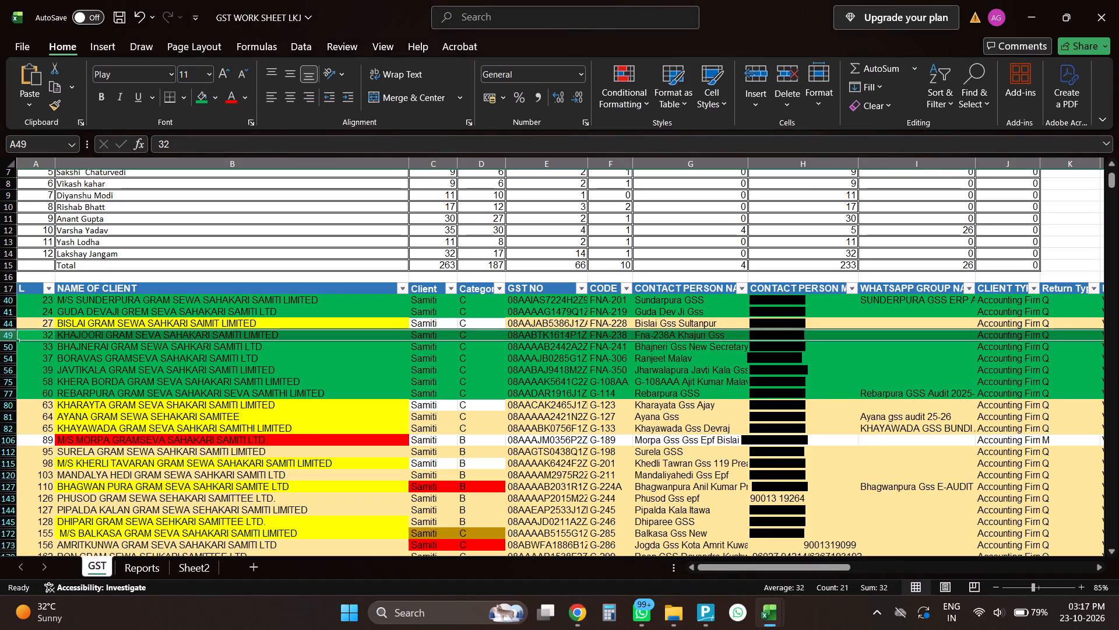
{"action": "left_click", "coordinate": [6, 345]}
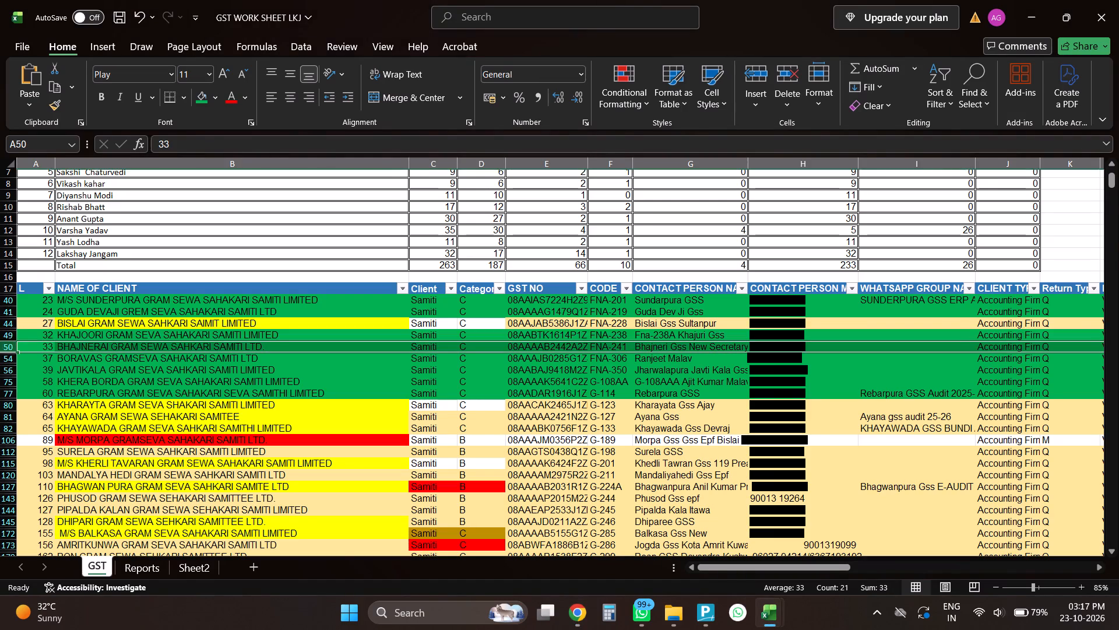
{"action": "key", "text": "alt+Tab"}
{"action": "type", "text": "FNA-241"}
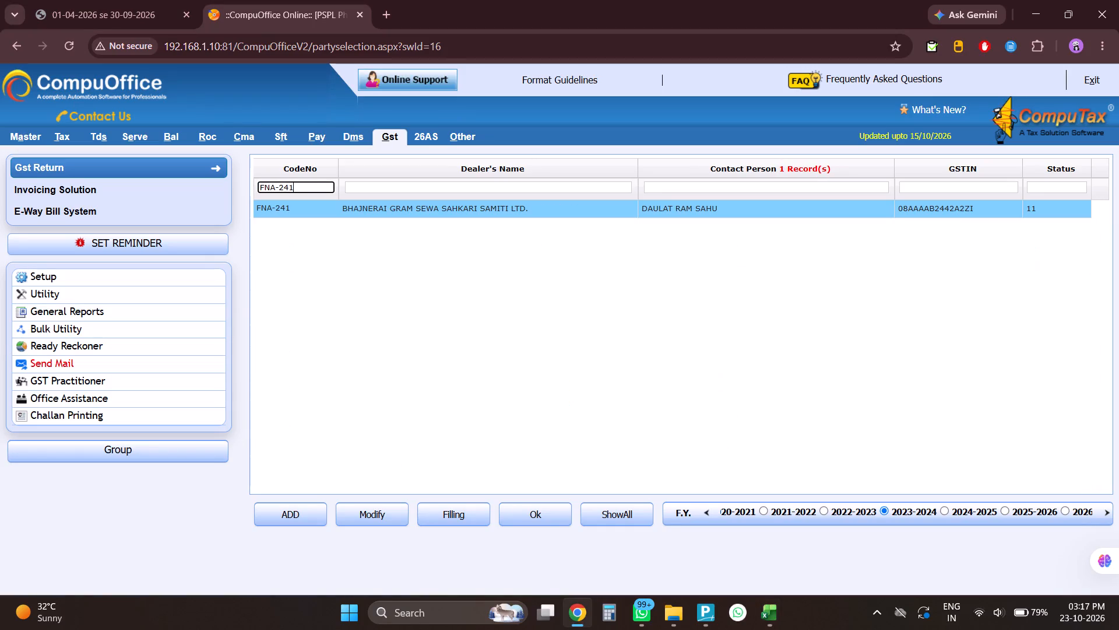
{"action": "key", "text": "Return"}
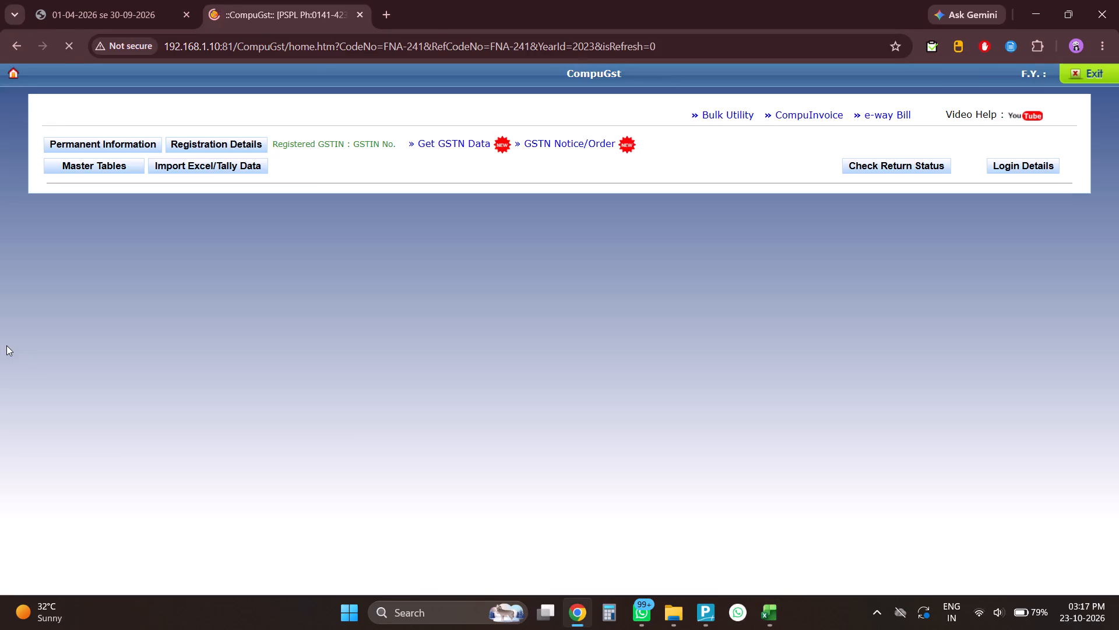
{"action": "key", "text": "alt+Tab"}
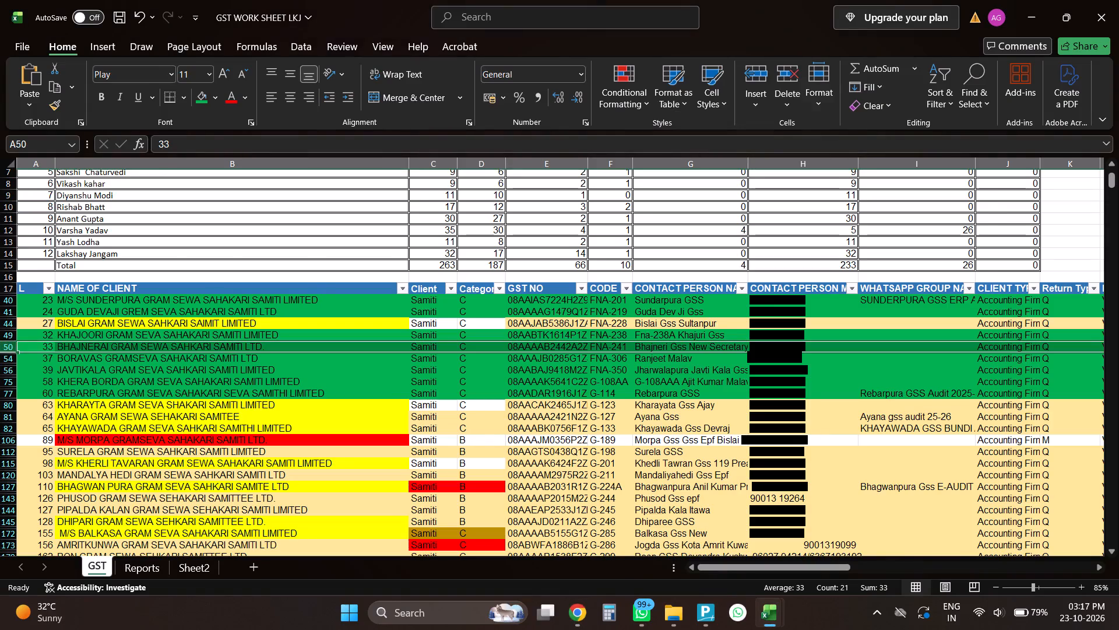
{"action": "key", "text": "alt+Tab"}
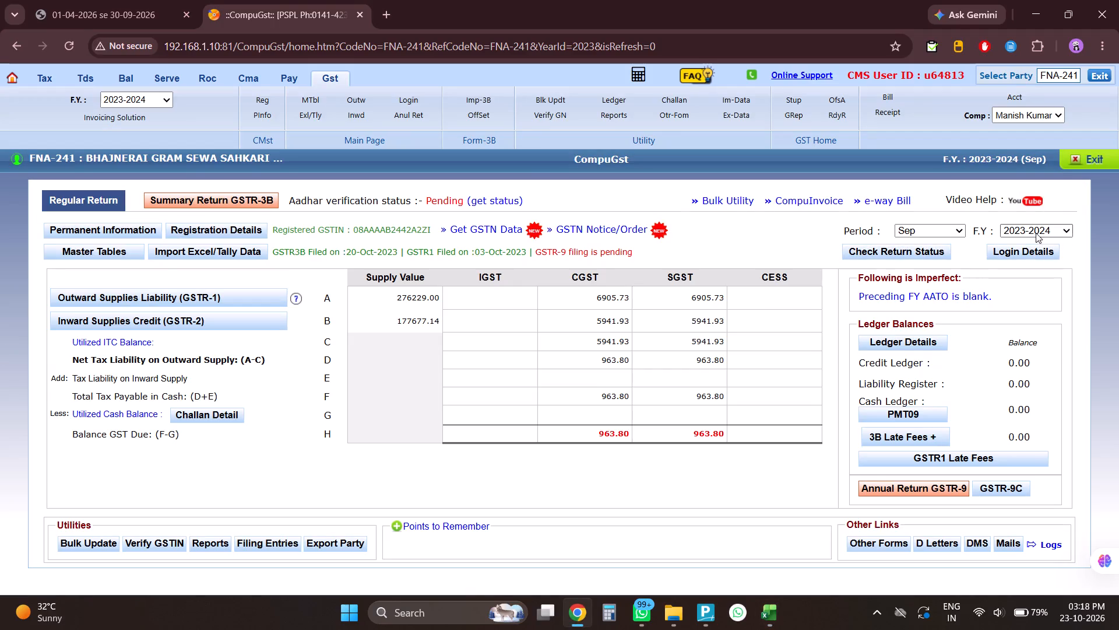
{"action": "left_click", "coordinate": [1036, 233]}
{"action": "left_click", "coordinate": [1033, 267]}
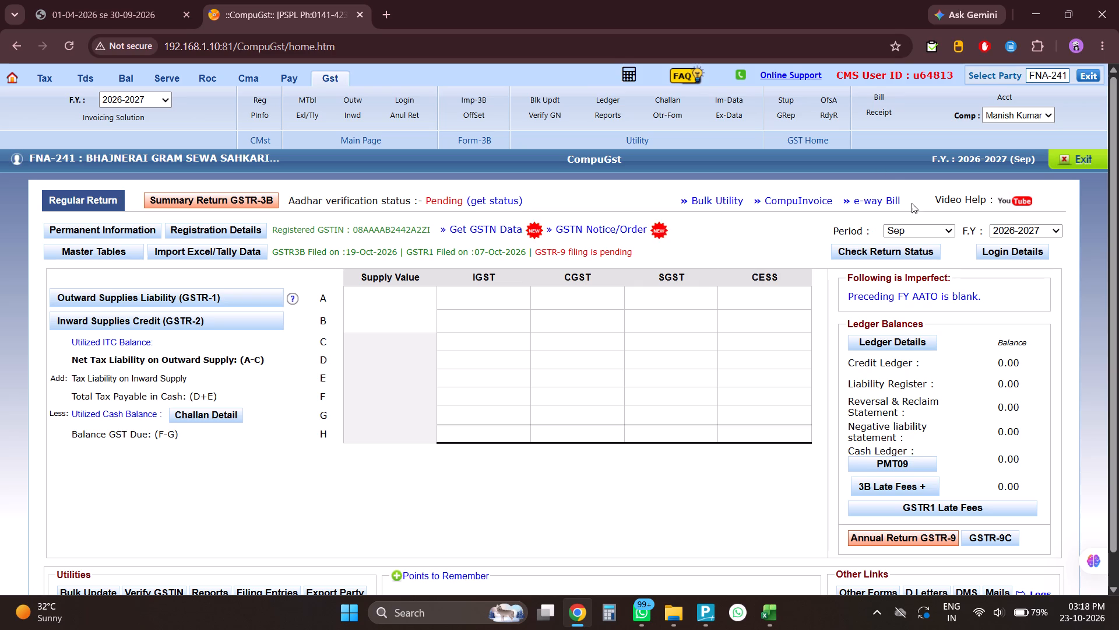
{"action": "left_click", "coordinate": [1089, 159]}
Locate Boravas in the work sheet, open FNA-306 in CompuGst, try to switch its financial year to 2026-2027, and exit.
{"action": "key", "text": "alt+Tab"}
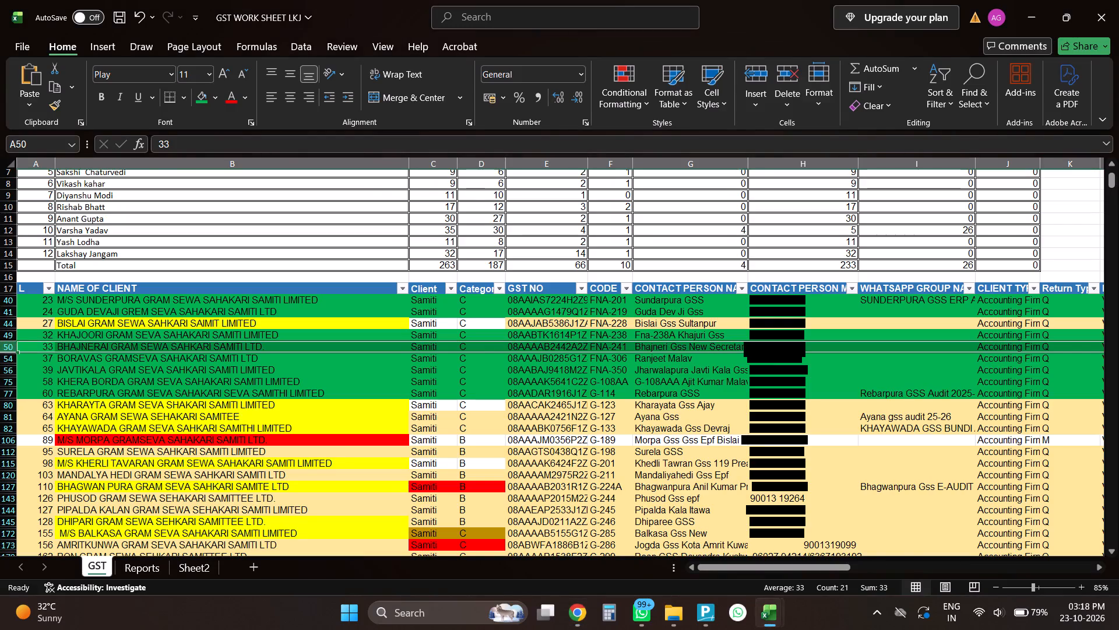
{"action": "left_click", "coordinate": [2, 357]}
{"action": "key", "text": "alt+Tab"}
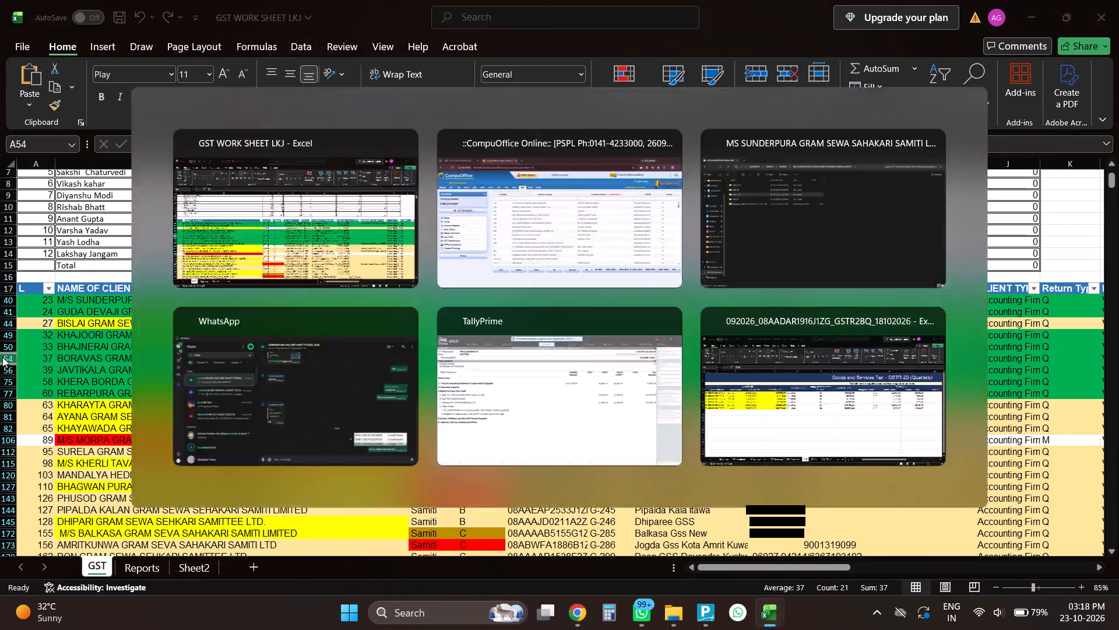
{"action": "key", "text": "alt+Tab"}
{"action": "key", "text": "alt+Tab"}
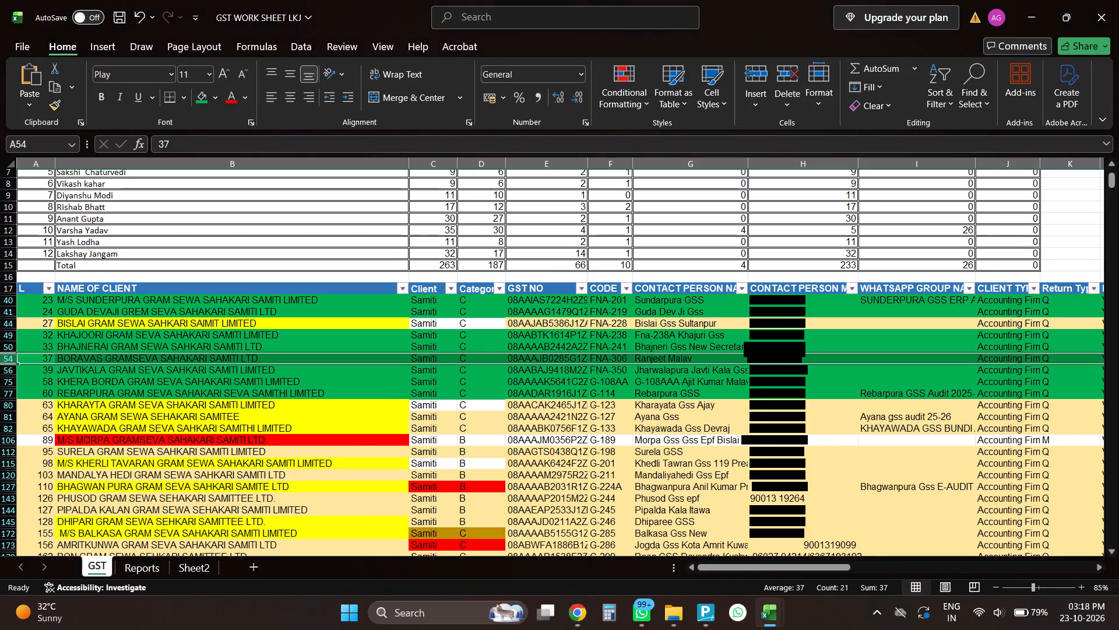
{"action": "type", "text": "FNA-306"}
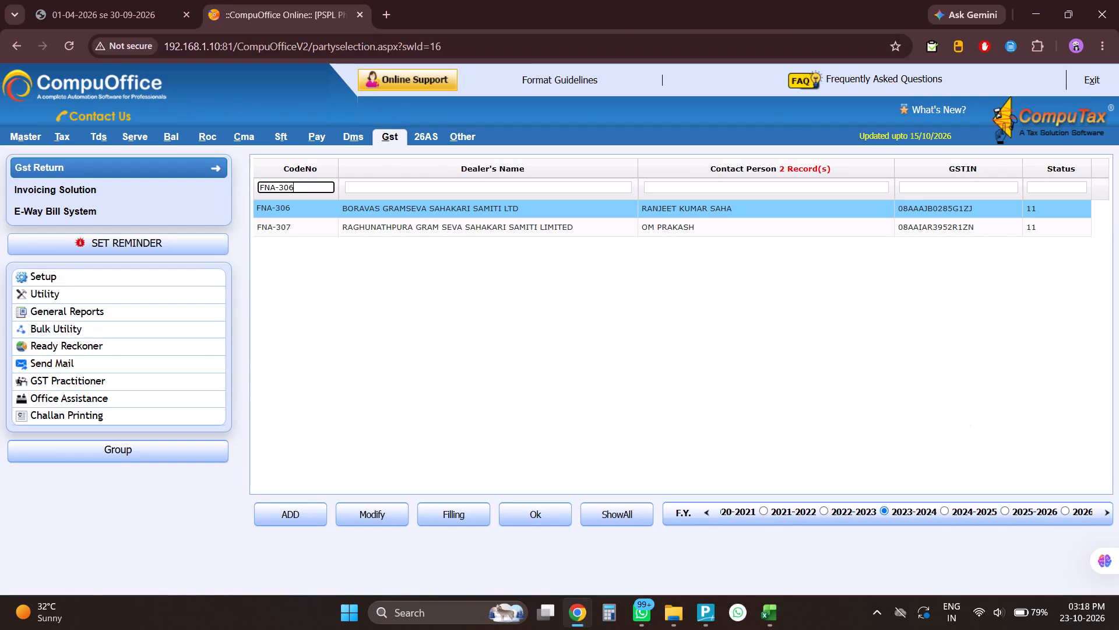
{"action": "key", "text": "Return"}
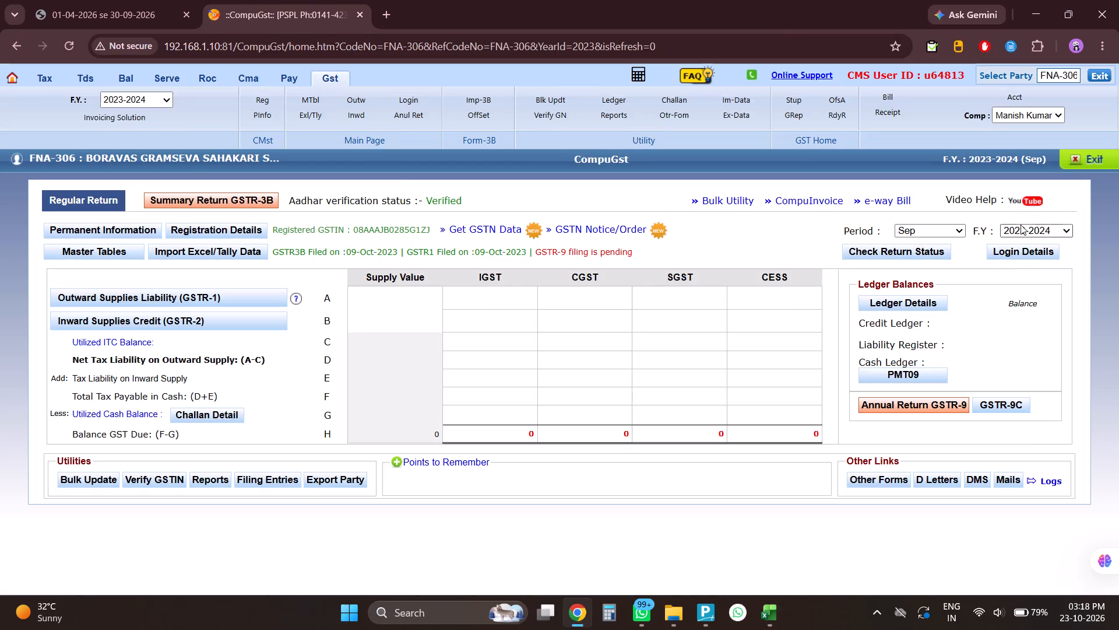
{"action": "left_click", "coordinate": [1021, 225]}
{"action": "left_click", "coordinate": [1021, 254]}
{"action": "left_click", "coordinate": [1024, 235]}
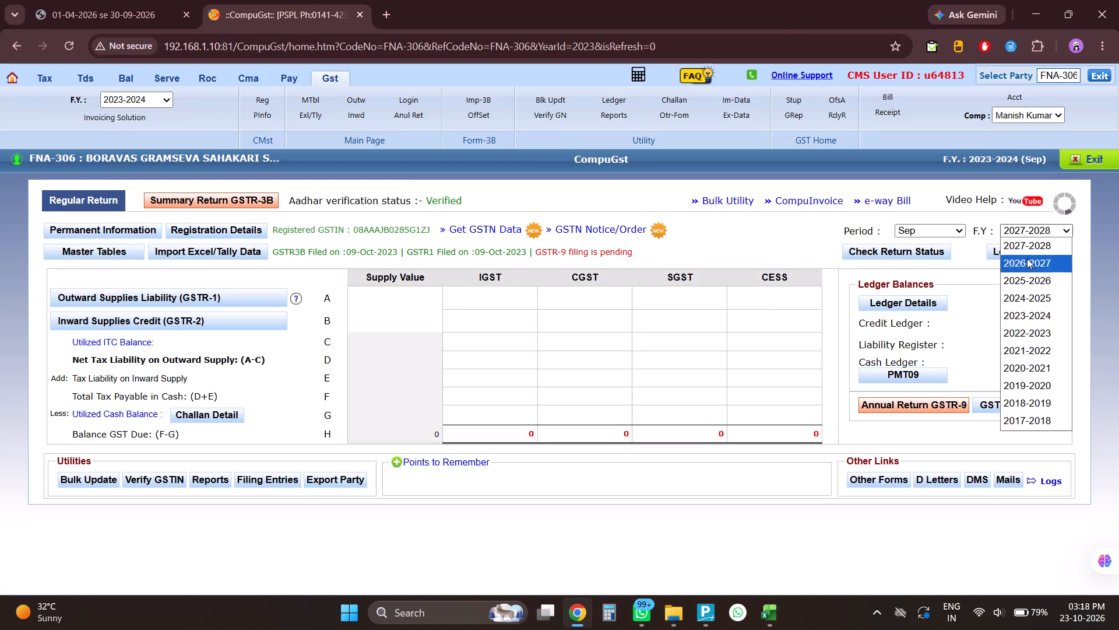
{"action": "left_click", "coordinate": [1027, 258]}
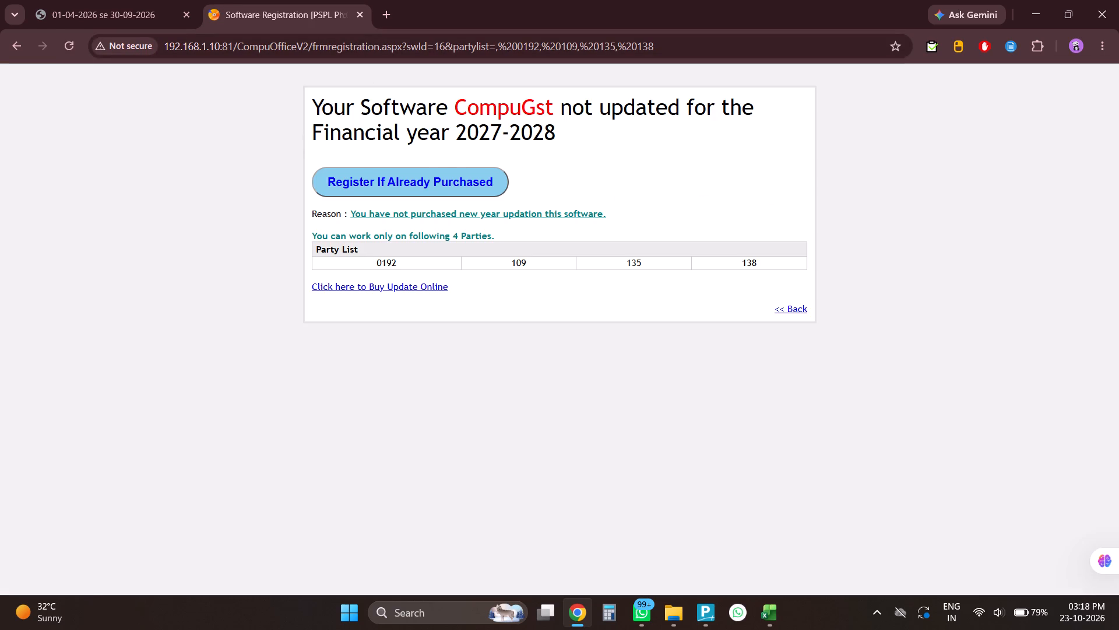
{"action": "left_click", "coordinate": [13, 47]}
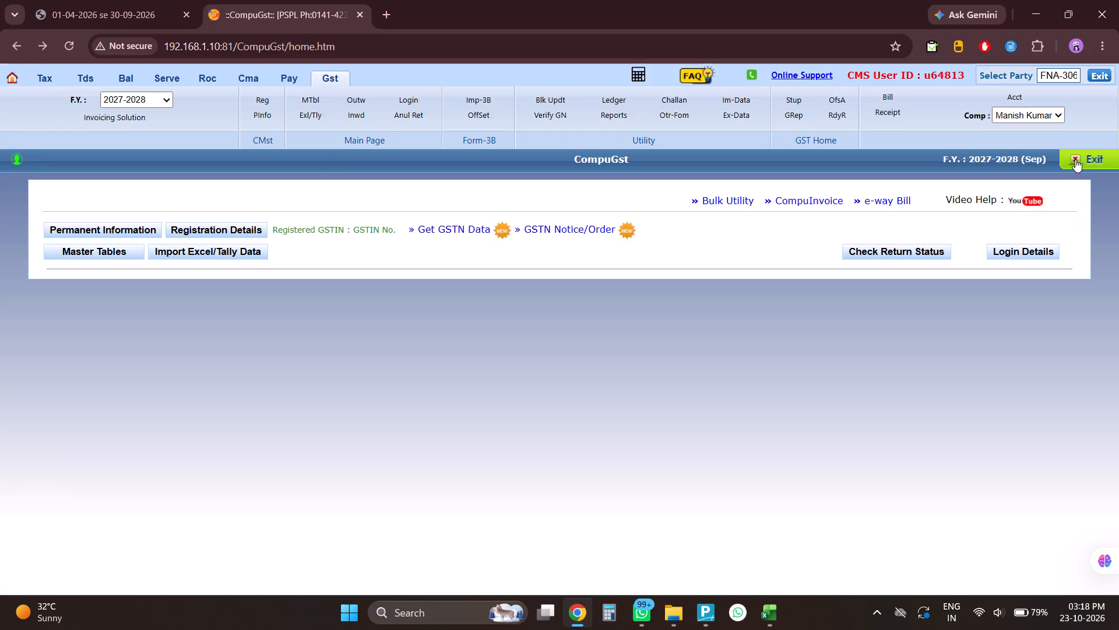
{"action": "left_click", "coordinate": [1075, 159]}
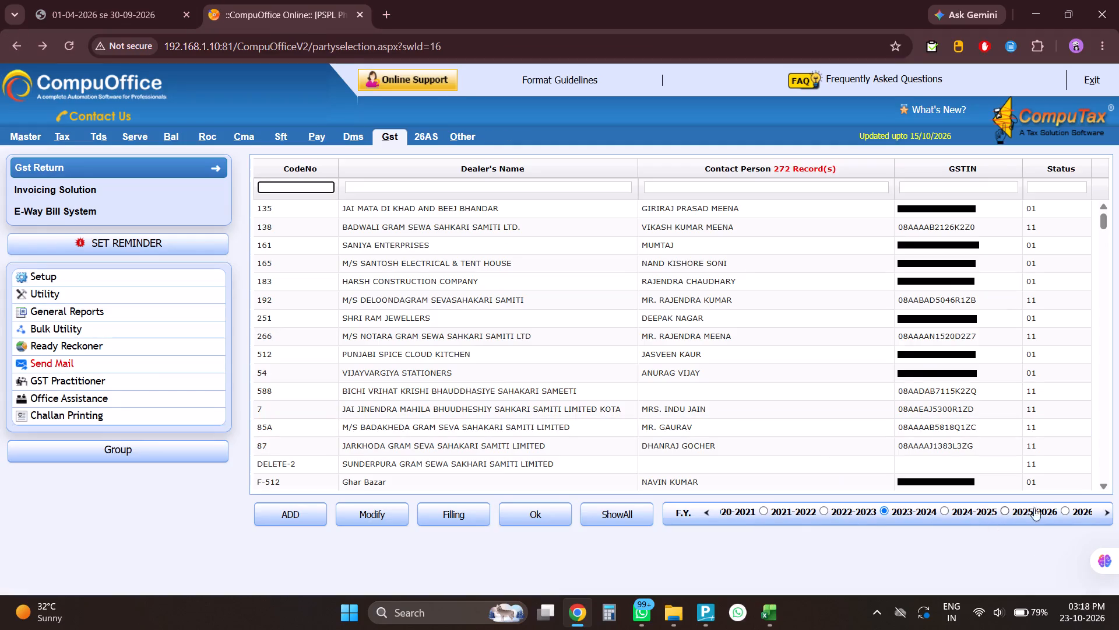
{"action": "left_click", "coordinate": [1065, 508]}
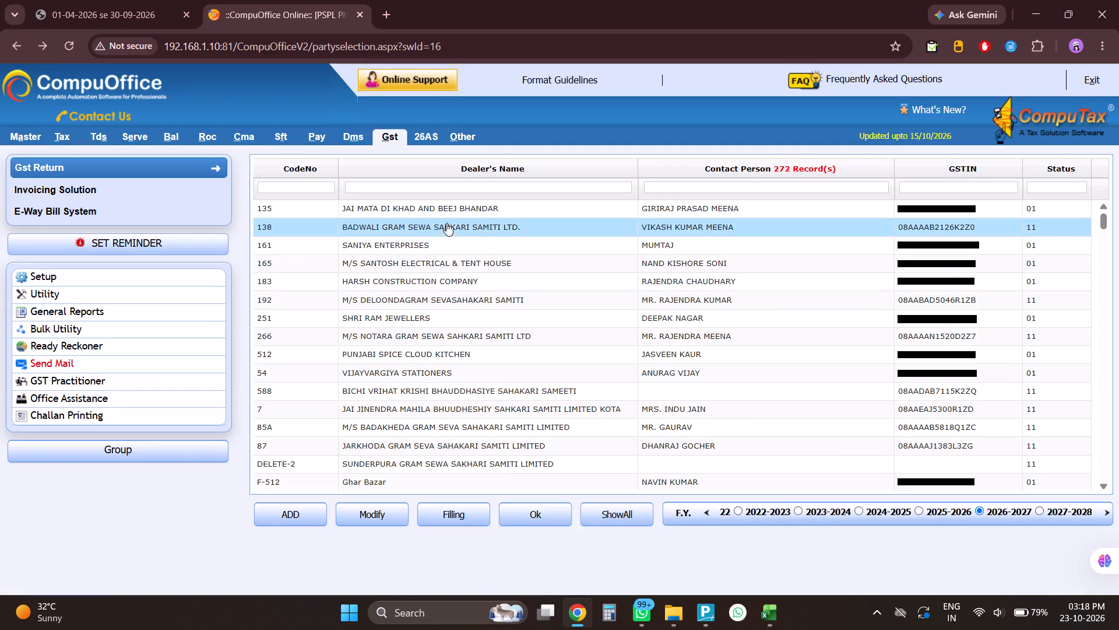
{"action": "key", "text": "alt+Tab"}
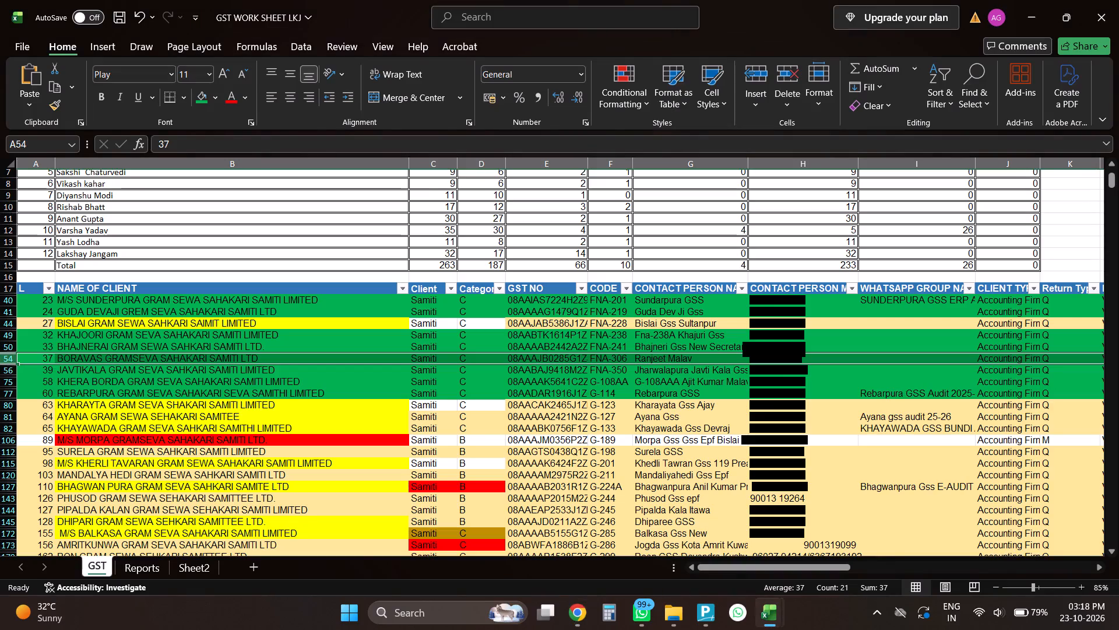
{"action": "key", "text": "alt+Tab"}
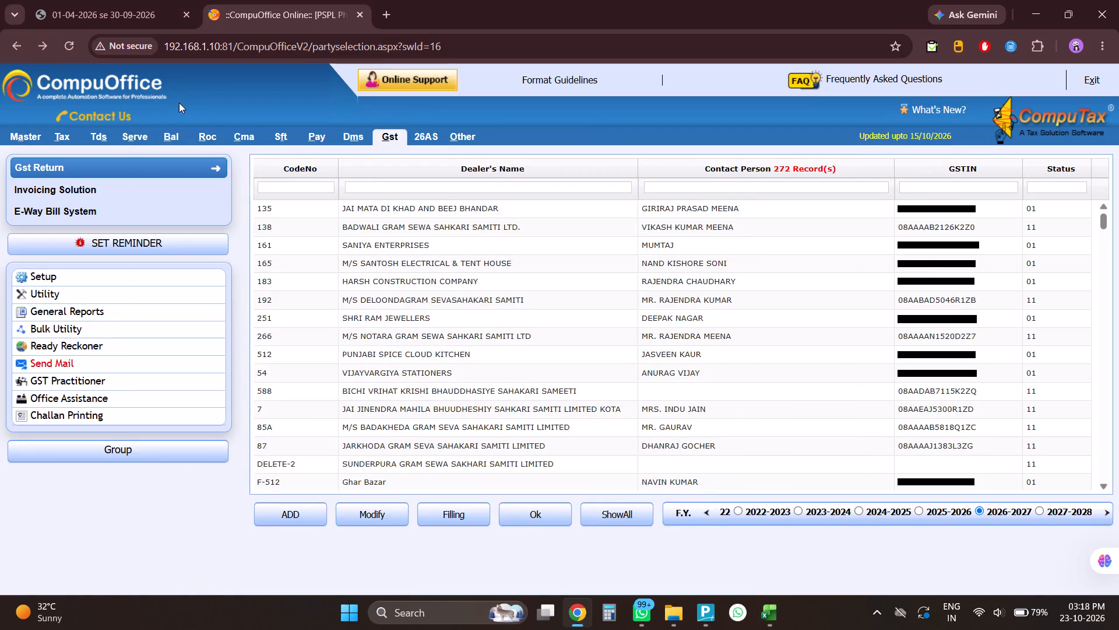
{"action": "left_click", "coordinate": [285, 187]}
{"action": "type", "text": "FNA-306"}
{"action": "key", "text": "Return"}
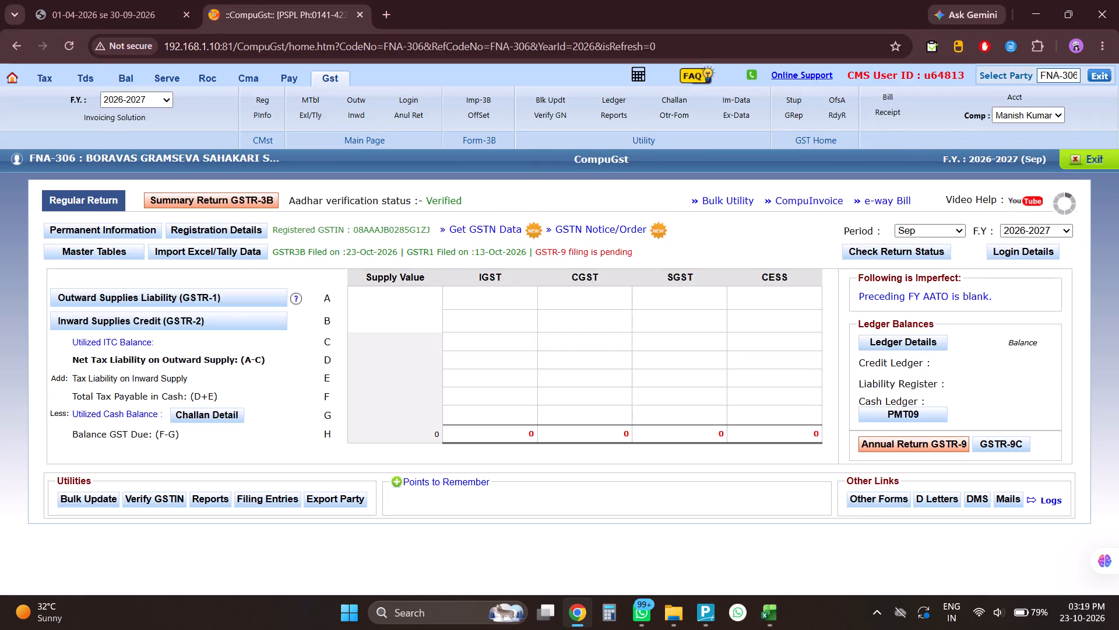
Locate Javtikala in the work sheet, exit Boravas, open FNA-350 in CompuGst, refresh its September return status, and exit.
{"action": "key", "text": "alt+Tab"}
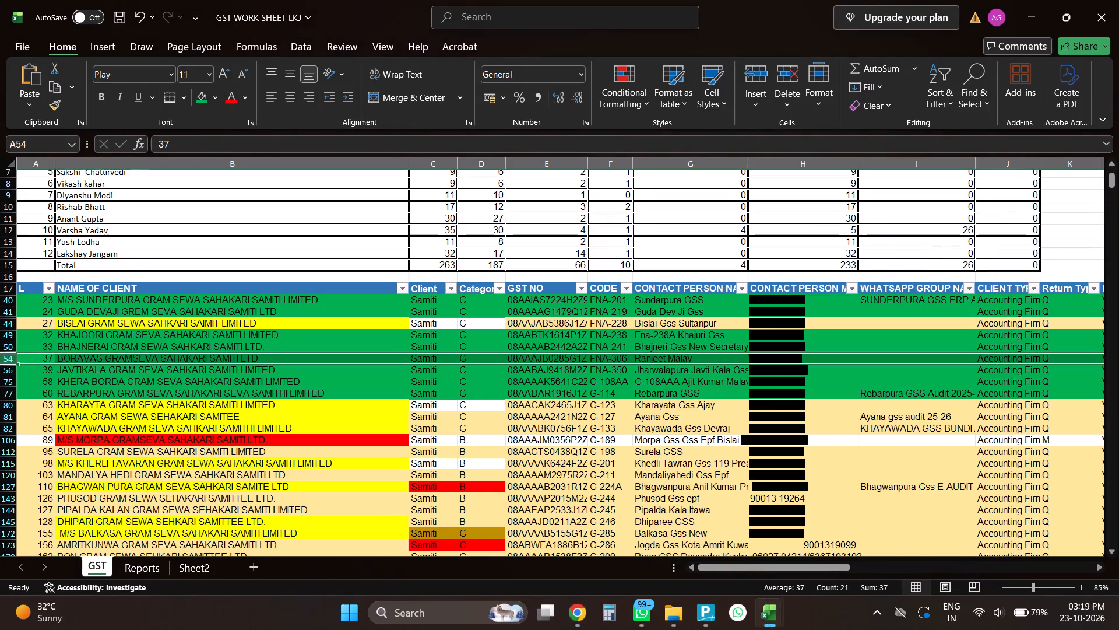
{"action": "left_click", "coordinate": [3, 369]}
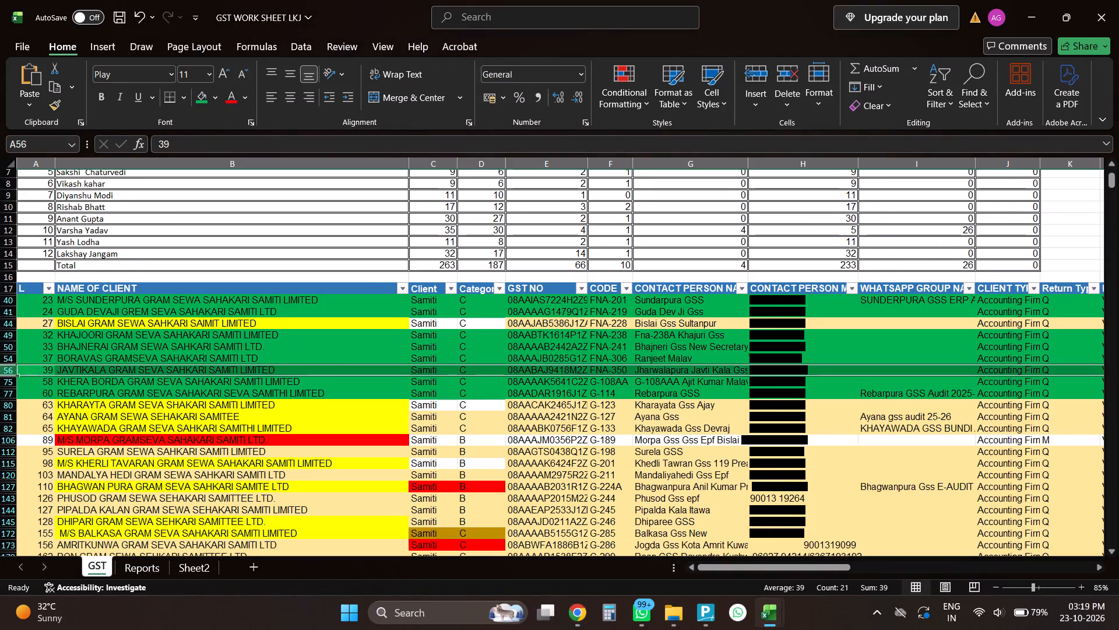
{"action": "key", "text": "alt+Tab"}
{"action": "left_click", "coordinate": [1066, 155]}
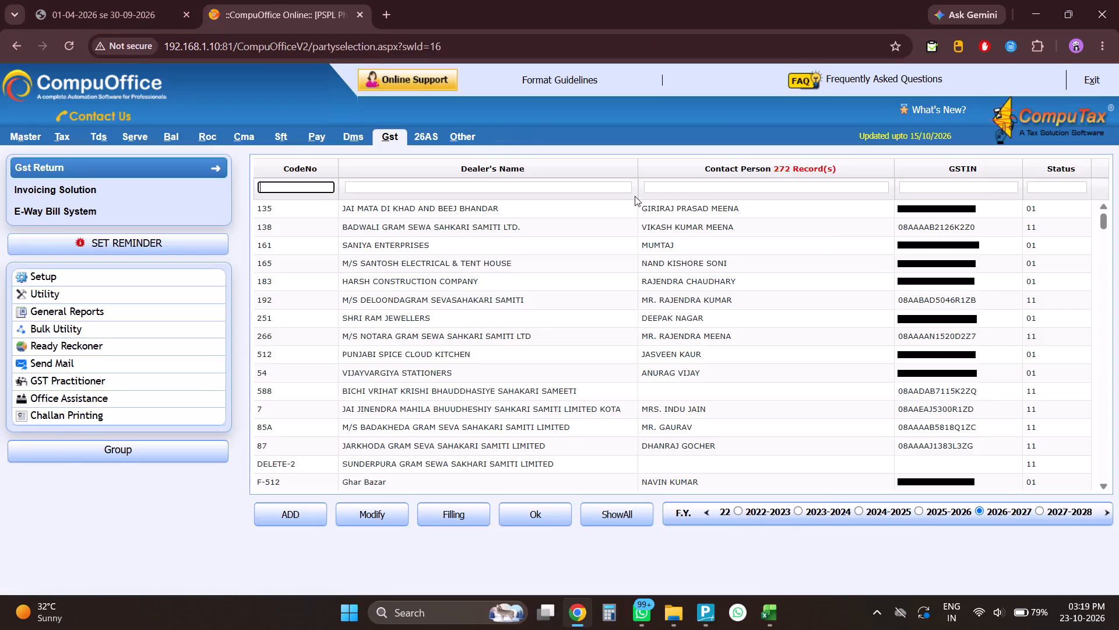
{"action": "key", "text": "alt+Tab"}
{"action": "key", "text": "alt+Tab"}
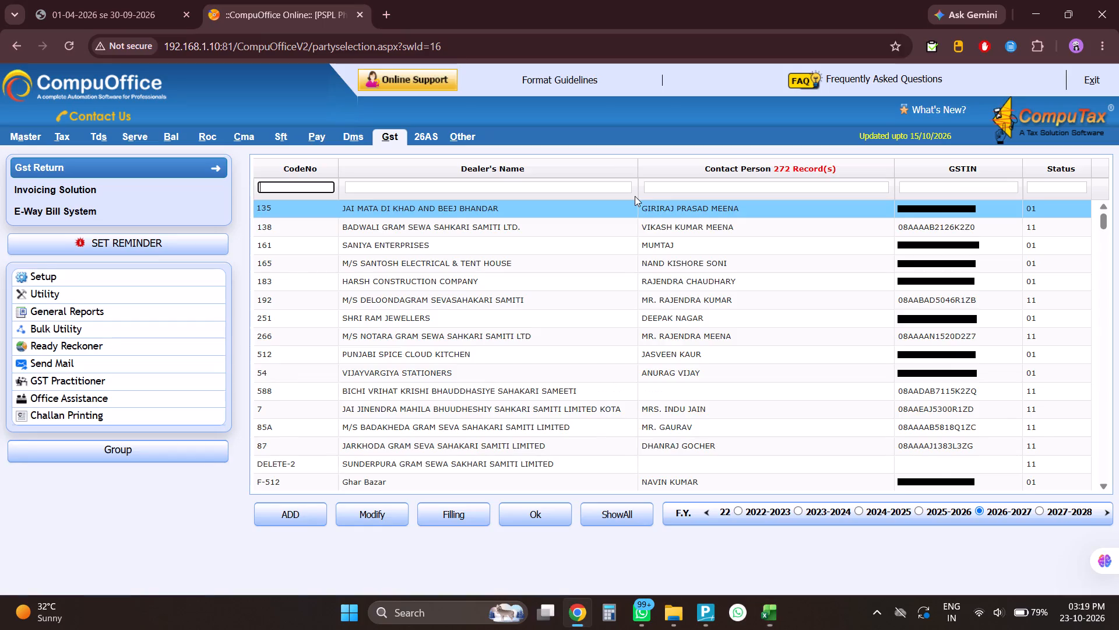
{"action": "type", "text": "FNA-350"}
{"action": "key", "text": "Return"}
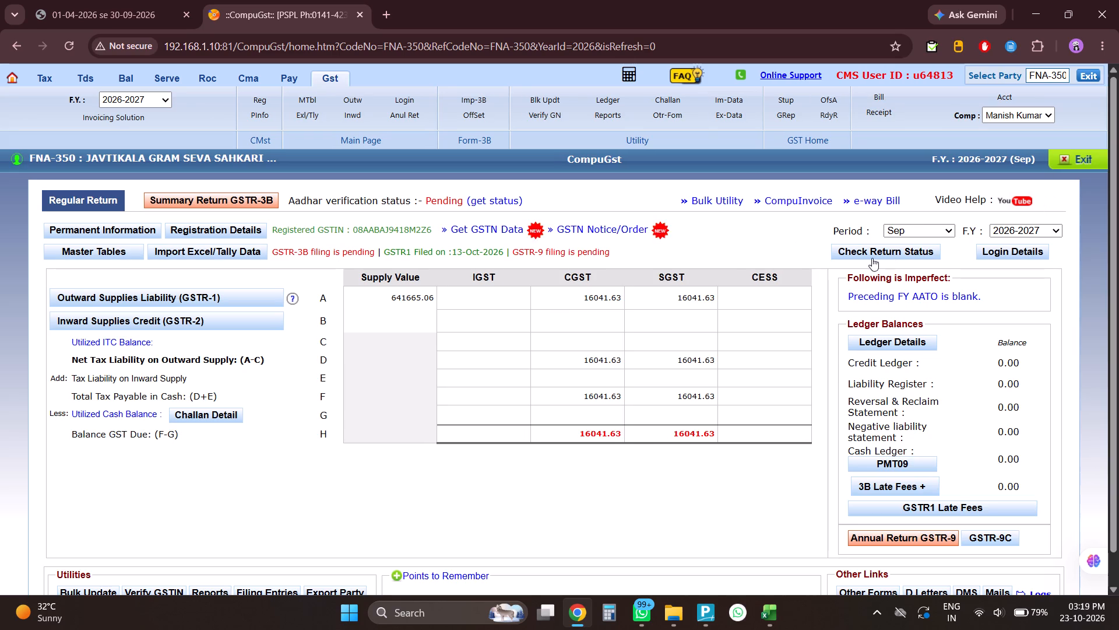
{"action": "left_click", "coordinate": [872, 254]}
{"action": "left_click", "coordinate": [515, 379]}
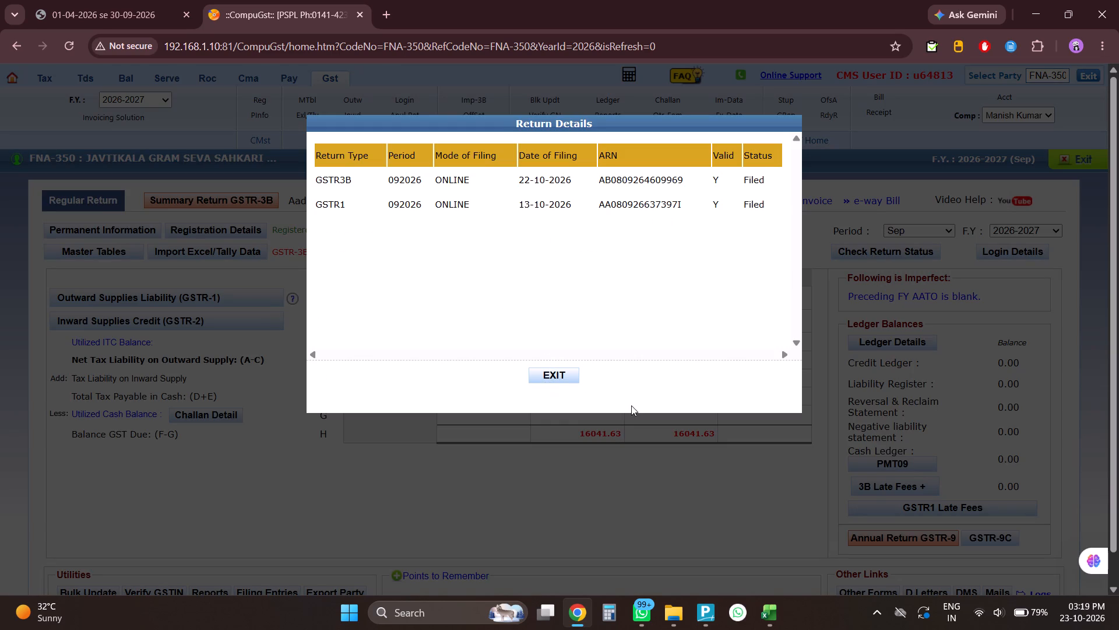
{"action": "left_click", "coordinate": [568, 370]}
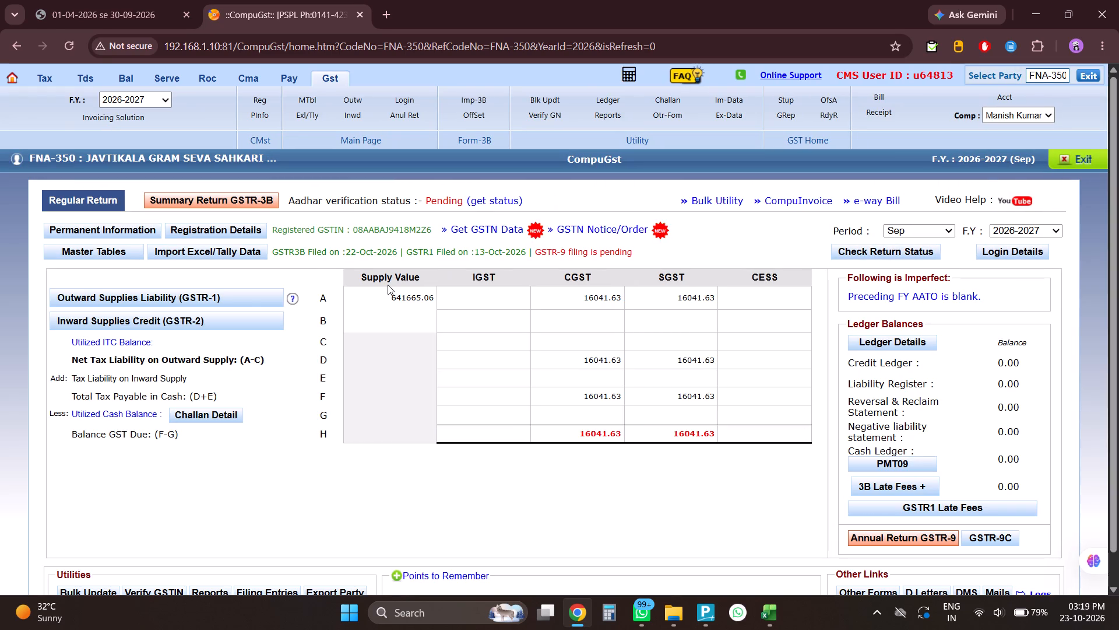
{"action": "key", "text": "alt+Tab"}
{"action": "key", "text": "alt+Tab"}
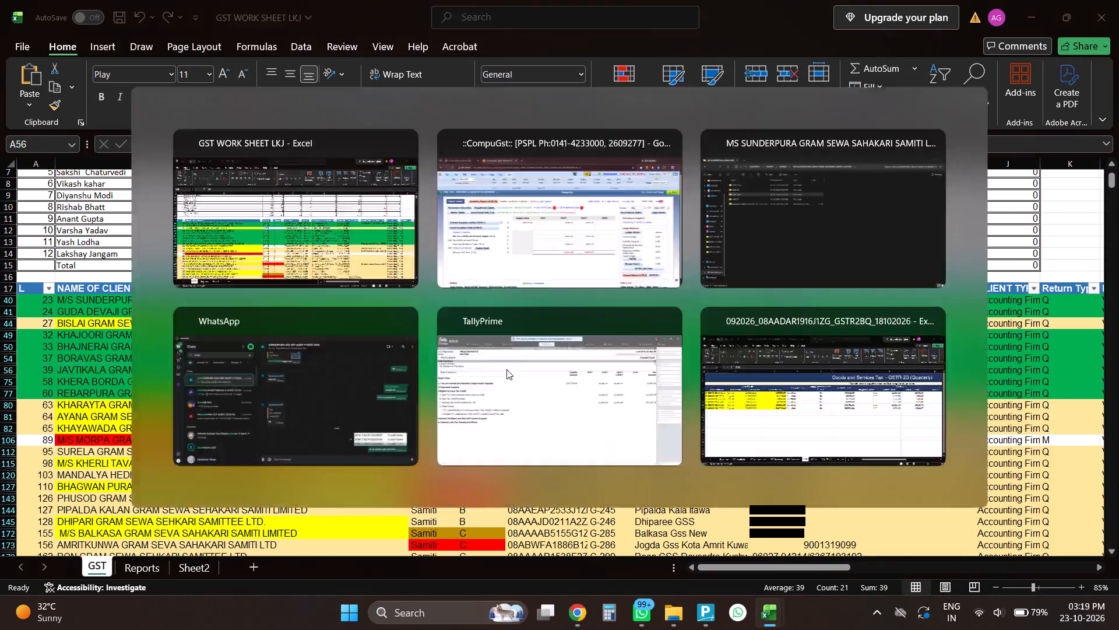
{"action": "left_click", "coordinate": [1080, 157]}
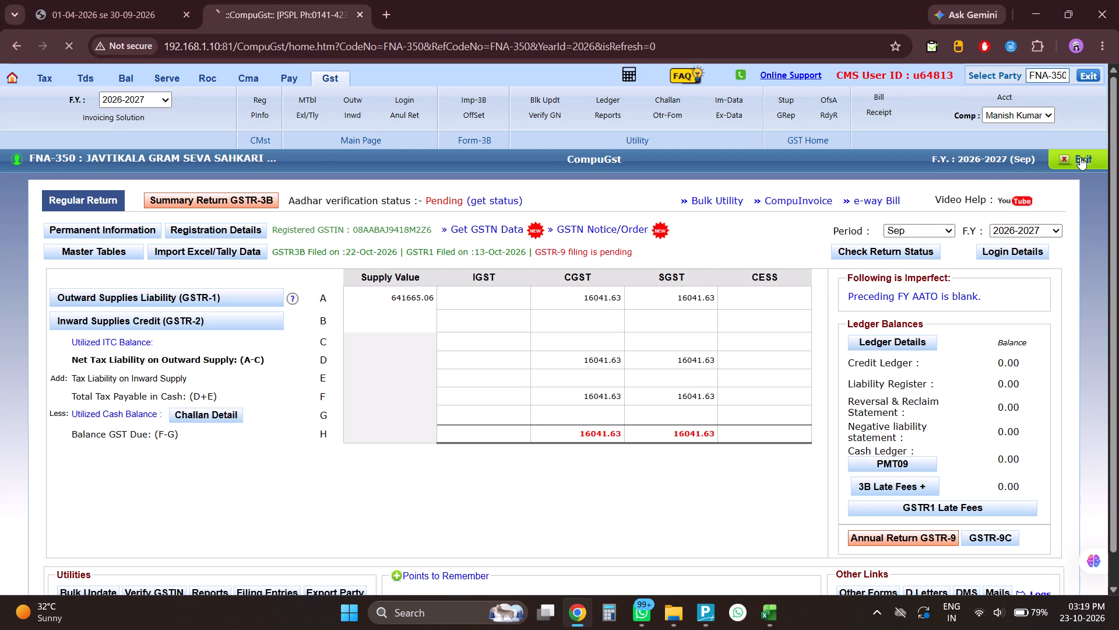
{"action": "key", "text": "alt+Tab"}
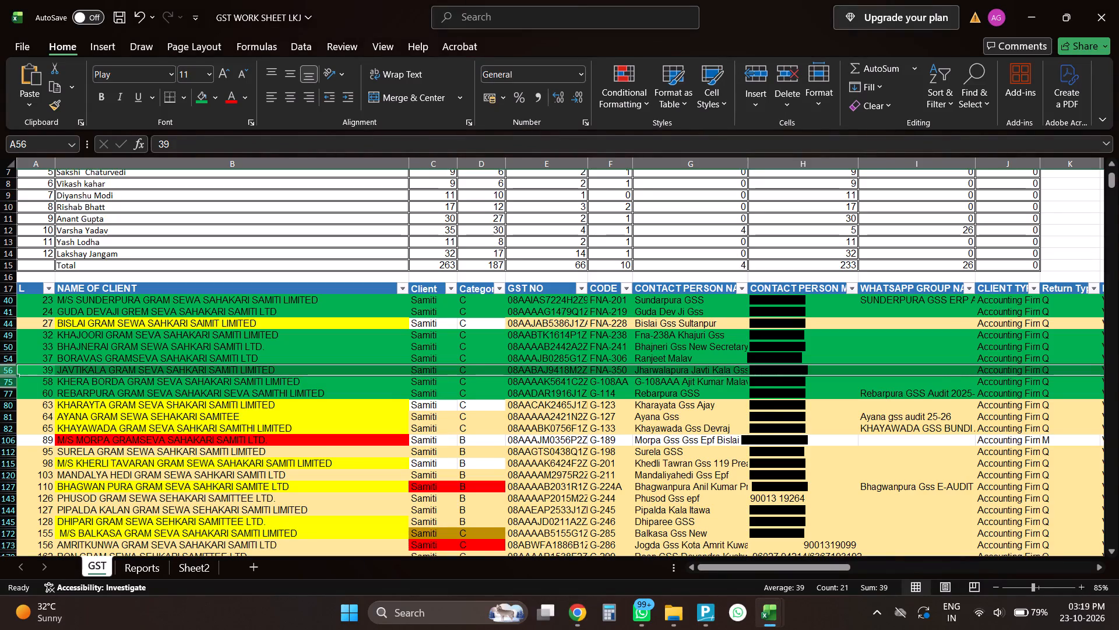
{"action": "left_click", "coordinate": [9, 384]}
{"action": "key", "text": "alt+Tab"}
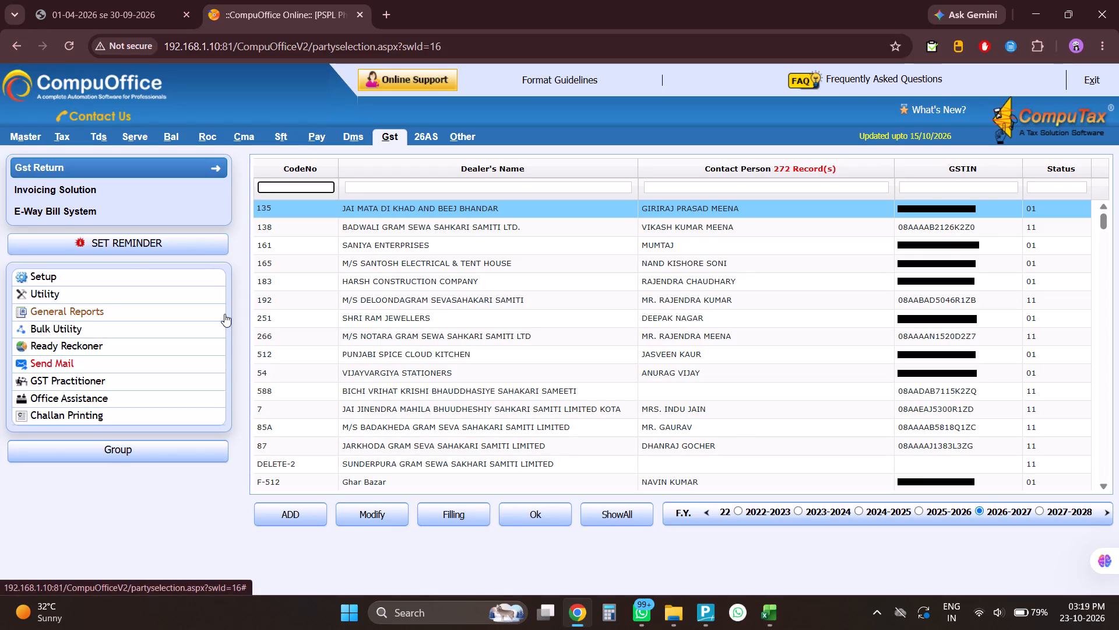
{"action": "key", "text": "alt+Tab"}
{"action": "key", "text": "alt+Tab"}
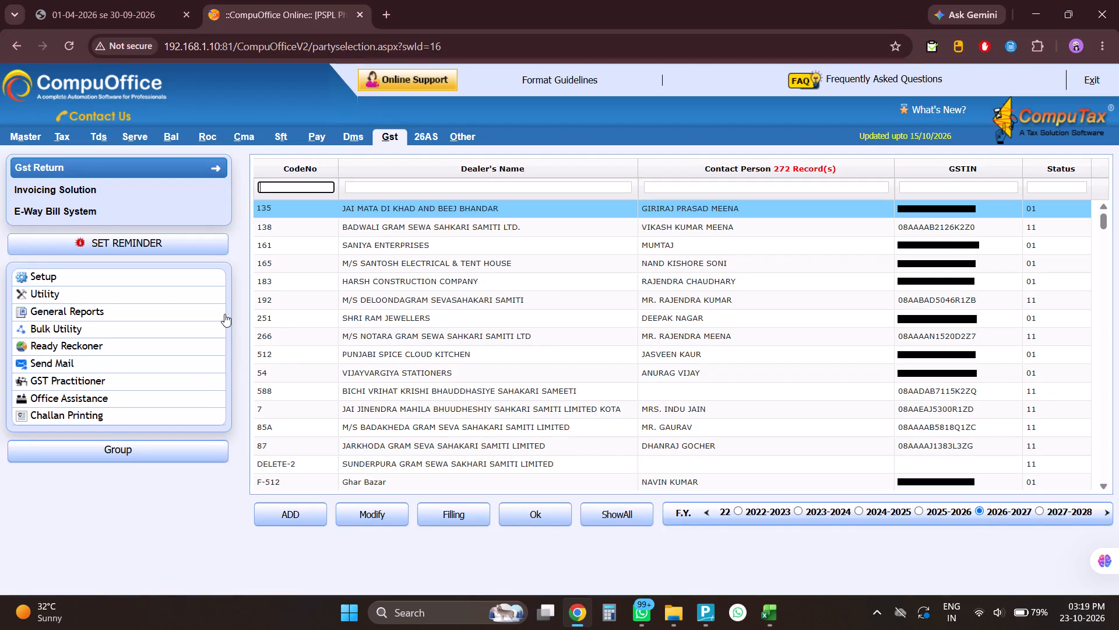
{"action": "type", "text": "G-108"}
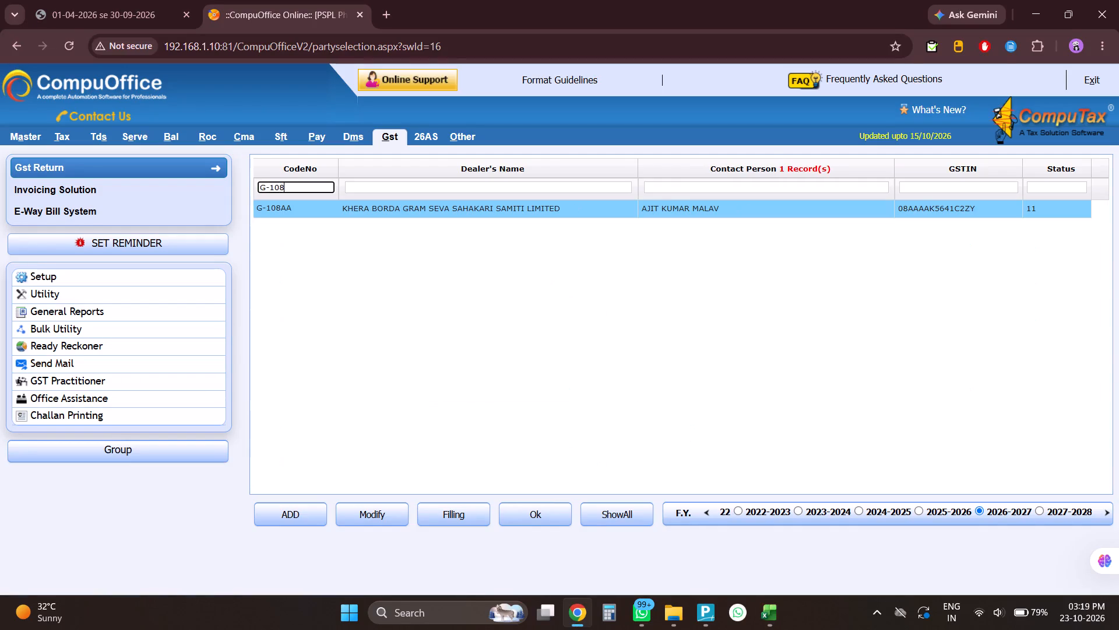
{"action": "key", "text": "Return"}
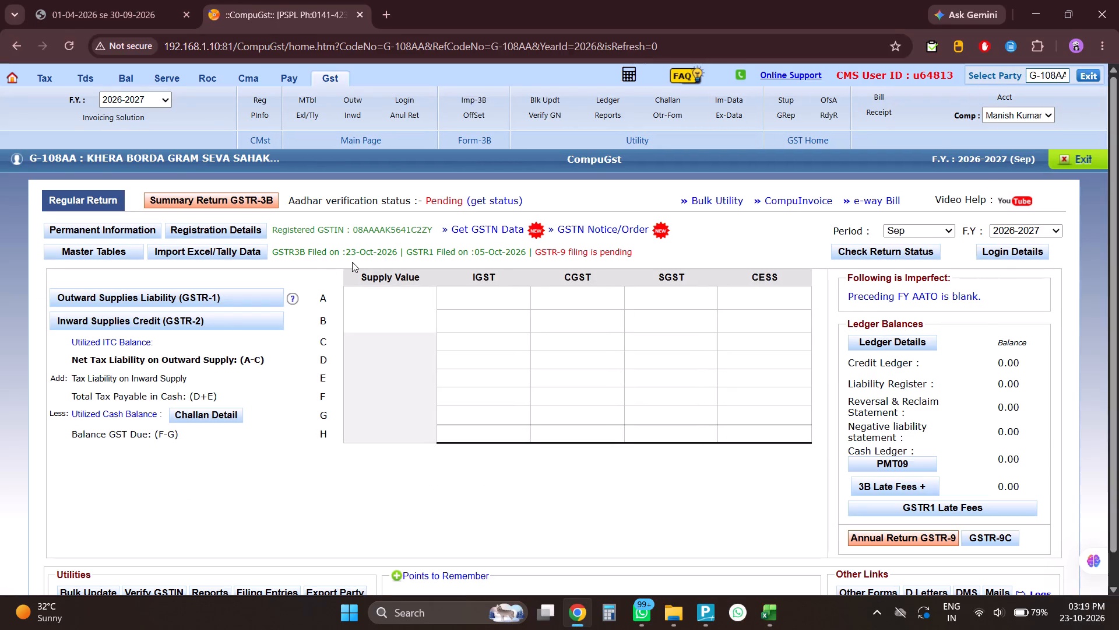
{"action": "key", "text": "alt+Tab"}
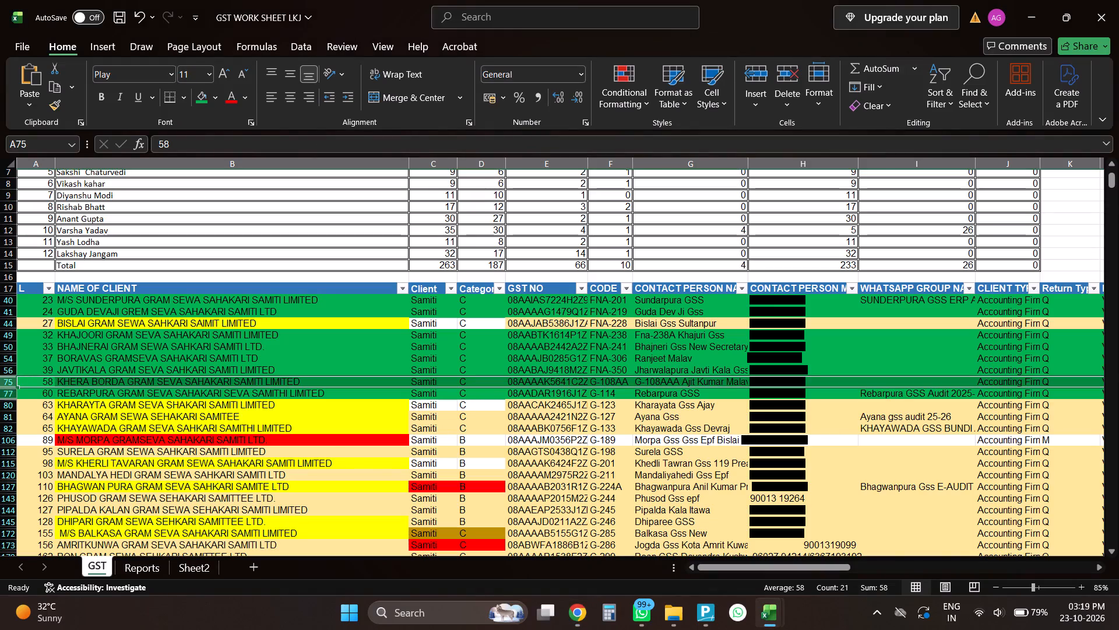
{"action": "left_click", "coordinate": [7, 393]}
{"action": "key", "text": "alt+Tab"}
{"action": "left_click", "coordinate": [1067, 159]}
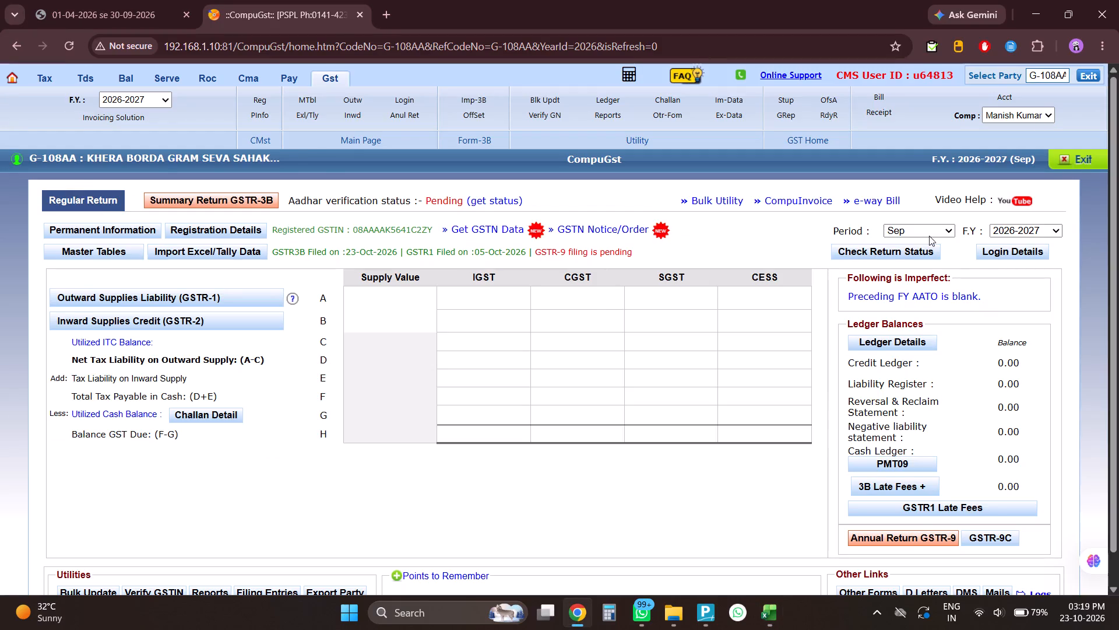
{"action": "key", "text": "alt+Tab"}
{"action": "key", "text": "alt+Tab"}
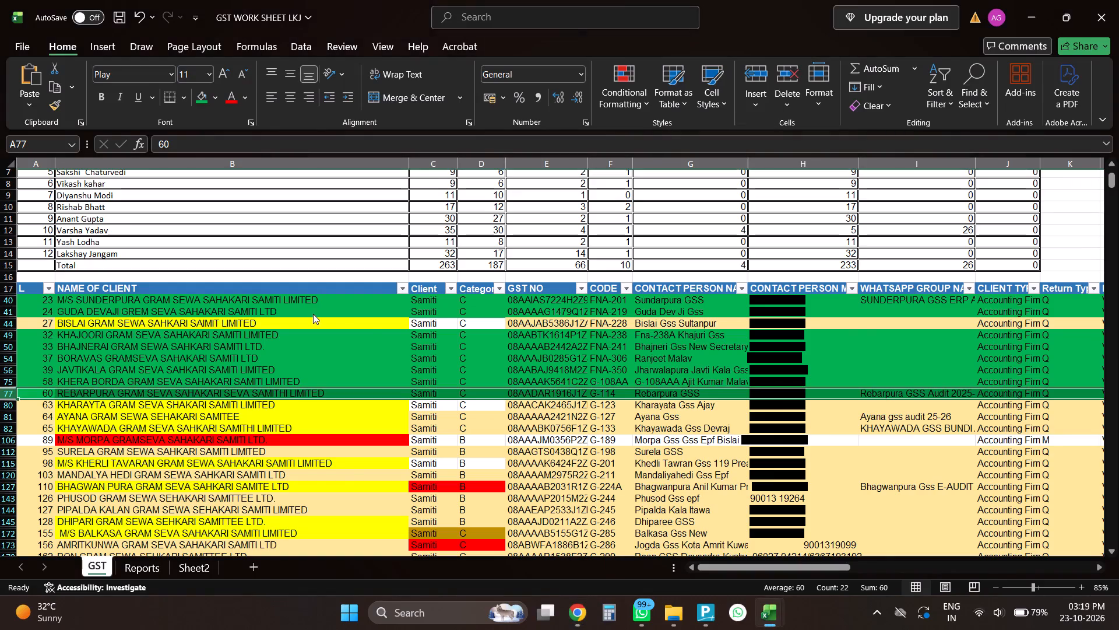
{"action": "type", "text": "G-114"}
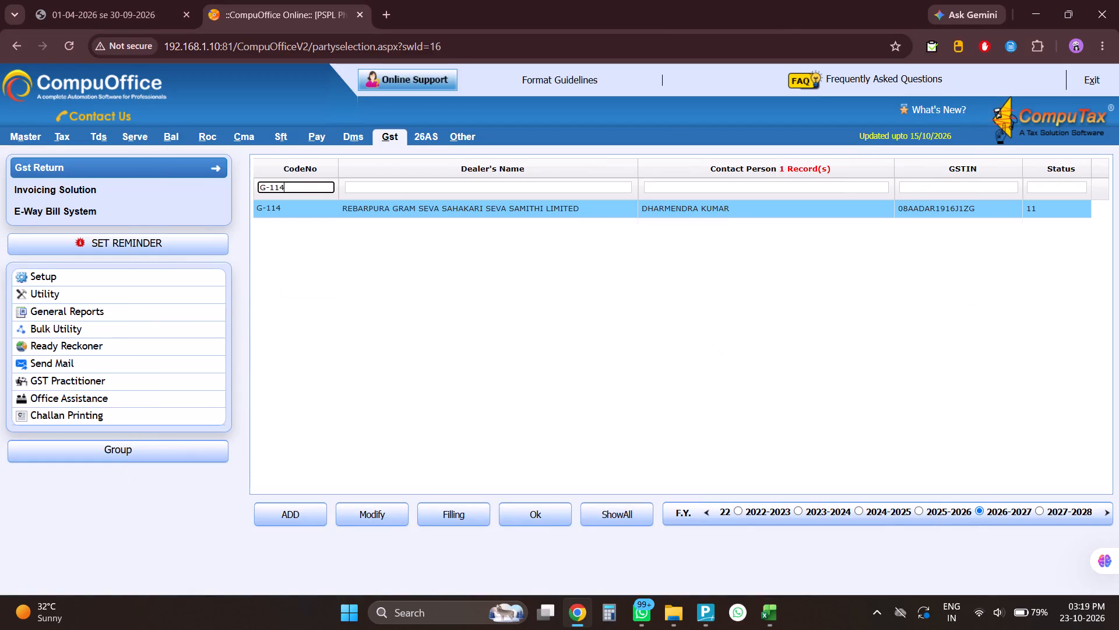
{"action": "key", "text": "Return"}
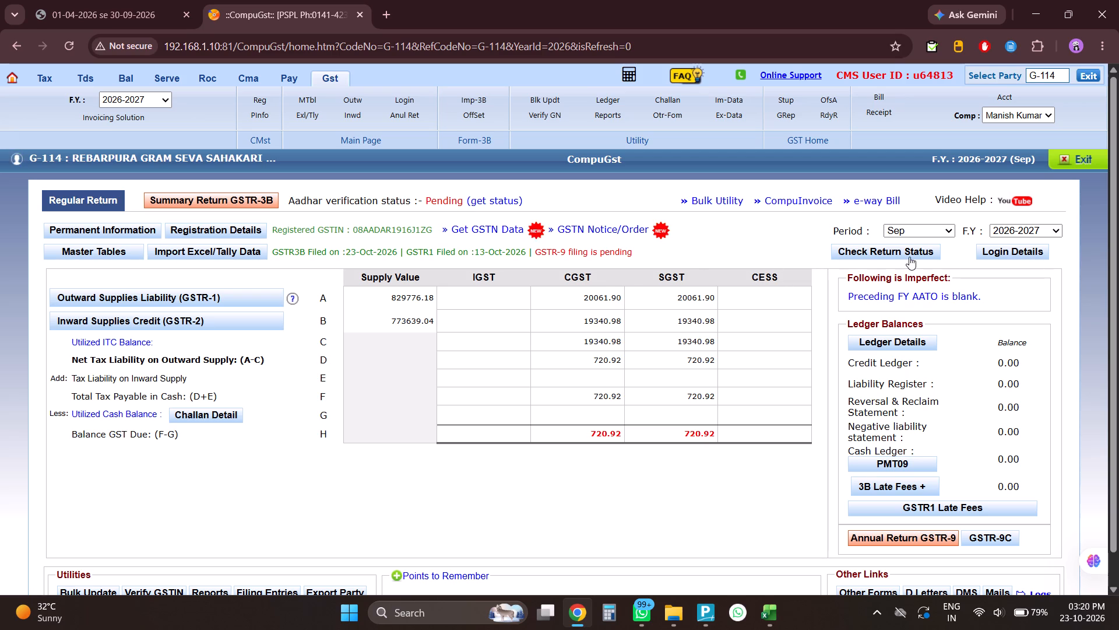
Exit Rebarpura (G-114) in CompuGst to return to the party list.
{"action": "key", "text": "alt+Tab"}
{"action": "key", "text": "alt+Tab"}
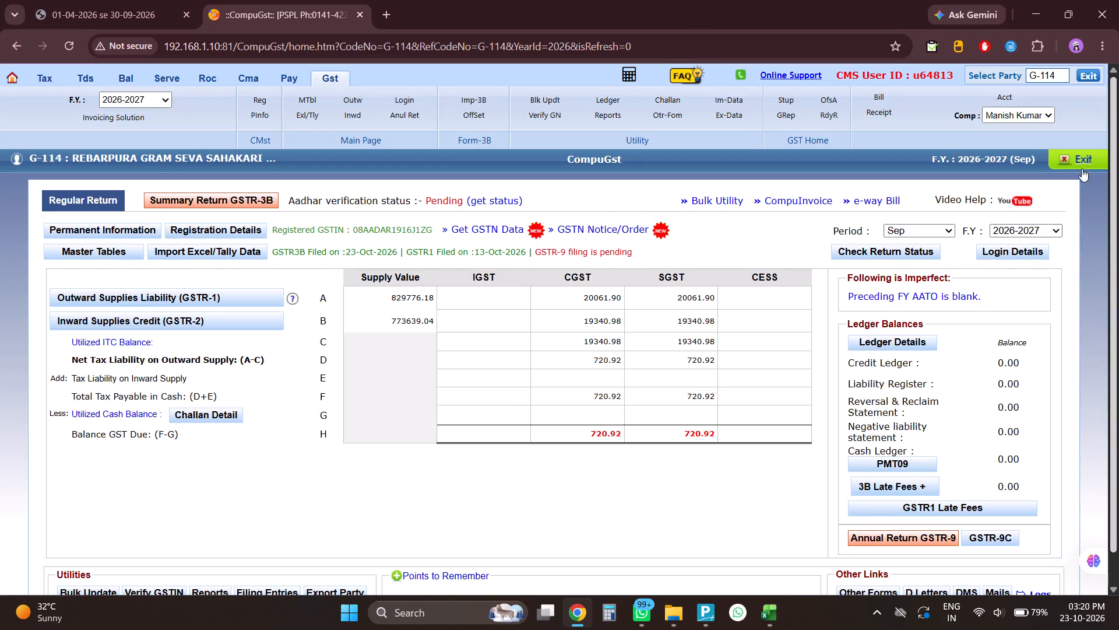
{"action": "left_click", "coordinate": [1078, 153]}
{"action": "key", "text": "alt+Tab"}
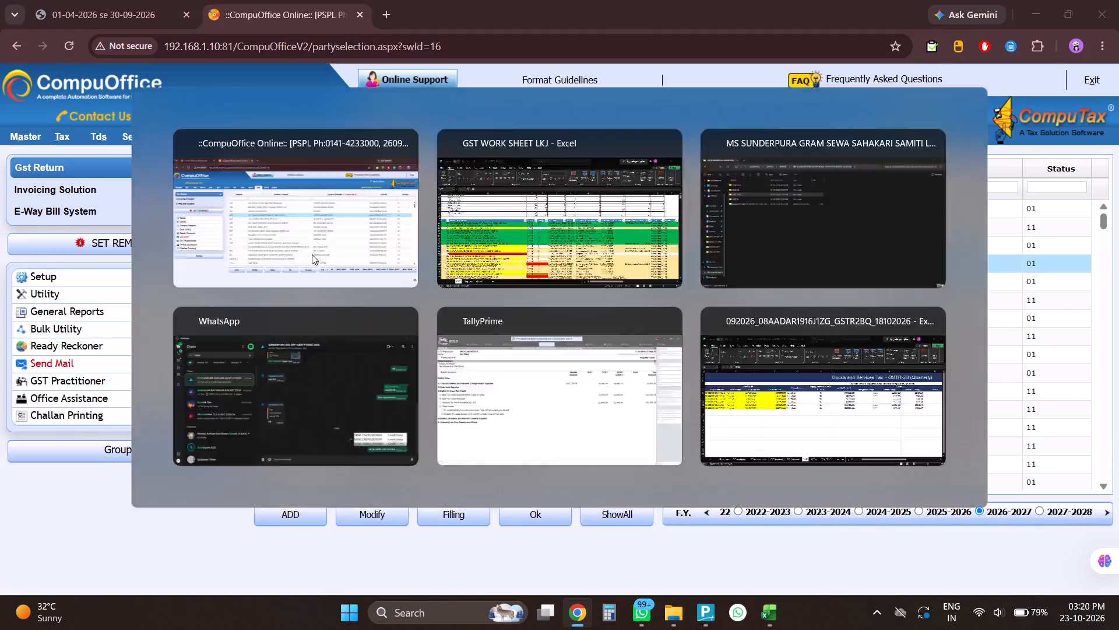
{"action": "scroll", "coordinate": [149, 408], "scroll_direction": "down", "scroll_amount": 3}
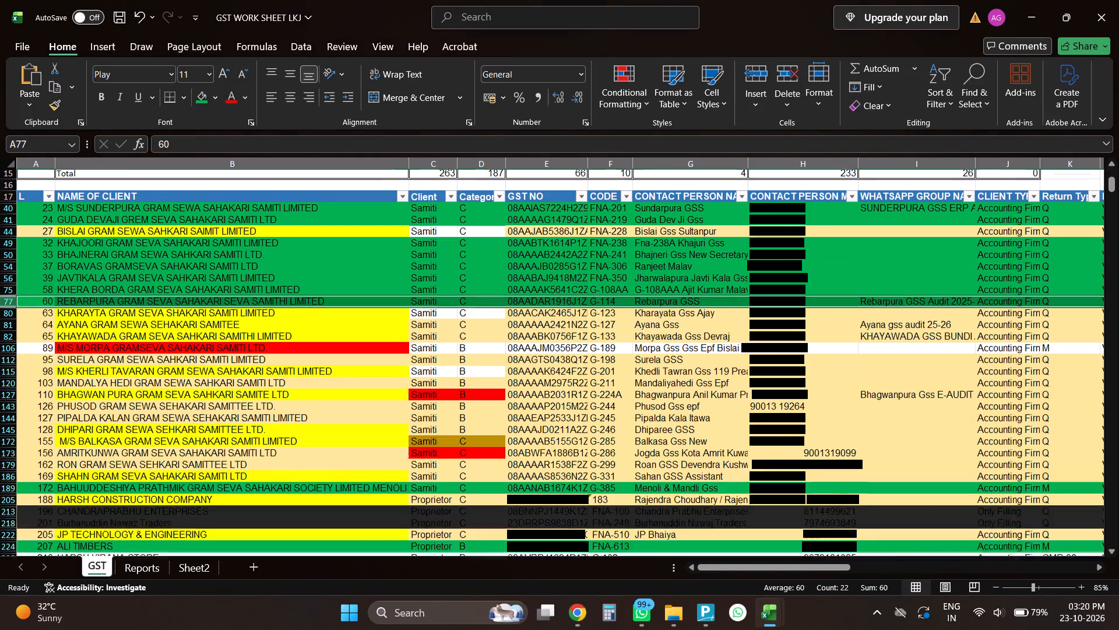
{"action": "scroll", "coordinate": [149, 408], "scroll_direction": "down", "scroll_amount": 2}
{"action": "scroll", "coordinate": [149, 408], "scroll_direction": "up", "scroll_amount": 9}
{"action": "key", "text": "alt+Tab"}
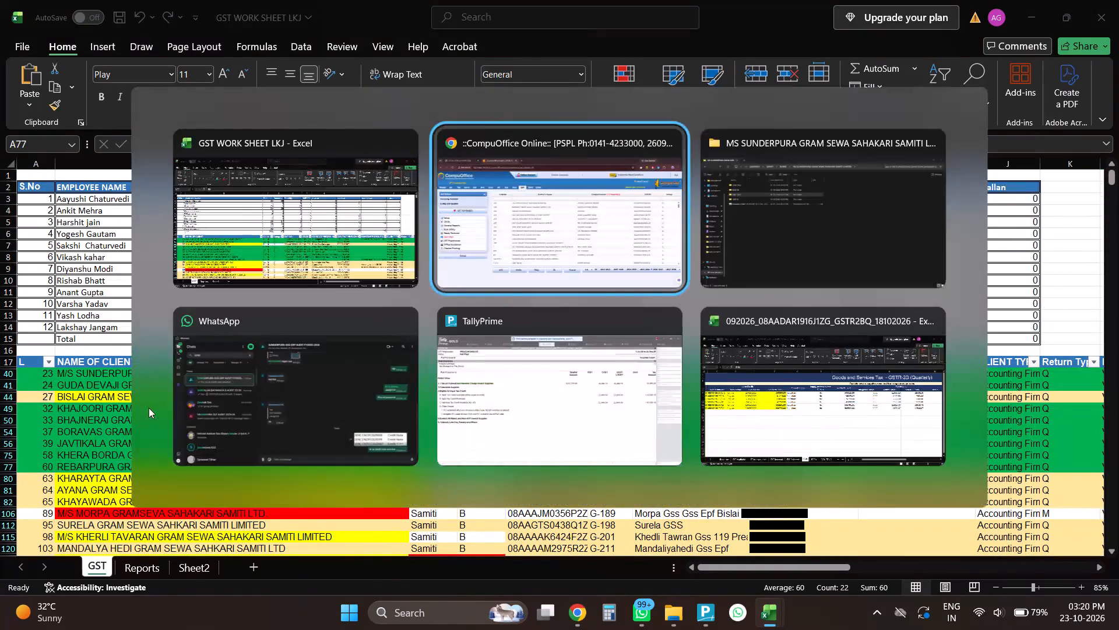
{"action": "key", "text": "alt+Tab"}
{"action": "key", "text": "alt+Tab"}
{"action": "key", "text": "alt+Tab"}
{"action": "key", "text": "alt+Tab"}
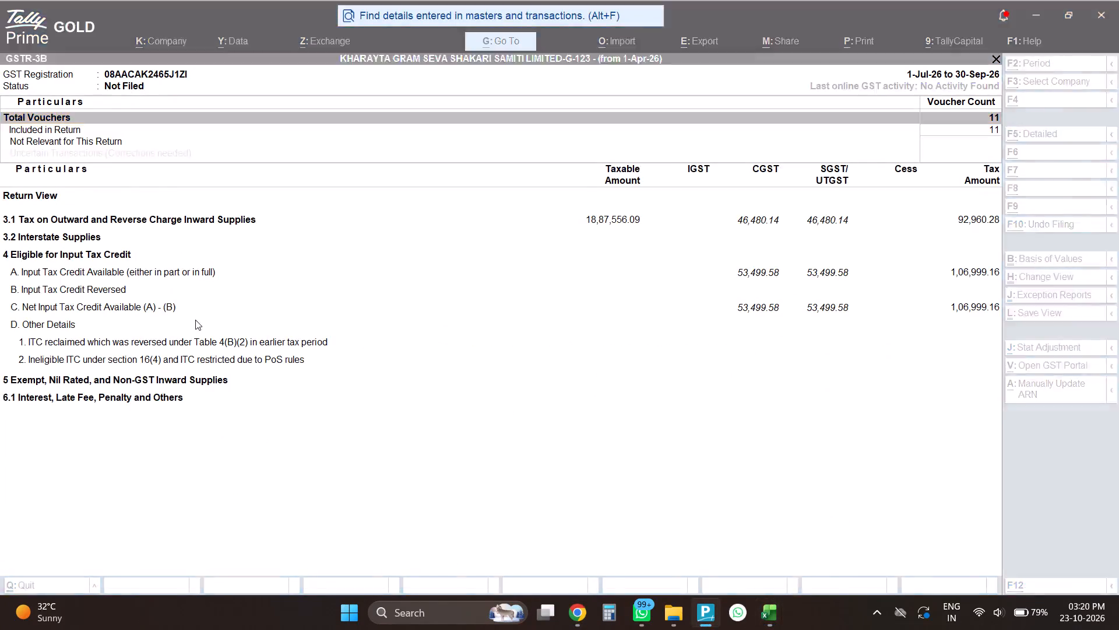
{"action": "scroll", "coordinate": [178, 488], "scroll_direction": "down", "scroll_amount": 2}
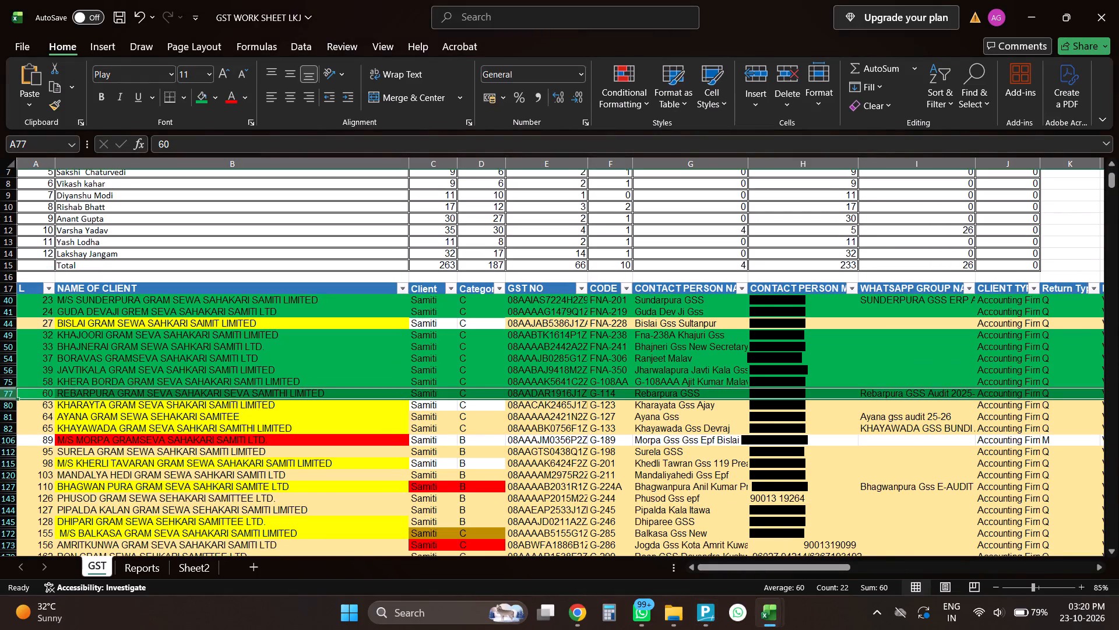
{"action": "left_click", "coordinate": [6, 407]}
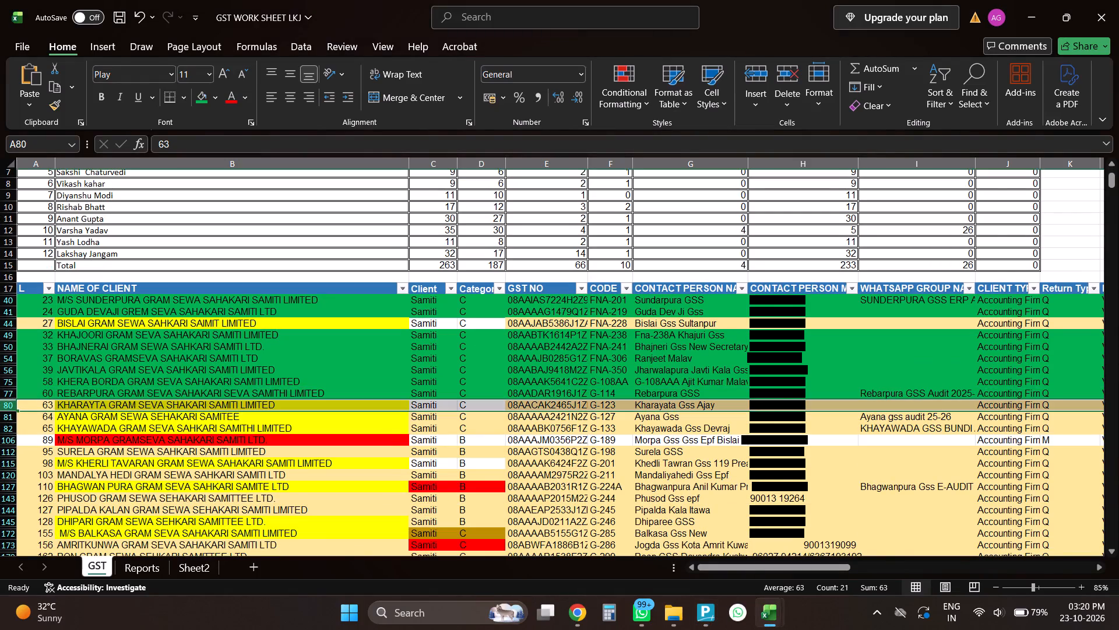
{"action": "key", "text": "alt+Tab"}
{"action": "key", "text": "alt+Tab"}
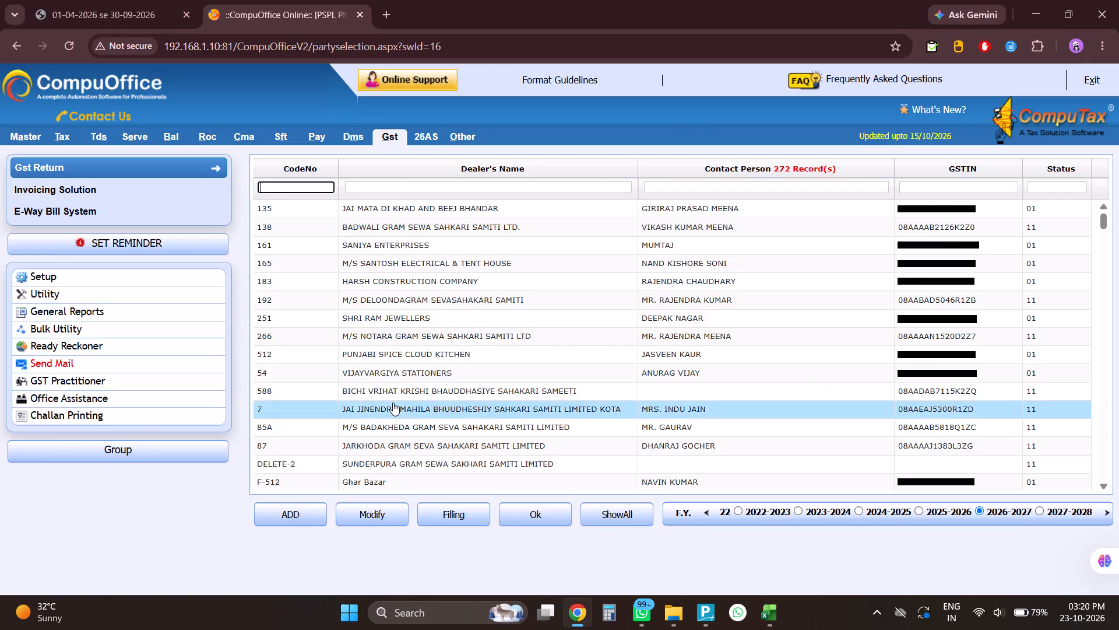
{"action": "key", "text": "alt+Tab"}
{"action": "key", "text": "alt+Tab"}
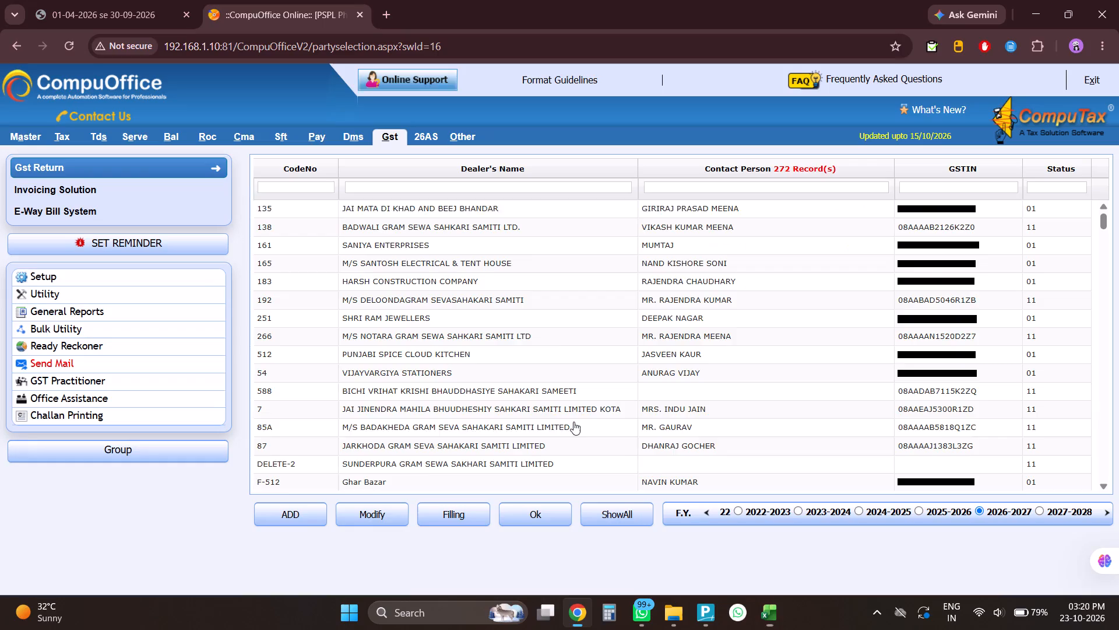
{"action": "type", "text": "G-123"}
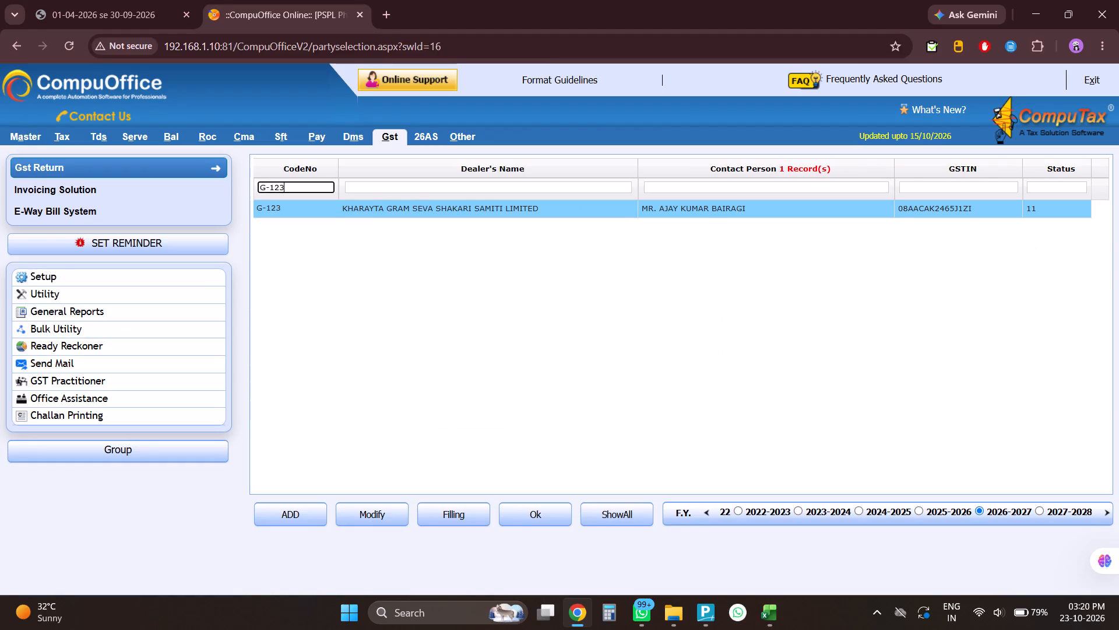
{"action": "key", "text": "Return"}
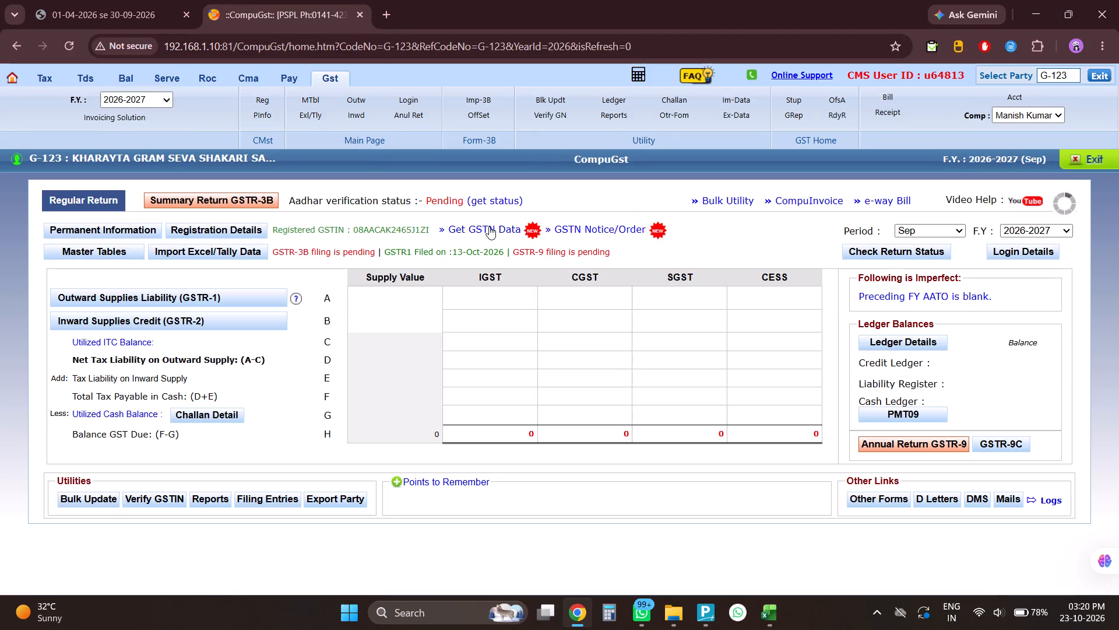
{"action": "left_click", "coordinate": [241, 194]}
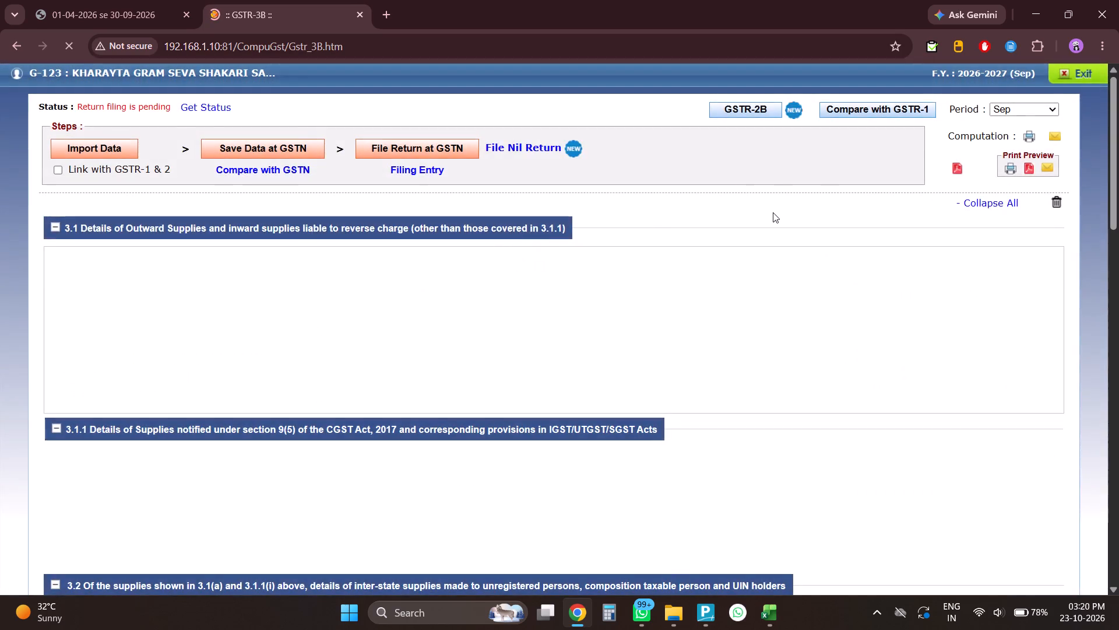
Check Kharayta's July to September 2026 GSTR-3B figures in TallyPrime and return to the CompuGst return.
{"action": "key", "text": "alt+Tab"}
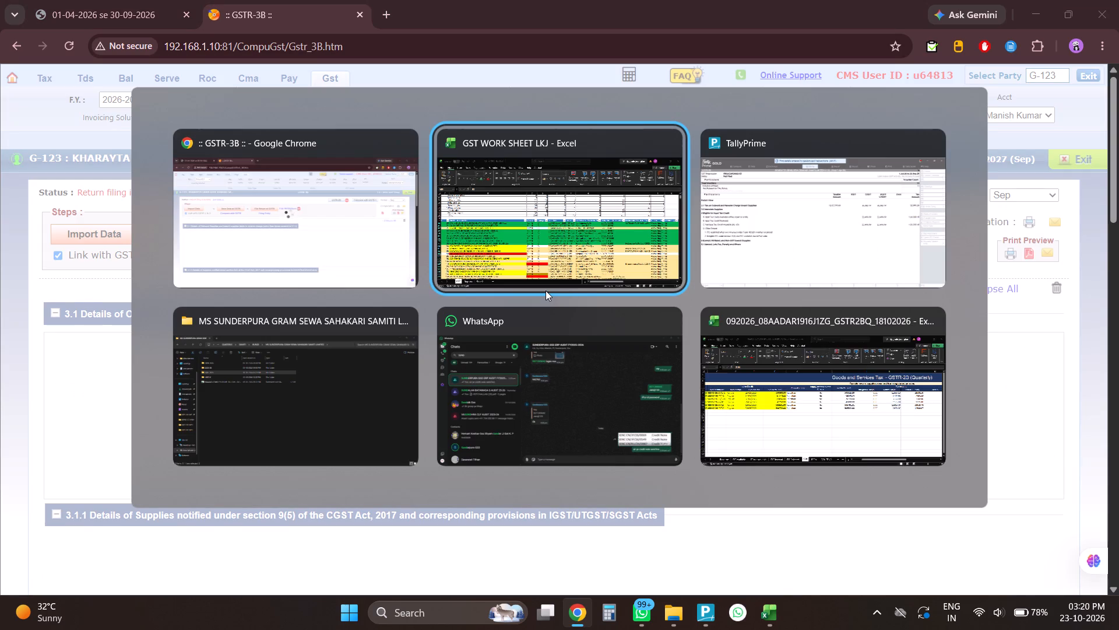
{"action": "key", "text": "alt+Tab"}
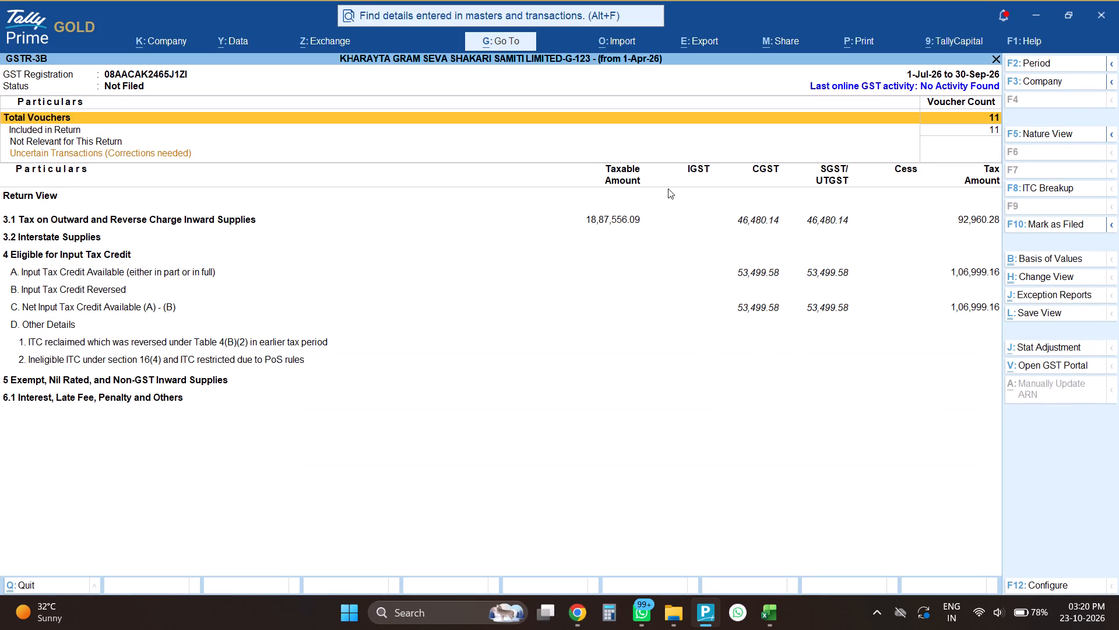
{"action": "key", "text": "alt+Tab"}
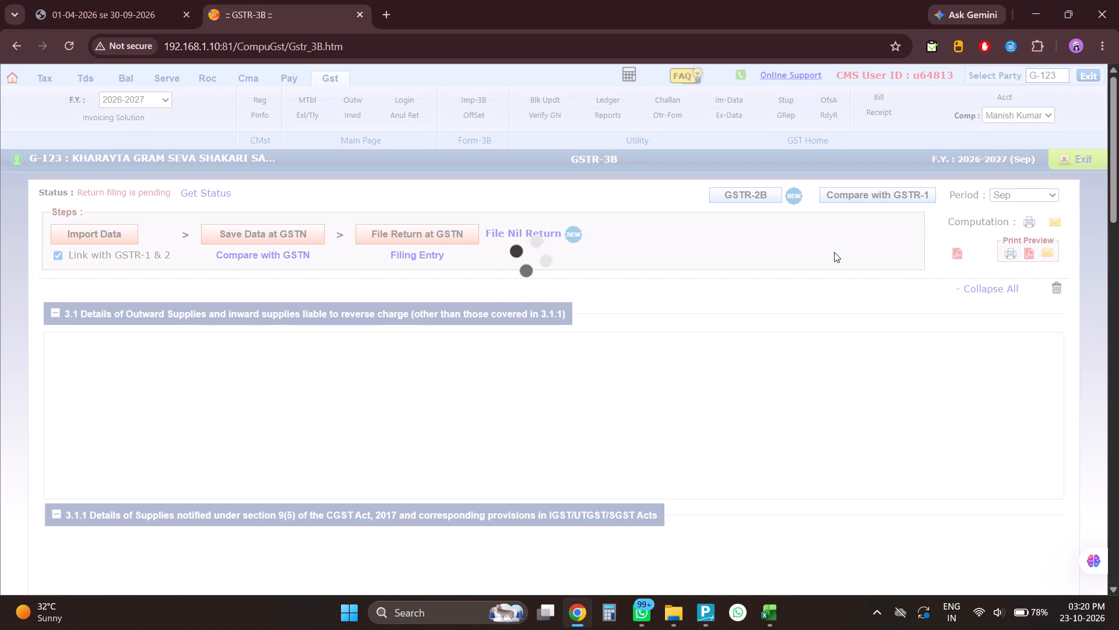
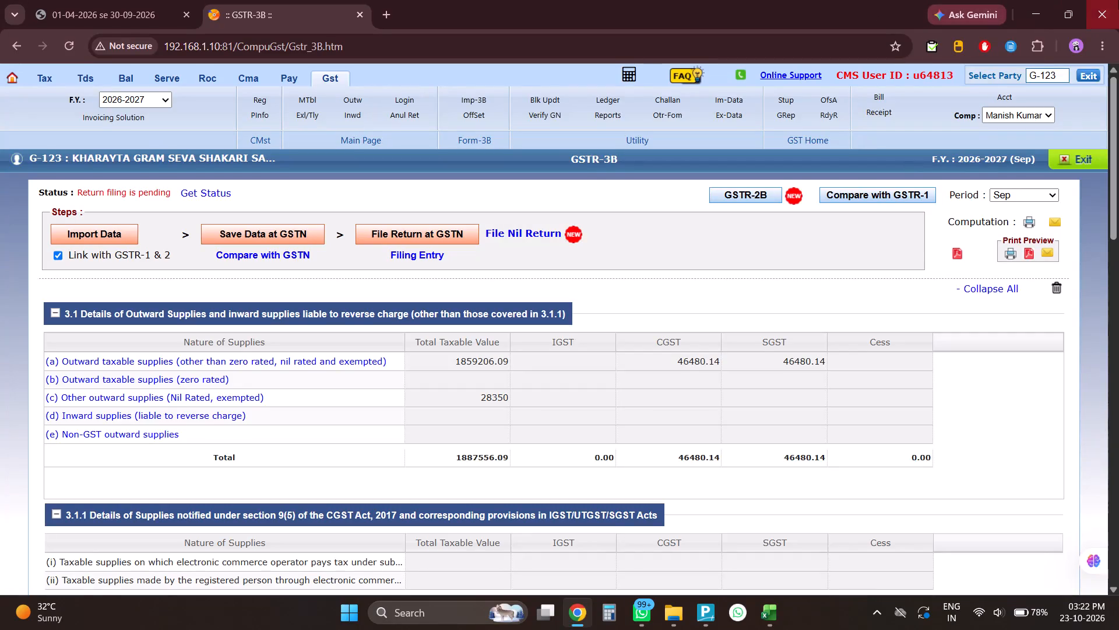
Compare the July–September GSTR-3B in TallyPrime with the browser's GSTR-3B, checking outward supplies and eligible ITC.
{"action": "key", "text": "alt+Tab"}
{"action": "scroll", "coordinate": [453, 366], "scroll_direction": "down", "scroll_amount": 5}
{"action": "scroll", "coordinate": [453, 366], "scroll_direction": "up", "scroll_amount": 1}
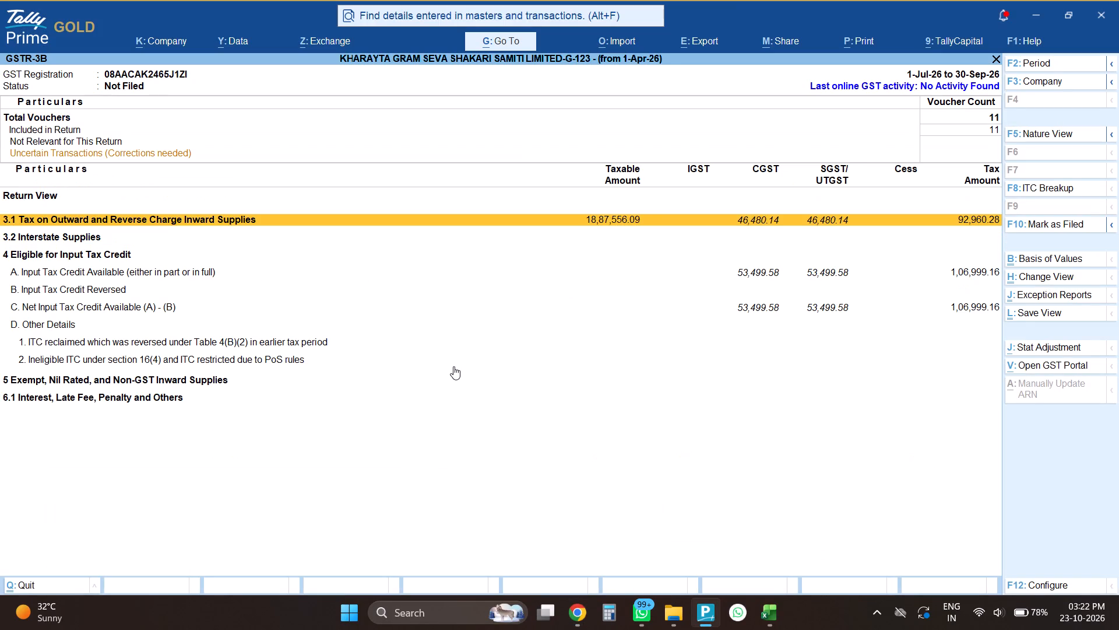
{"action": "key", "text": "alt+Tab"}
{"action": "key", "text": "alt+Tab"}
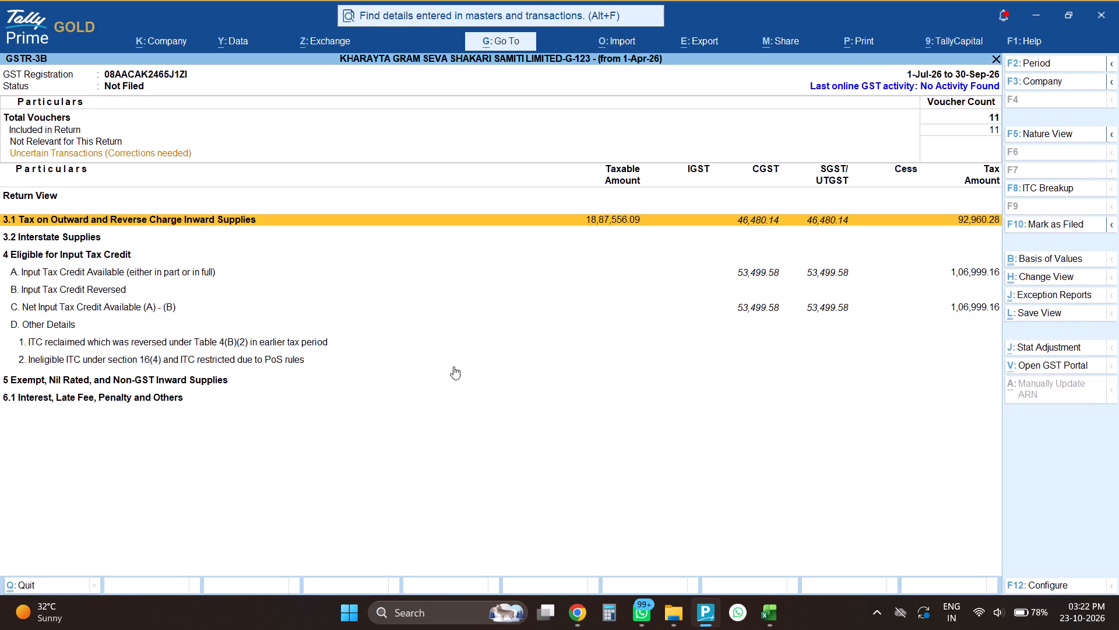
{"action": "key", "text": "alt+Tab"}
{"action": "key", "text": "alt+Tab"}
{"action": "key", "text": "alt+Tab"}
{"action": "scroll", "coordinate": [453, 366], "scroll_direction": "down", "scroll_amount": 10}
{"action": "key", "text": "alt+Tab"}
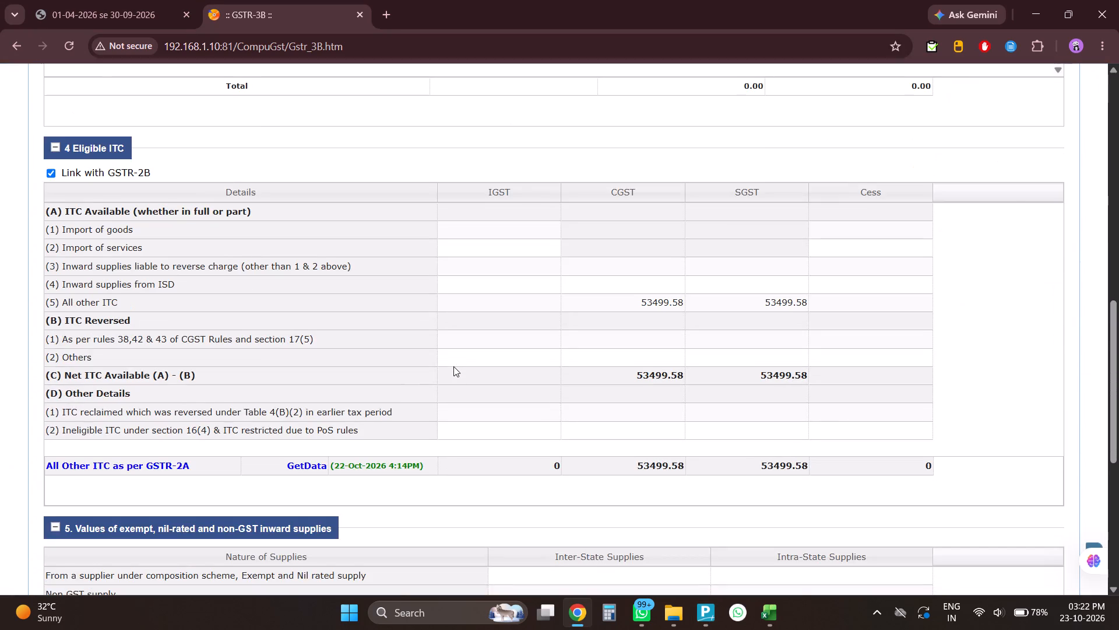
{"action": "key", "text": "alt+Tab"}
{"action": "scroll", "coordinate": [453, 366], "scroll_direction": "up", "scroll_amount": 10}
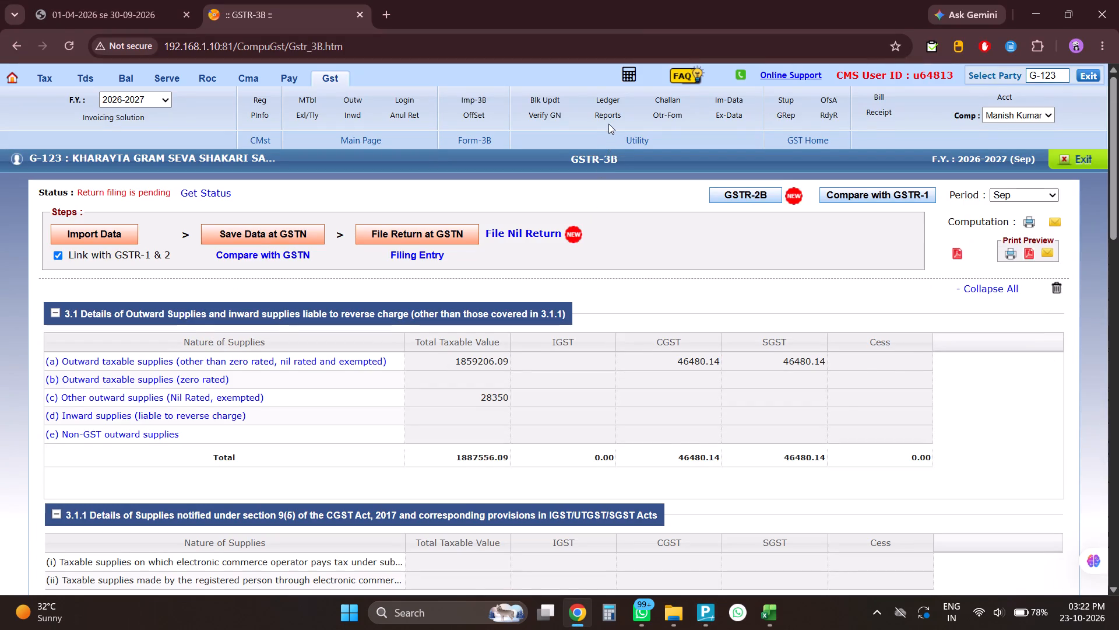
Open the Compare 3B with GSTR-1 & 2A report and check the GSTR-2A fetch dates for each period.
{"action": "left_click", "coordinate": [611, 120]}
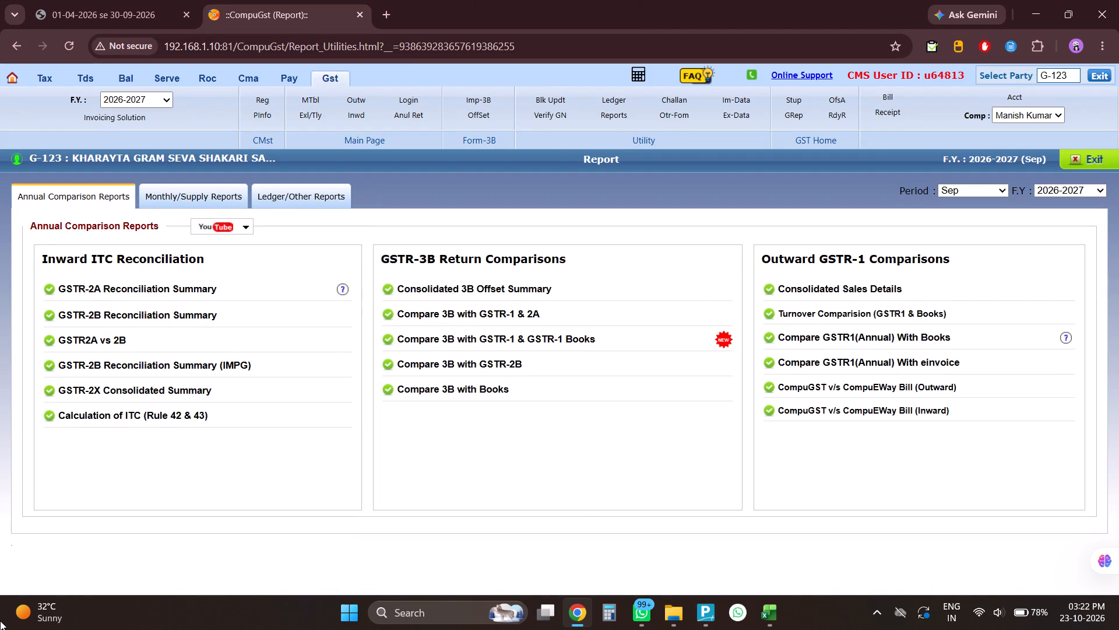
{"action": "left_click", "coordinate": [544, 316]}
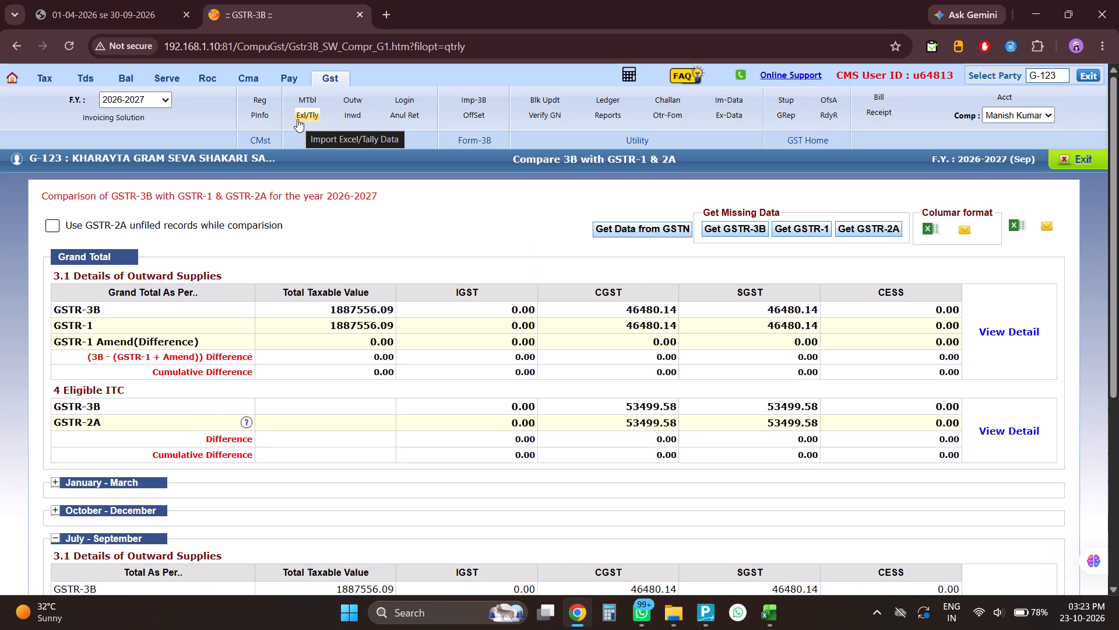
{"action": "left_click", "coordinate": [837, 225]}
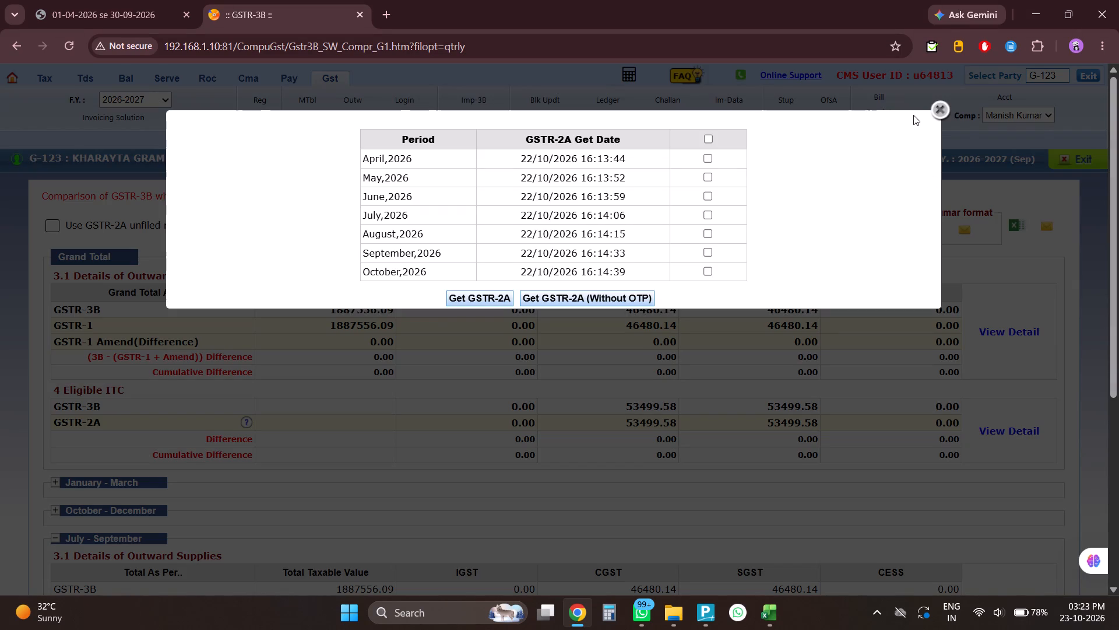
{"action": "left_click", "coordinate": [939, 107]}
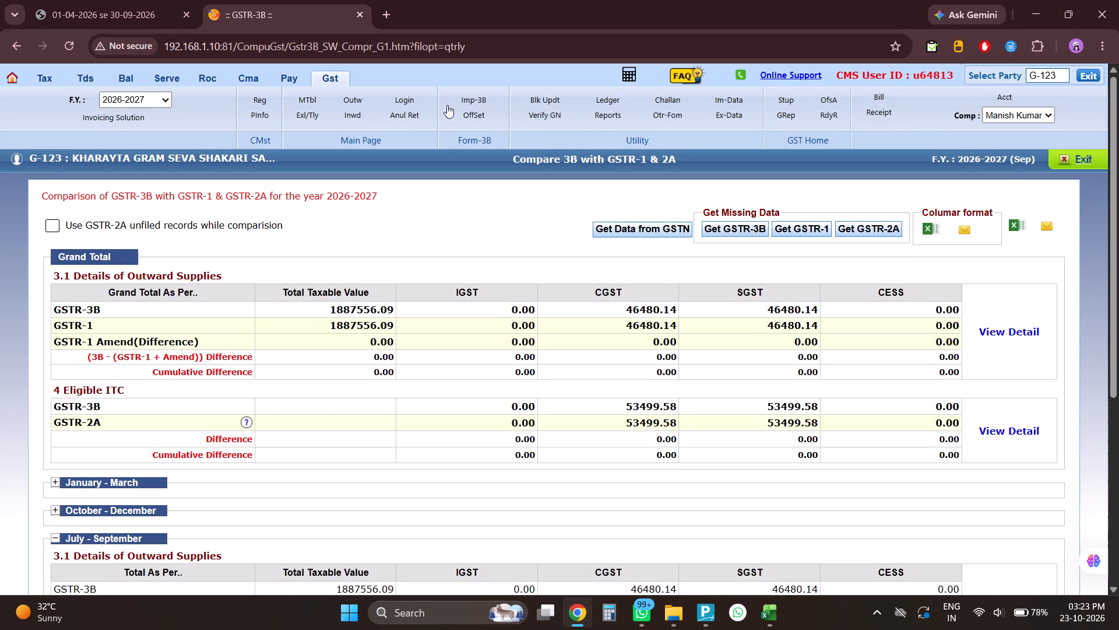
Return to the September GSTR-3B and save its data at GSTN using the Without OTP method, entering the captcha.
{"action": "left_click", "coordinate": [459, 99]}
{"action": "left_click", "coordinate": [466, 96]}
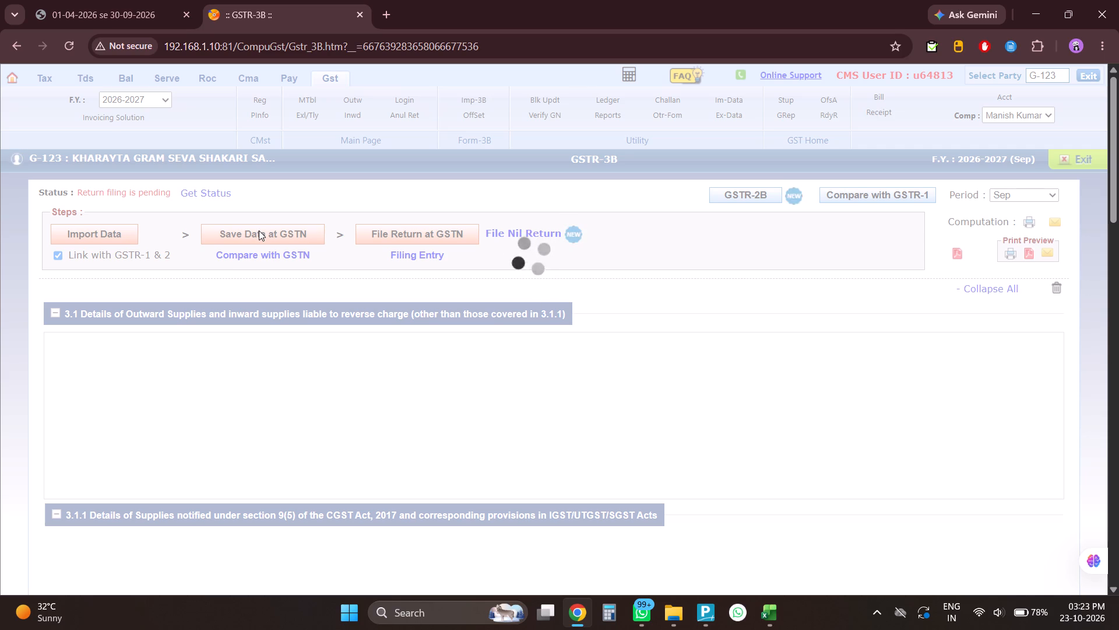
{"action": "left_click", "coordinate": [259, 230]}
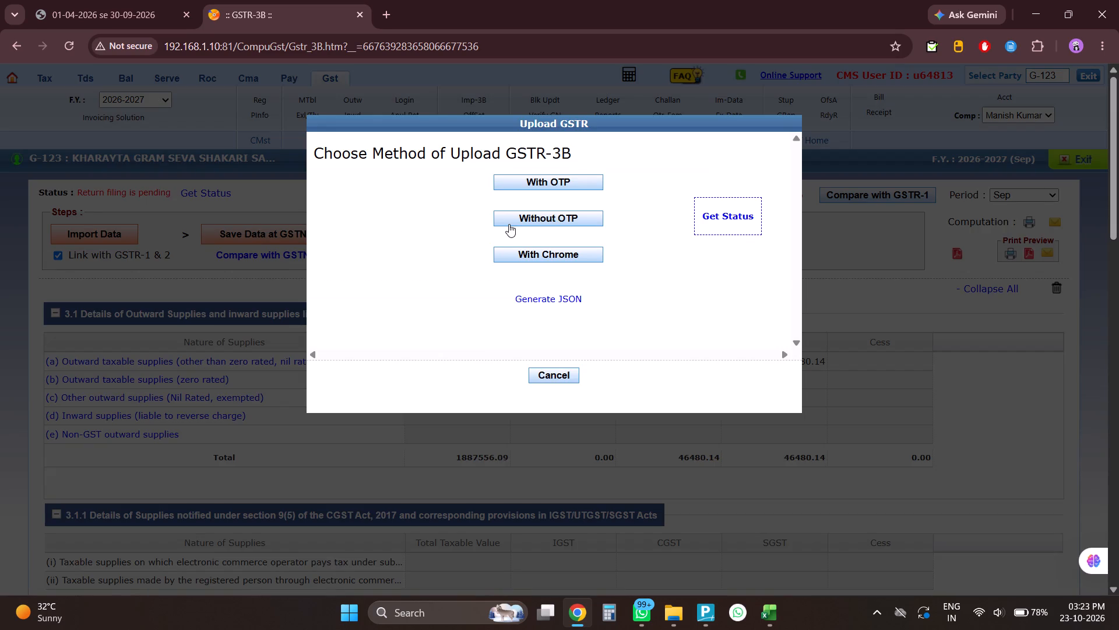
{"action": "left_click", "coordinate": [509, 224]}
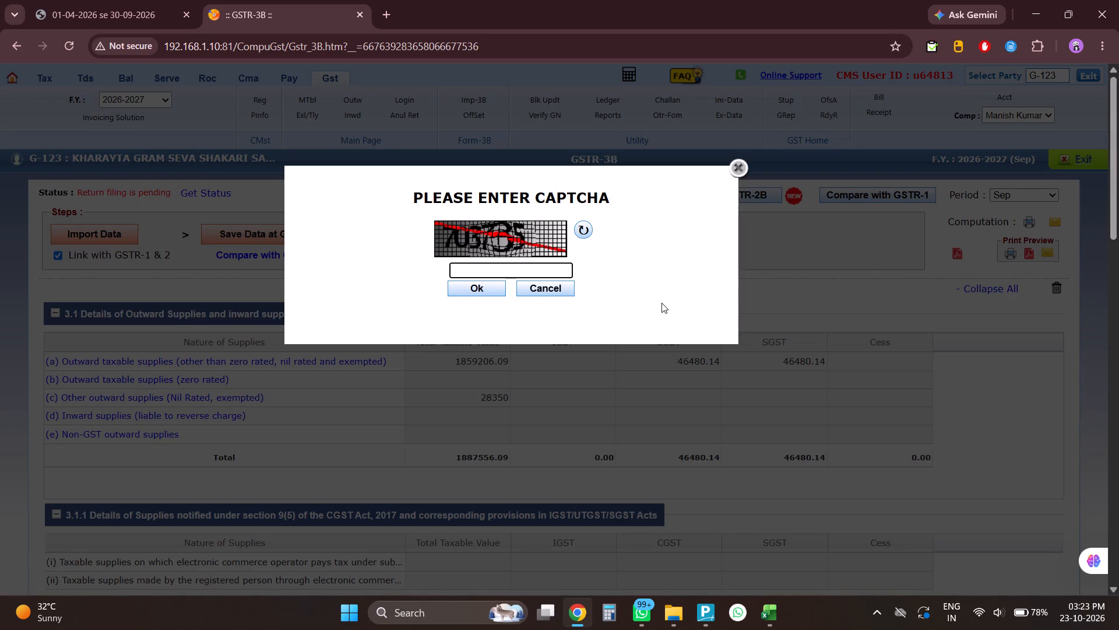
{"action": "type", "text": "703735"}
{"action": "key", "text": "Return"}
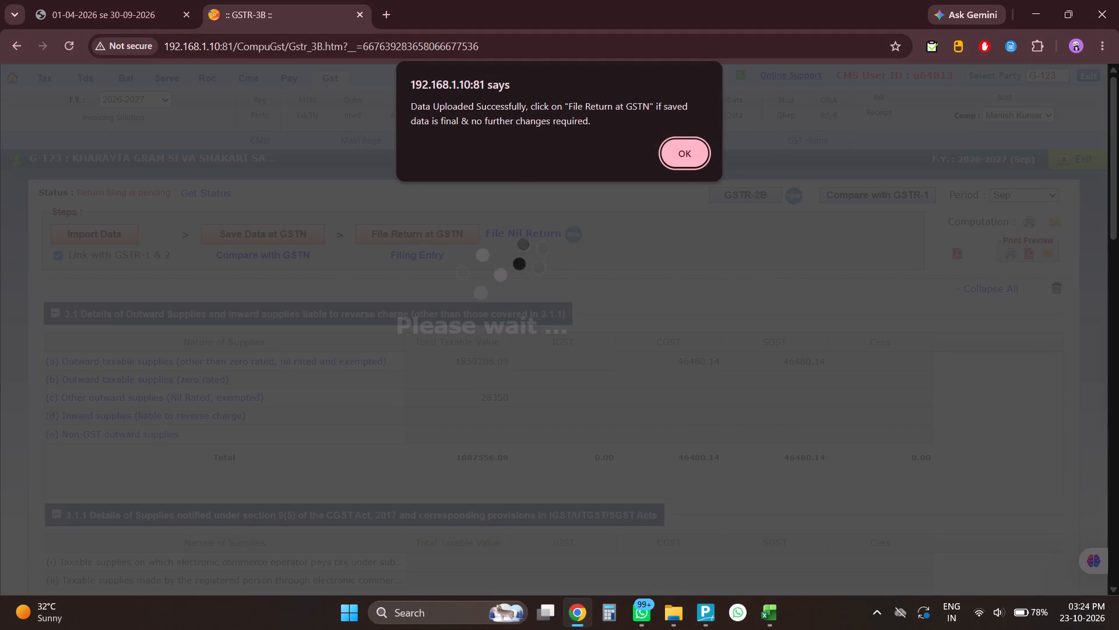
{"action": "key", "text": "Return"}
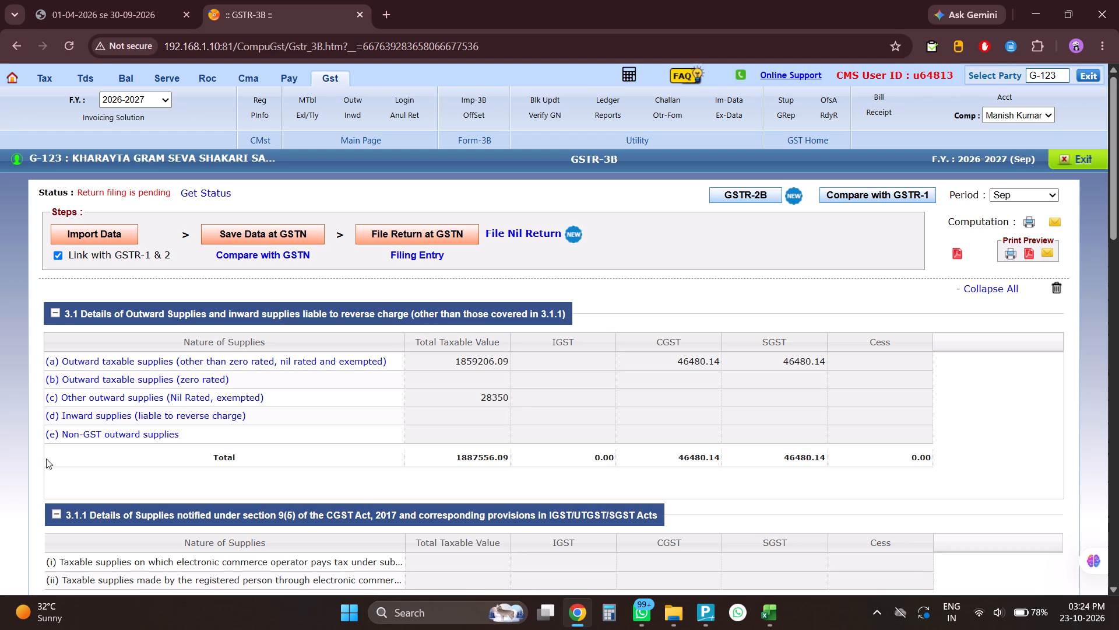
Start filing the return at GSTN and fetch the GSTR-3B and balances summary without OTP, entering the captcha.
{"action": "left_click", "coordinate": [358, 236]}
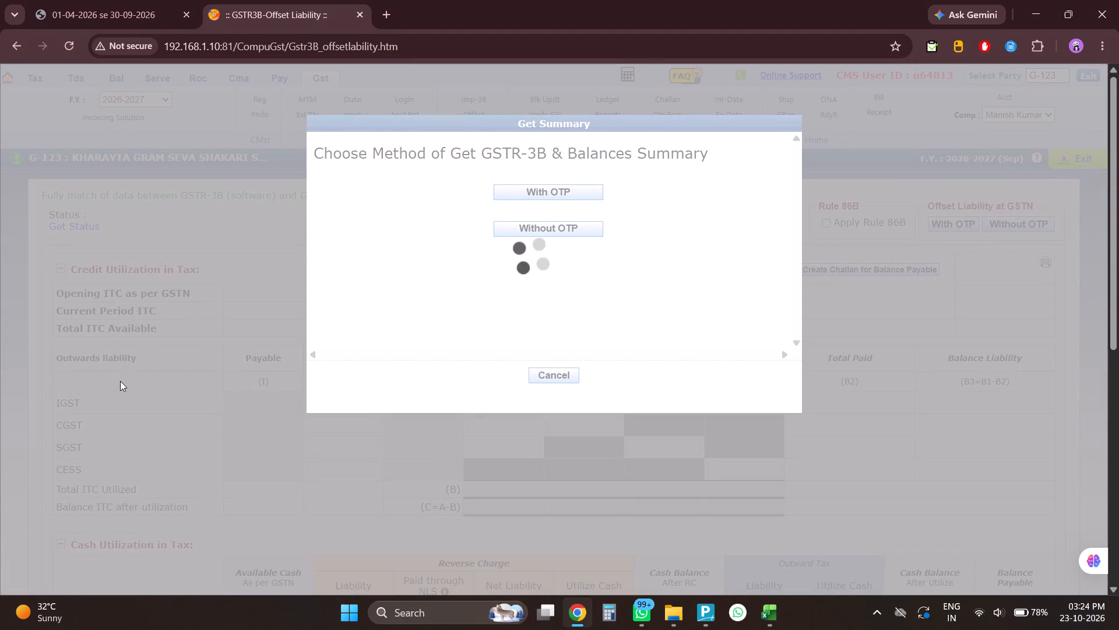
{"action": "left_click", "coordinate": [523, 233]}
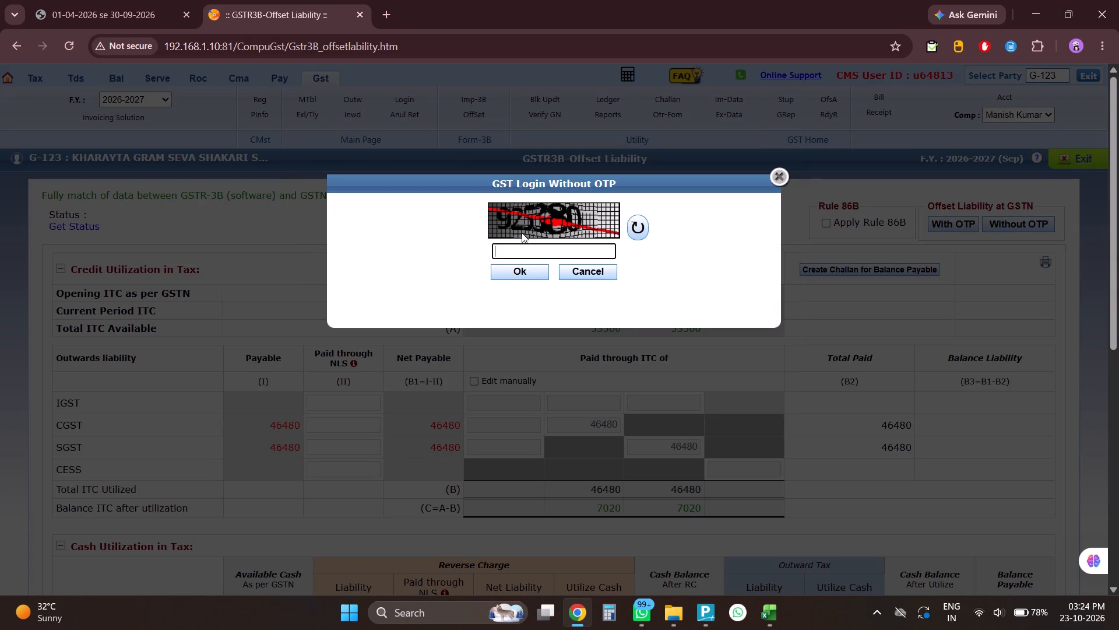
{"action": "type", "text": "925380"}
{"action": "left_click", "coordinate": [505, 272]}
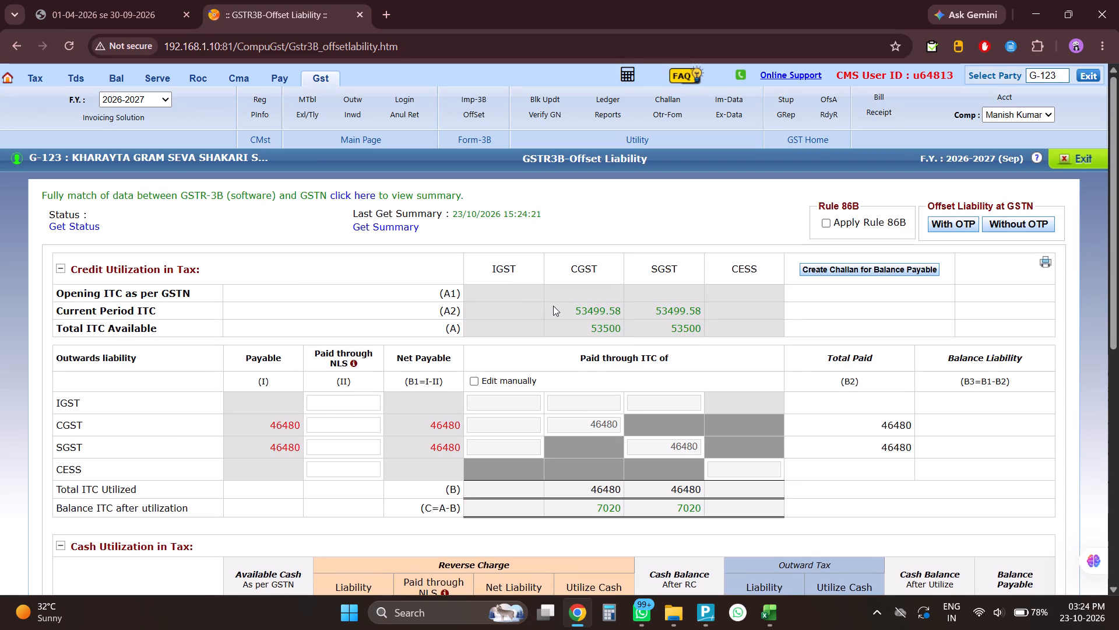
Review the credit and cash utilization on the GSTR3B-Offset Liability page, cross-checking against the GSTR-3B in TallyPrime.
{"action": "scroll", "coordinate": [553, 306], "scroll_direction": "down", "scroll_amount": 13}
{"action": "scroll", "coordinate": [553, 306], "scroll_direction": "up", "scroll_amount": 6}
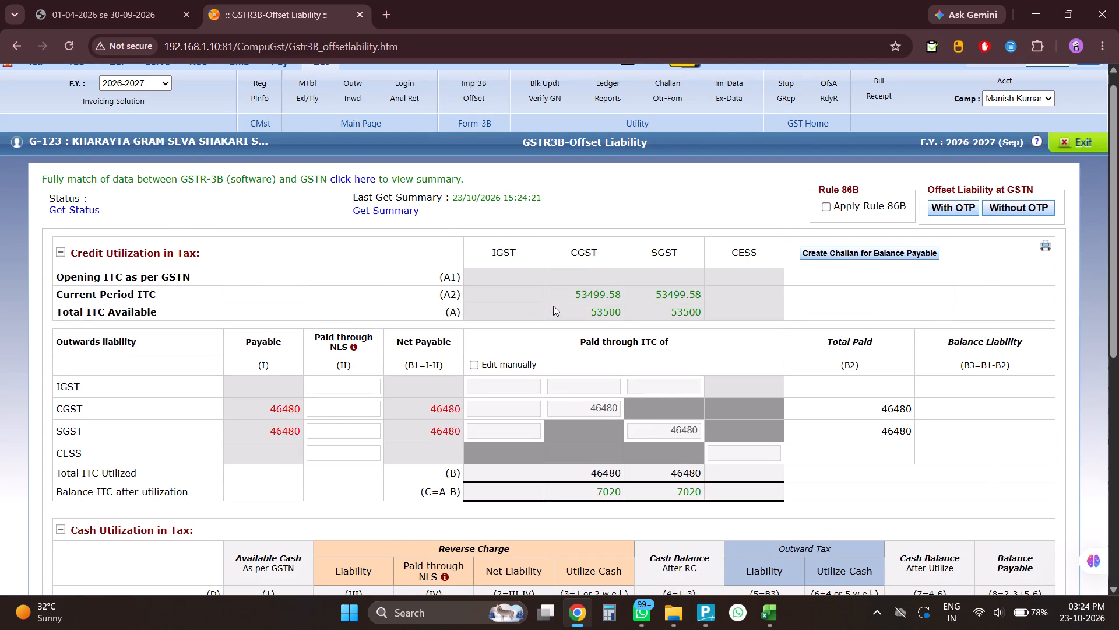
{"action": "key", "text": "alt+Tab"}
{"action": "key", "text": "alt+Tab"}
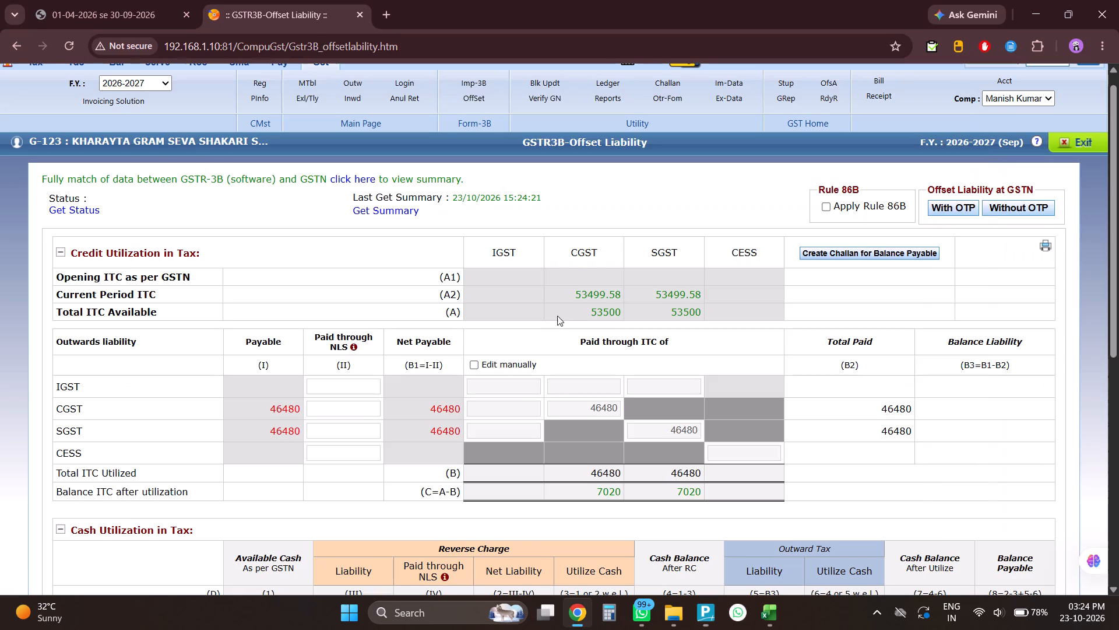
{"action": "scroll", "coordinate": [640, 345], "scroll_direction": "down", "scroll_amount": 6}
{"action": "scroll", "coordinate": [640, 345], "scroll_direction": "up", "scroll_amount": 7}
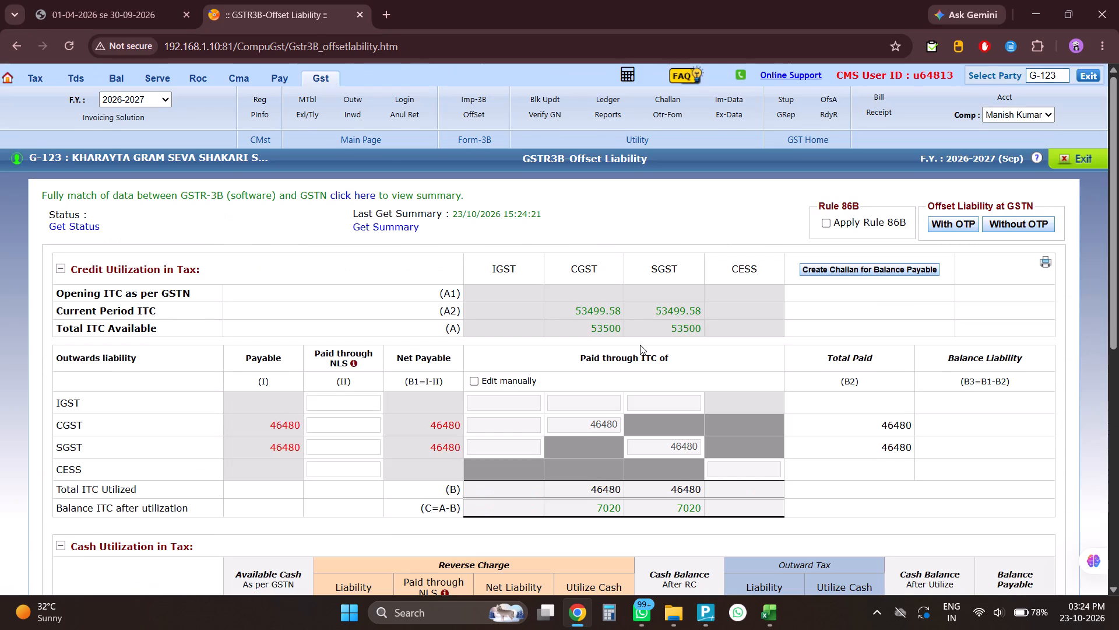
{"action": "scroll", "coordinate": [640, 345], "scroll_direction": "down", "scroll_amount": 7}
{"action": "scroll", "coordinate": [640, 345], "scroll_direction": "up", "scroll_amount": 13}
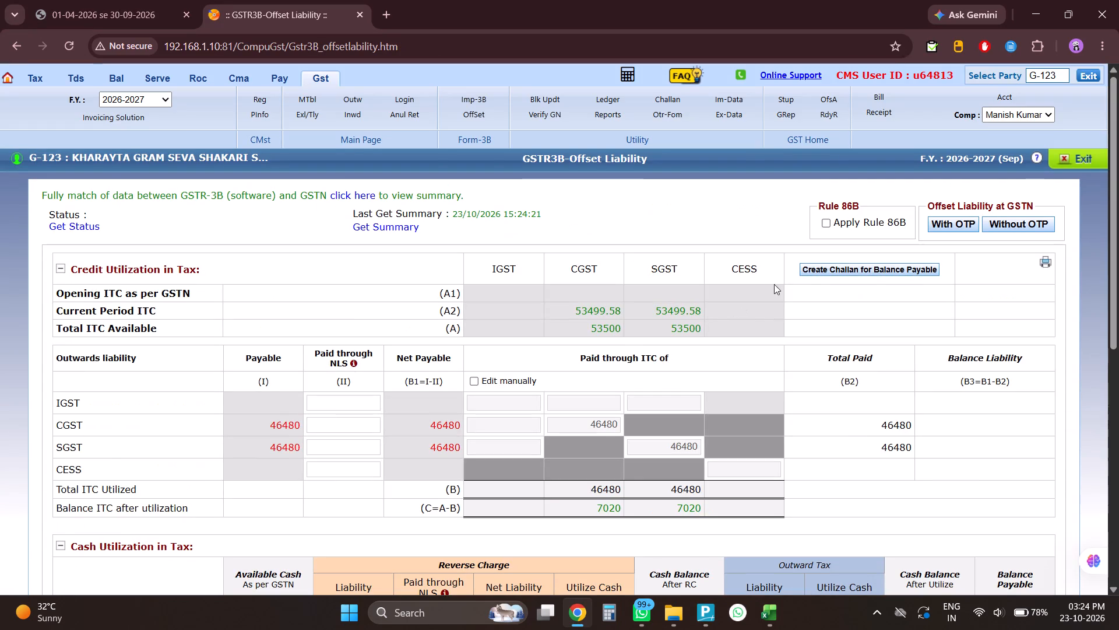
Offset the GSTR-3B liability at GSTN using the Without OTP method.
{"action": "left_click", "coordinate": [1019, 220]}
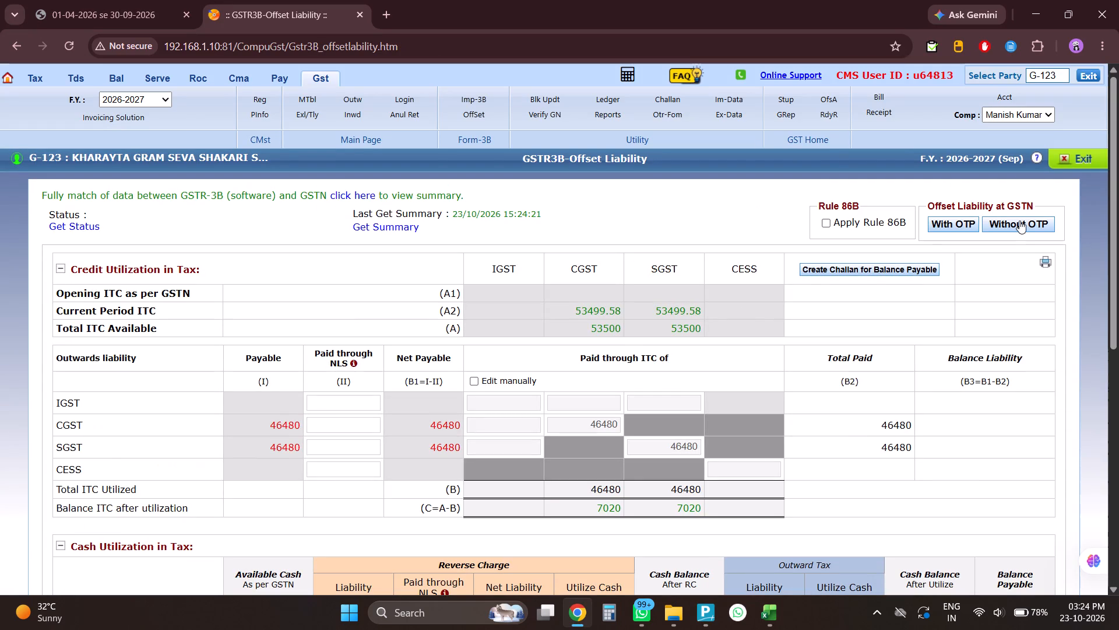
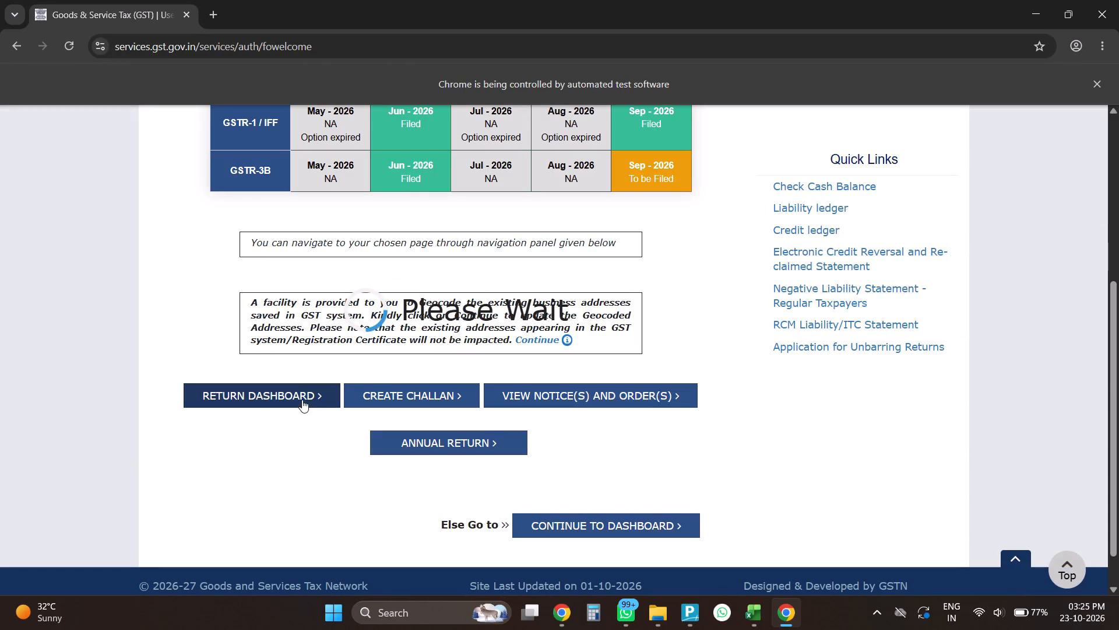
Open the quarterly GSTR-3B for 2026-27, Quarter 2 (Jul - Sep), September, from the returns dashboard and dismiss its system generated summary.
{"action": "left_click", "coordinate": [296, 390]}
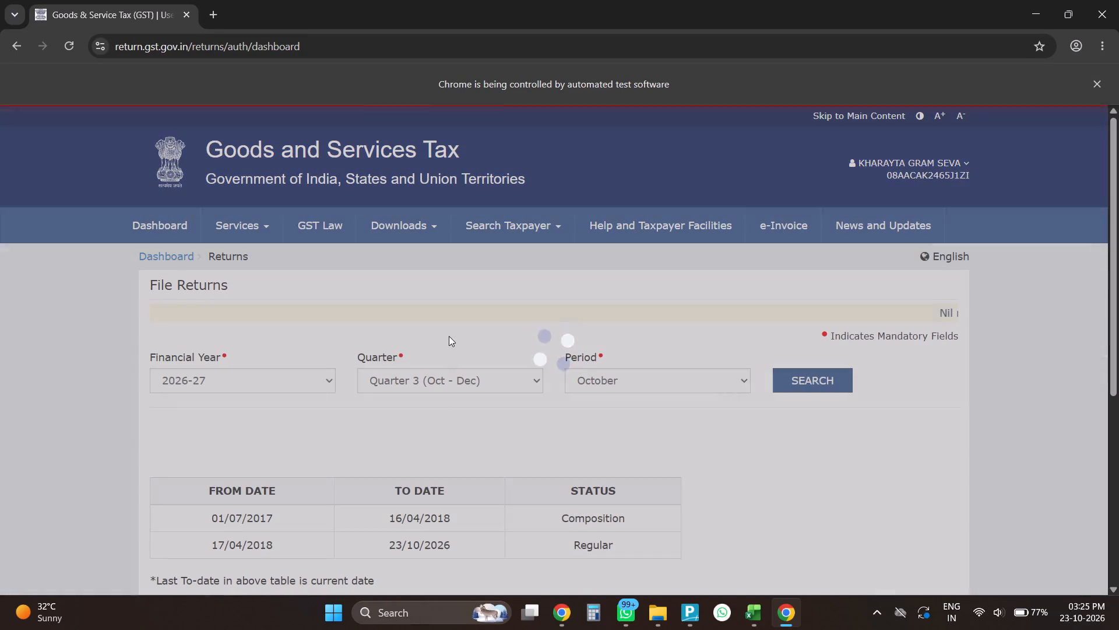
{"action": "left_click", "coordinate": [441, 377]}
{"action": "double_click", "coordinate": [440, 381]}
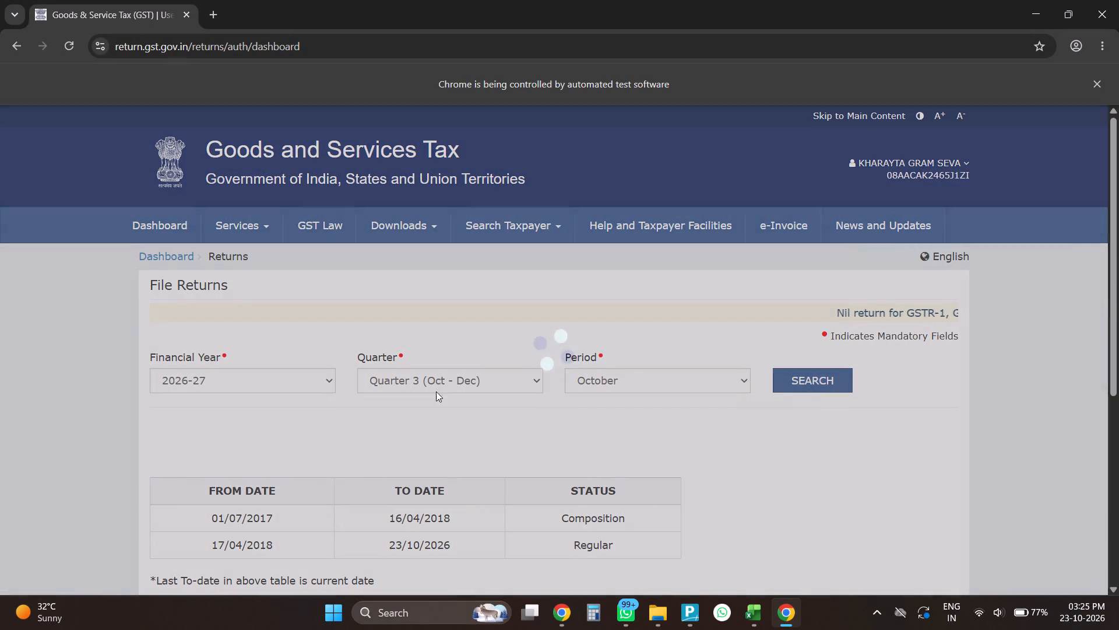
{"action": "left_click", "coordinate": [444, 376]}
{"action": "left_click", "coordinate": [441, 391]}
{"action": "left_click", "coordinate": [432, 431]}
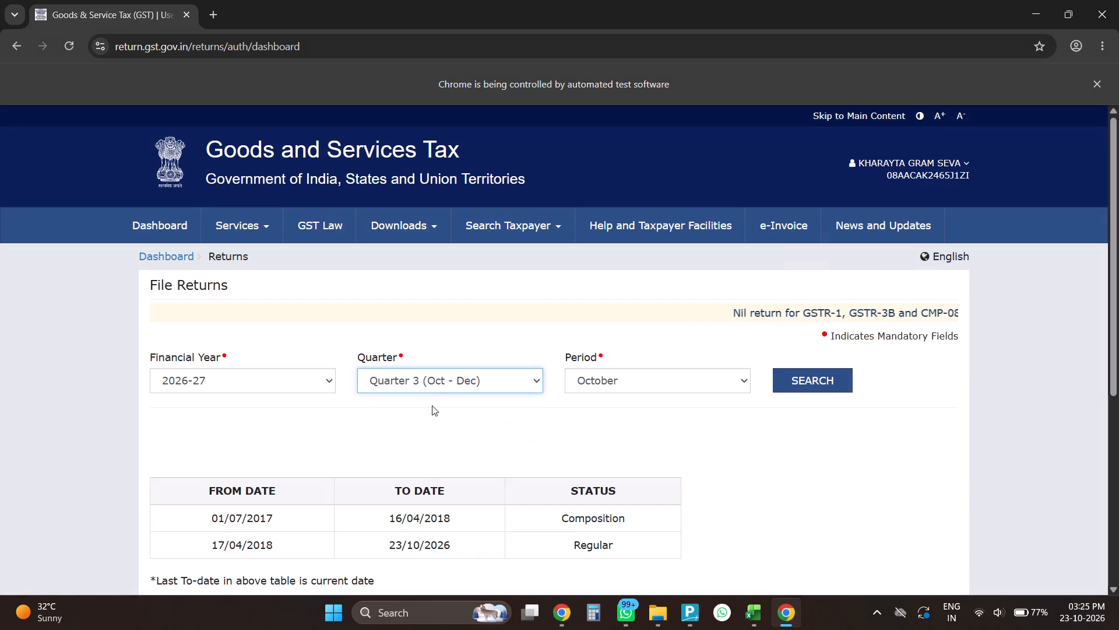
{"action": "left_click", "coordinate": [433, 387]}
{"action": "left_click", "coordinate": [439, 422]}
{"action": "left_click", "coordinate": [836, 381]}
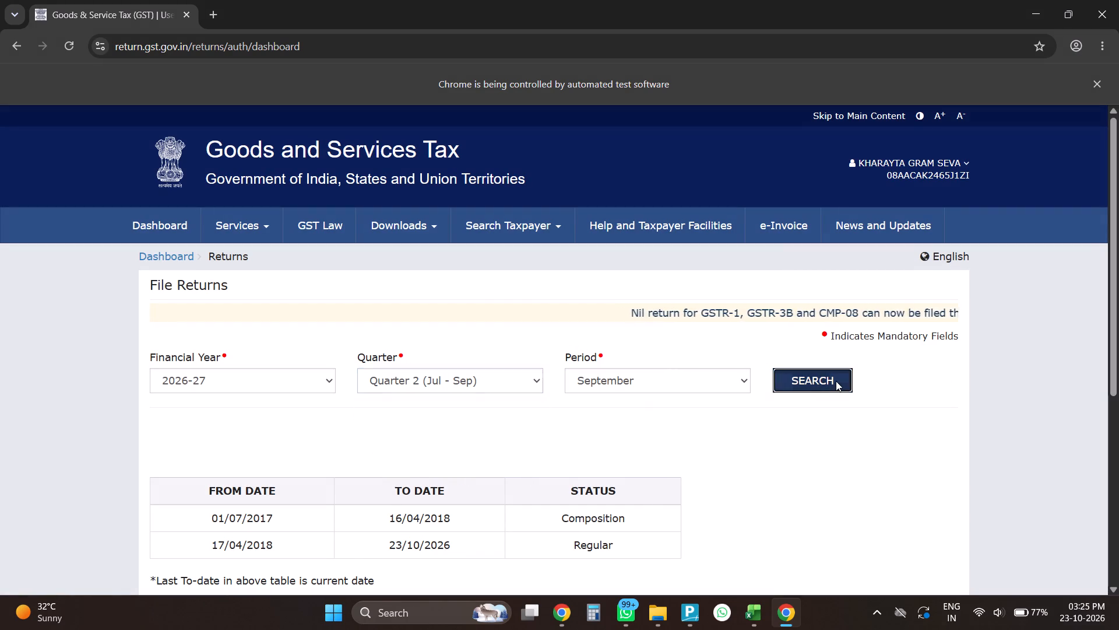
{"action": "scroll", "coordinate": [699, 463], "scroll_direction": "down", "scroll_amount": 5}
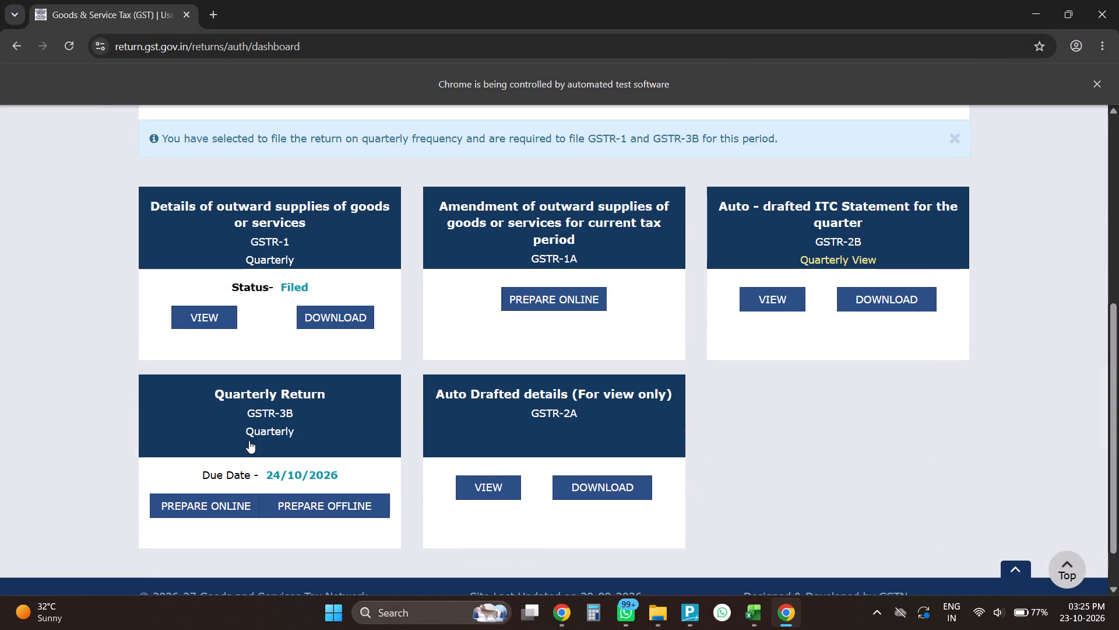
{"action": "left_click", "coordinate": [255, 432]}
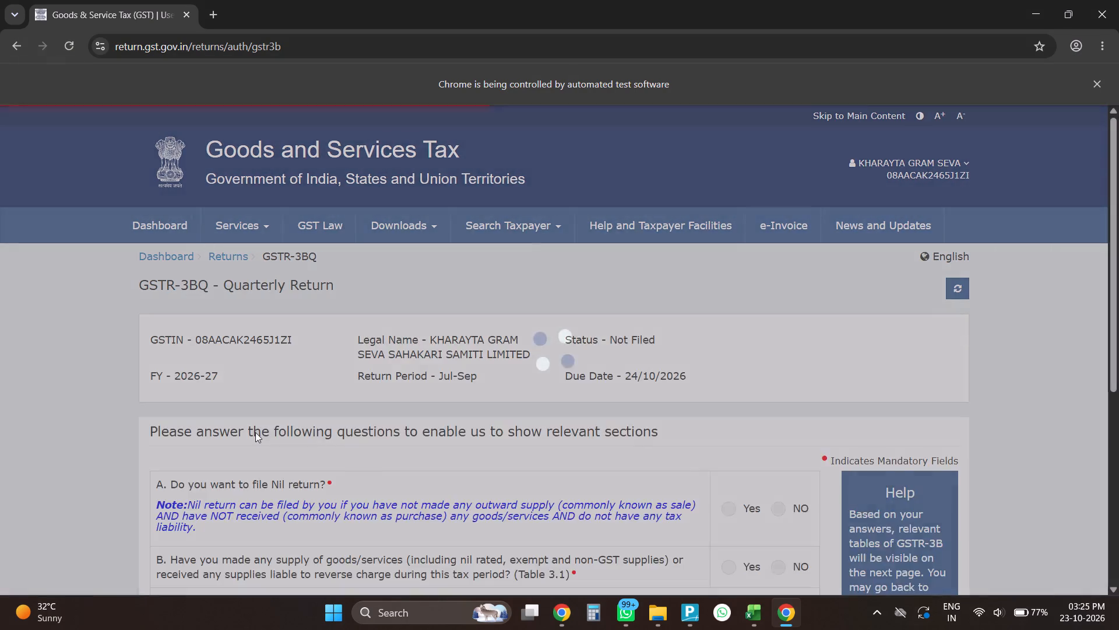
{"action": "left_click", "coordinate": [797, 453]}
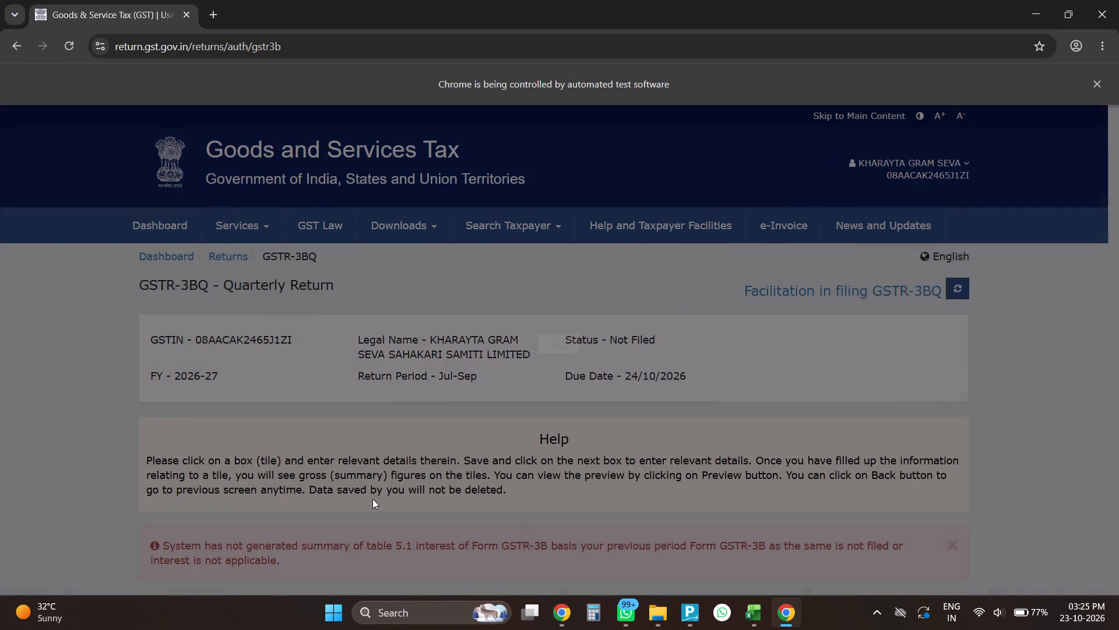
Compare the GSTR-3B outward tax and eligible ITC figures on the GST portal with the offset liability page and TallyPrime.
{"action": "scroll", "coordinate": [482, 450], "scroll_direction": "down", "scroll_amount": 9}
{"action": "scroll", "coordinate": [671, 377], "scroll_direction": "up", "scroll_amount": 6}
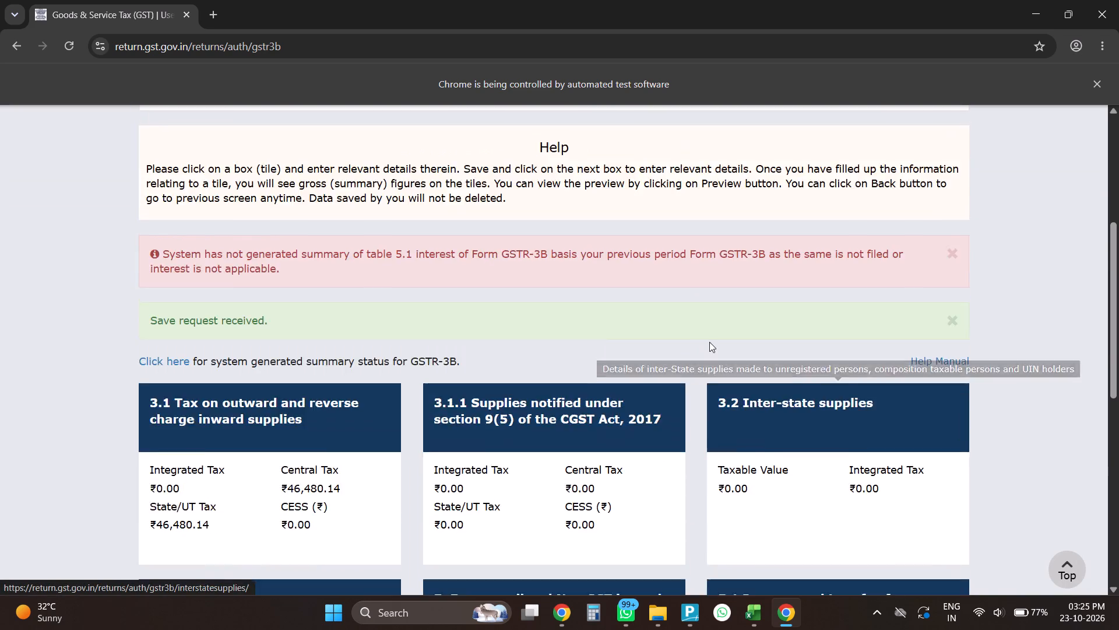
{"action": "scroll", "coordinate": [709, 342], "scroll_direction": "up", "scroll_amount": 3}
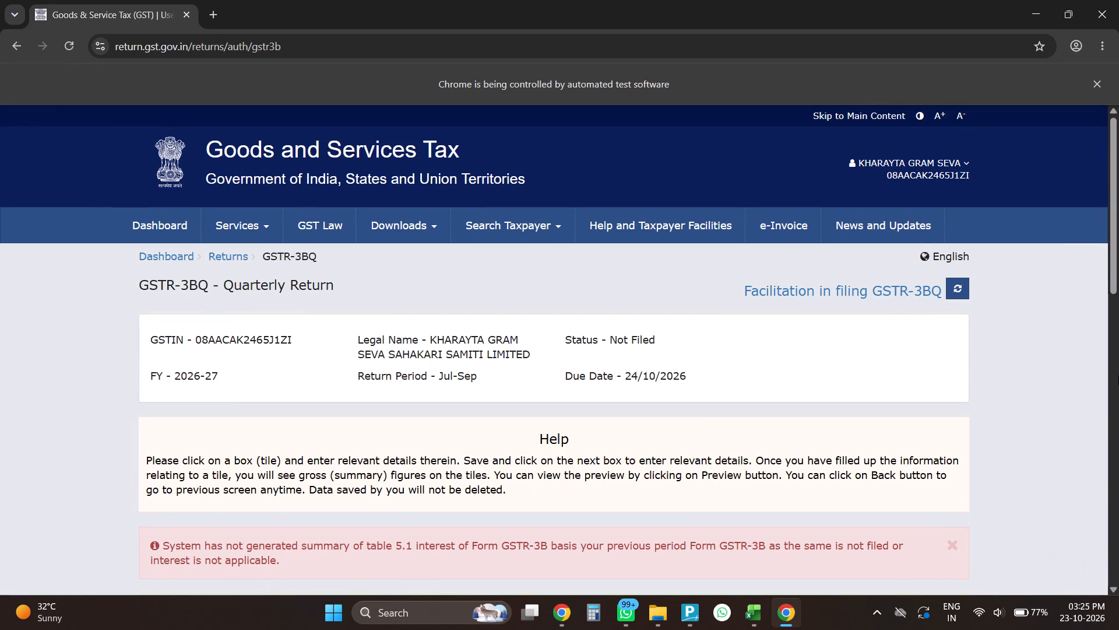
{"action": "right_click_drag", "start_coordinate": [1118, 366], "coordinate": [1118, 0]}
{"action": "scroll", "coordinate": [1118, 0], "scroll_direction": "down", "scroll_amount": 2}
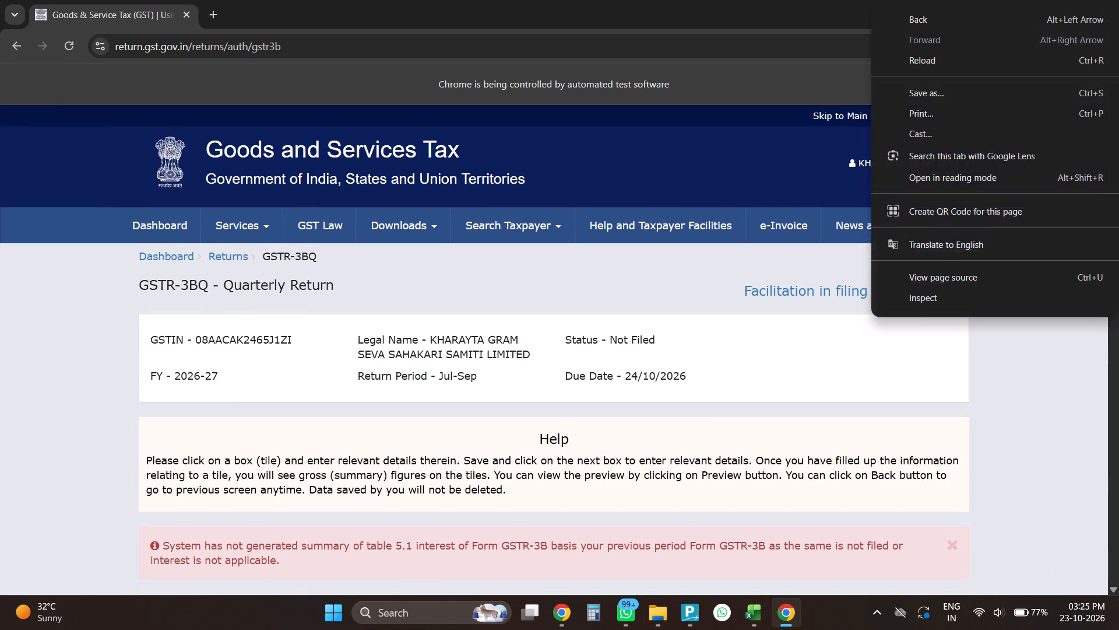
{"action": "scroll", "coordinate": [311, 300], "scroll_direction": "down", "scroll_amount": 1}
{"action": "scroll", "coordinate": [463, 246], "scroll_direction": "down", "scroll_amount": 9}
{"action": "scroll", "coordinate": [611, 405], "scroll_direction": "down", "scroll_amount": 1}
{"action": "scroll", "coordinate": [114, 311], "scroll_direction": "up", "scroll_amount": 2}
{"action": "scroll", "coordinate": [565, 254], "scroll_direction": "up", "scroll_amount": 2}
{"action": "key", "text": "alt+Tab"}
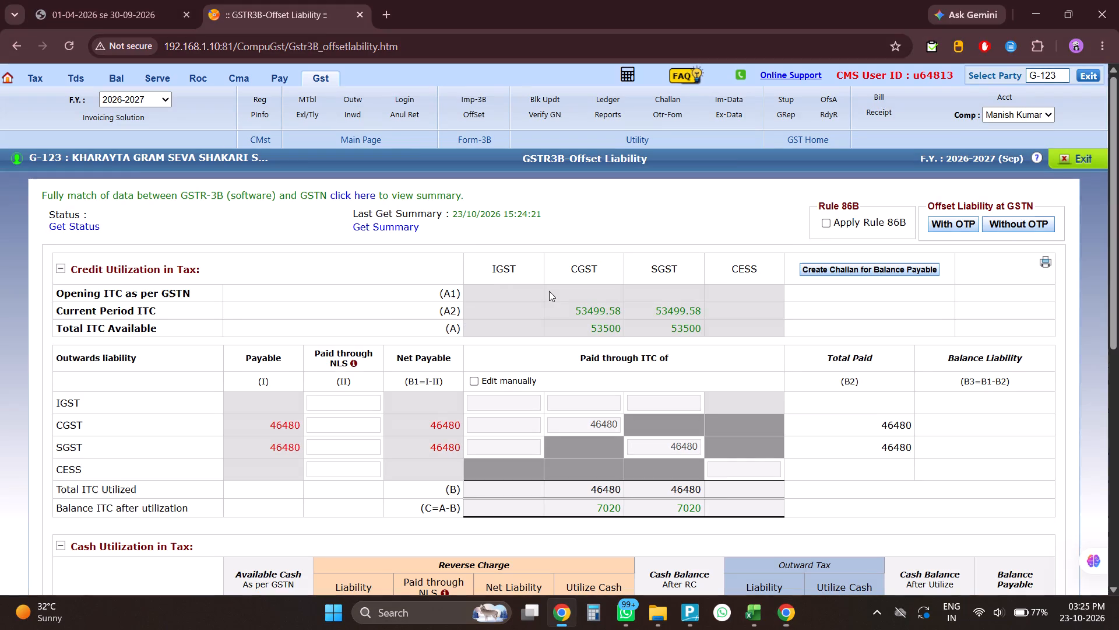
{"action": "key", "text": "alt+Tab"}
{"action": "key", "text": "alt+Tab"}
{"action": "key", "text": "alt+Tab"}
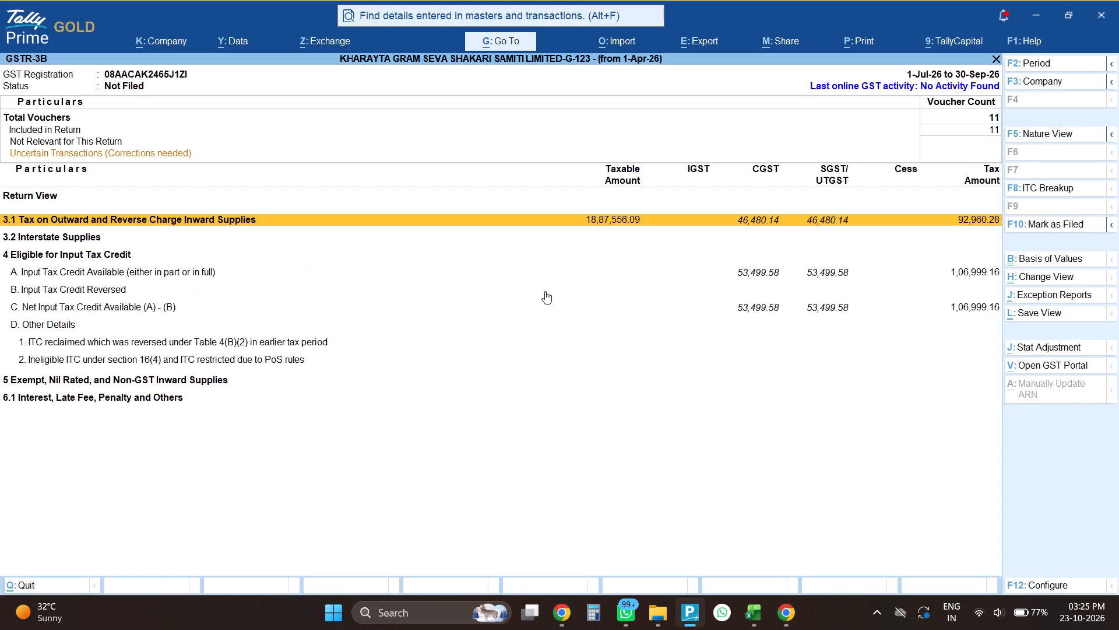
{"action": "key", "text": "alt+Tab"}
{"action": "key", "text": "alt+Tab"}
{"action": "key", "text": "alt+Tab"}
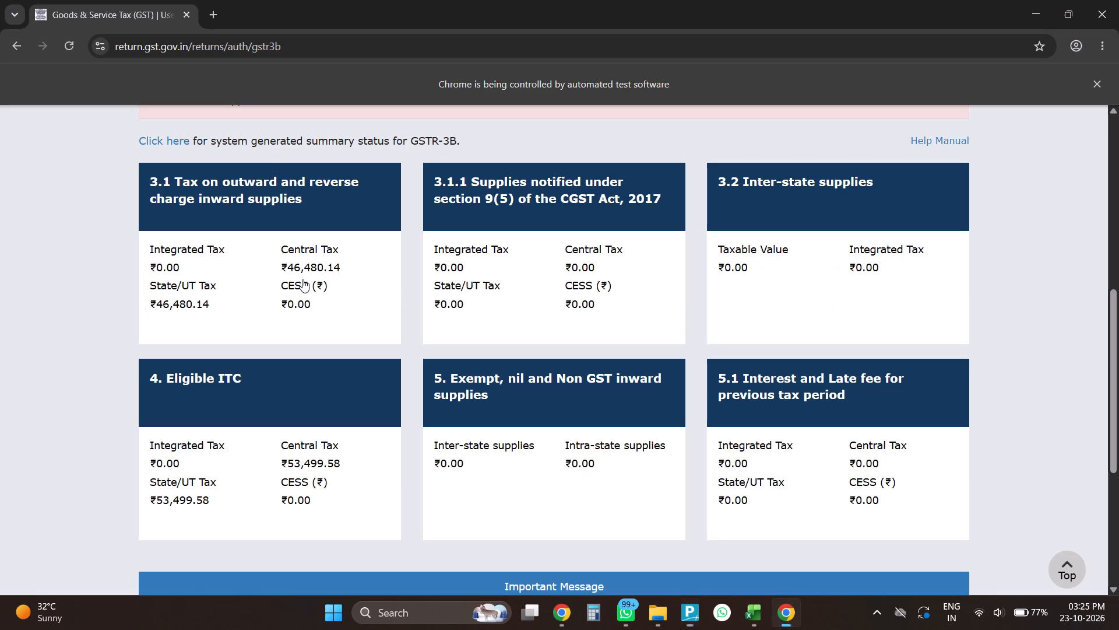
Open table 3.1 for outward and reverse charge inward supplies, check its taxable values and taxes, and confirm the table.
{"action": "left_click", "coordinate": [328, 243]}
{"action": "left_click", "coordinate": [544, 335]}
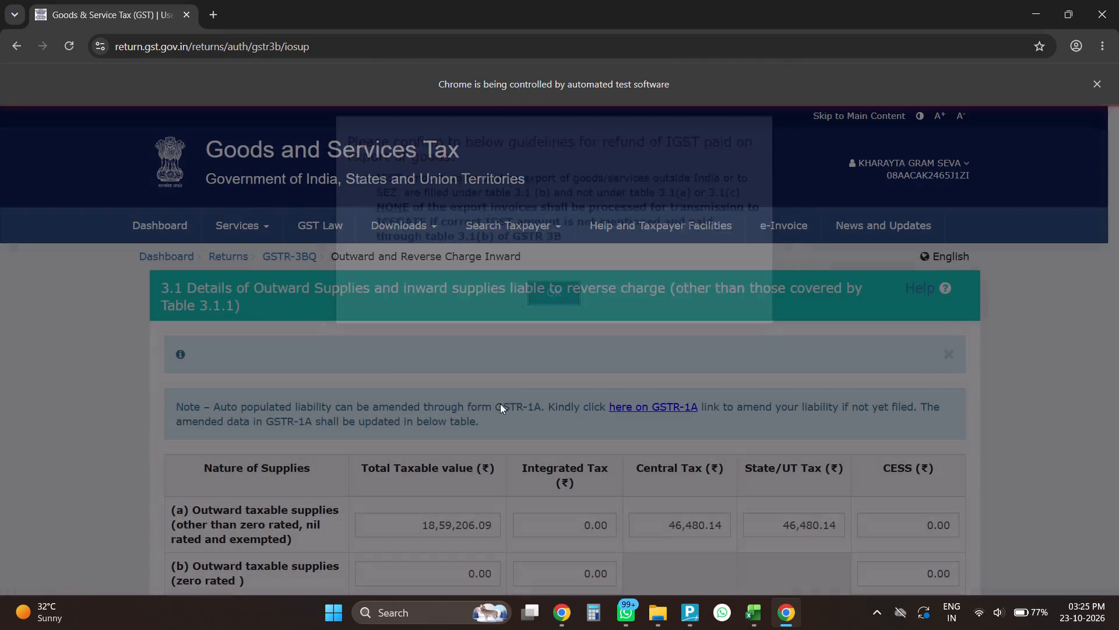
{"action": "scroll", "coordinate": [488, 425], "scroll_direction": "down", "scroll_amount": 3}
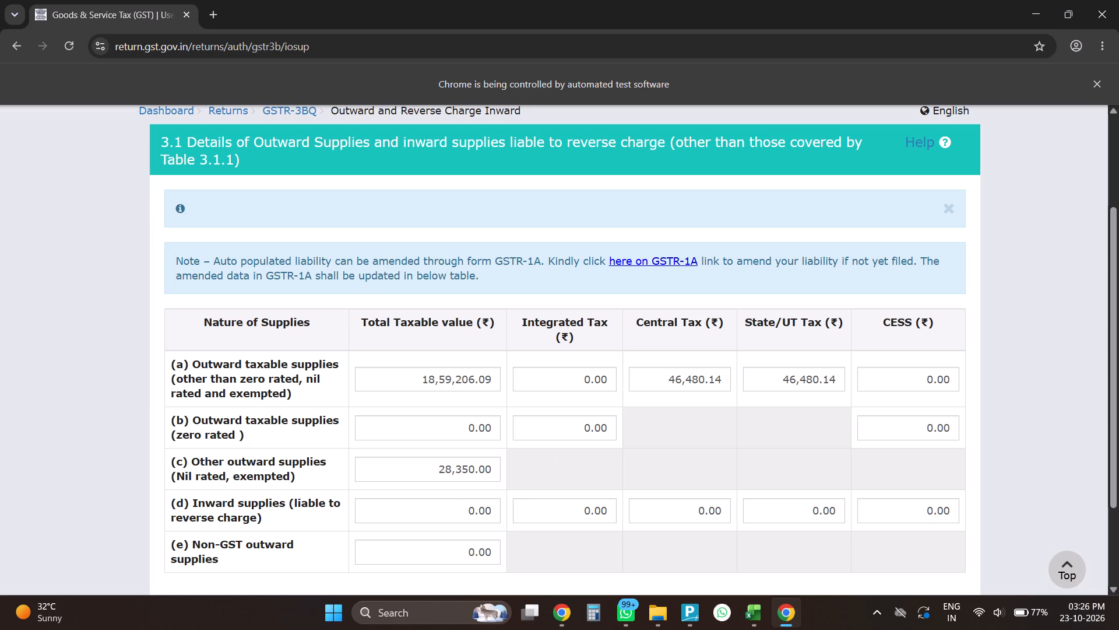
{"action": "scroll", "coordinate": [850, 489], "scroll_direction": "down", "scroll_amount": 6}
{"action": "left_click", "coordinate": [946, 488]}
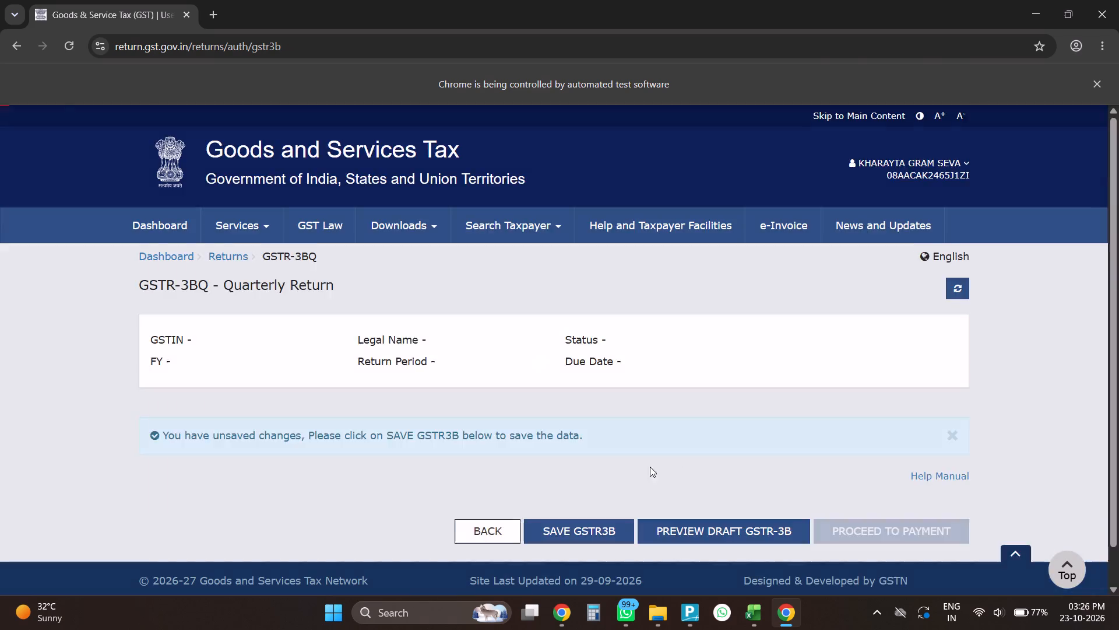
Save the GSTR-3B on the quarterly return summary page.
{"action": "scroll", "coordinate": [615, 468], "scroll_direction": "down", "scroll_amount": 8}
{"action": "scroll", "coordinate": [626, 461], "scroll_direction": "up", "scroll_amount": 1}
{"action": "scroll", "coordinate": [626, 461], "scroll_direction": "down", "scroll_amount": 3}
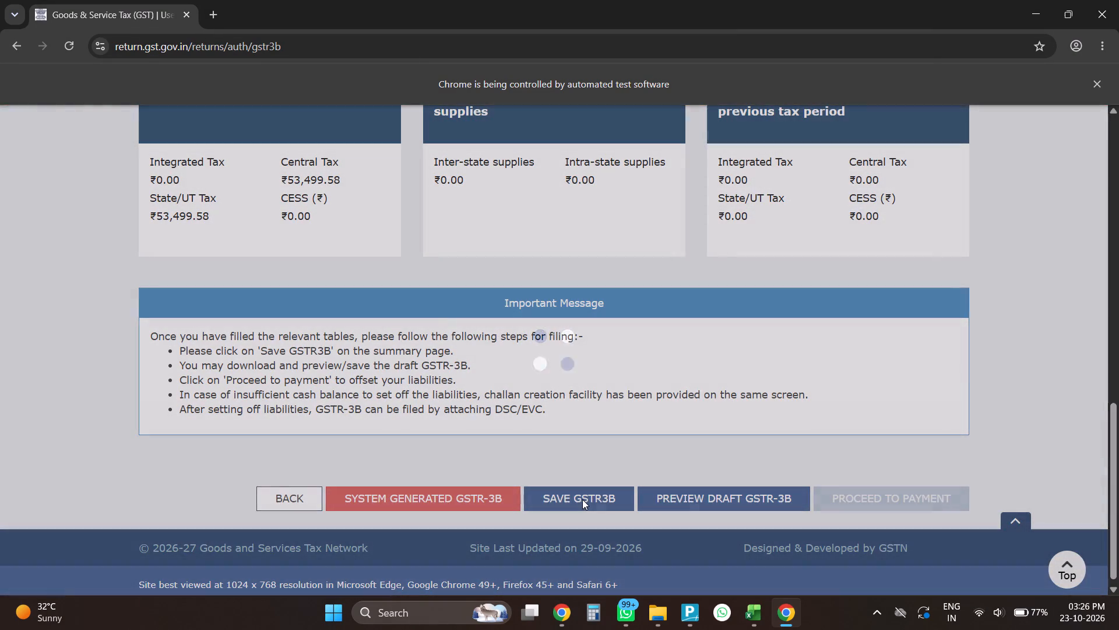
{"action": "left_click", "coordinate": [582, 499]}
Proceed to payment and examine the ledger balances and the tax paid through ITC in table 6.1.
{"action": "scroll", "coordinate": [629, 474], "scroll_direction": "down", "scroll_amount": 10}
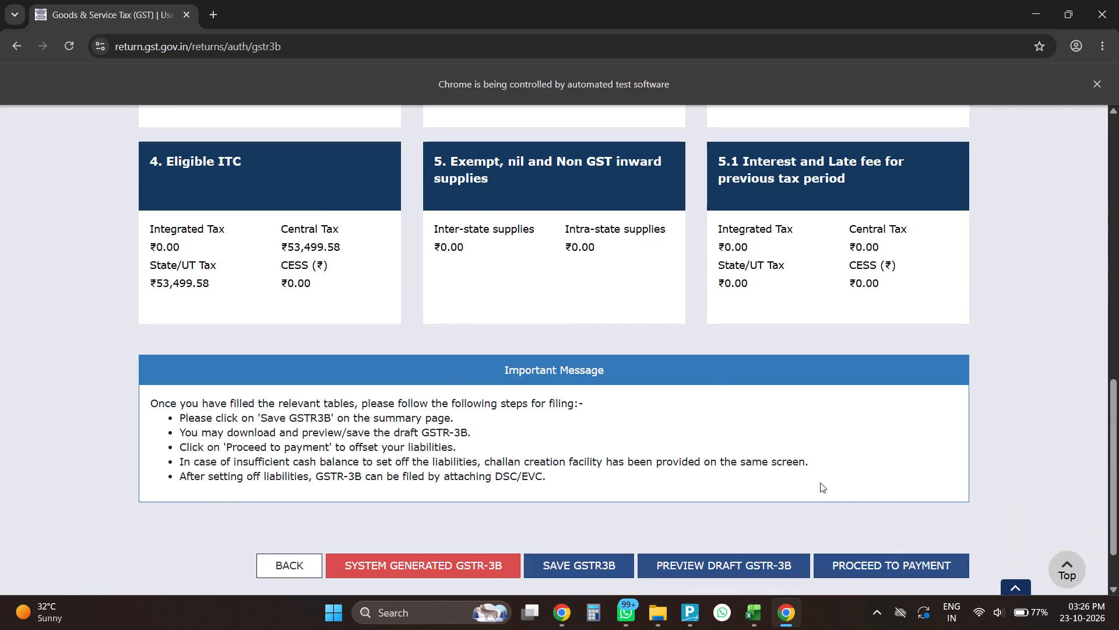
{"action": "left_click", "coordinate": [890, 553]}
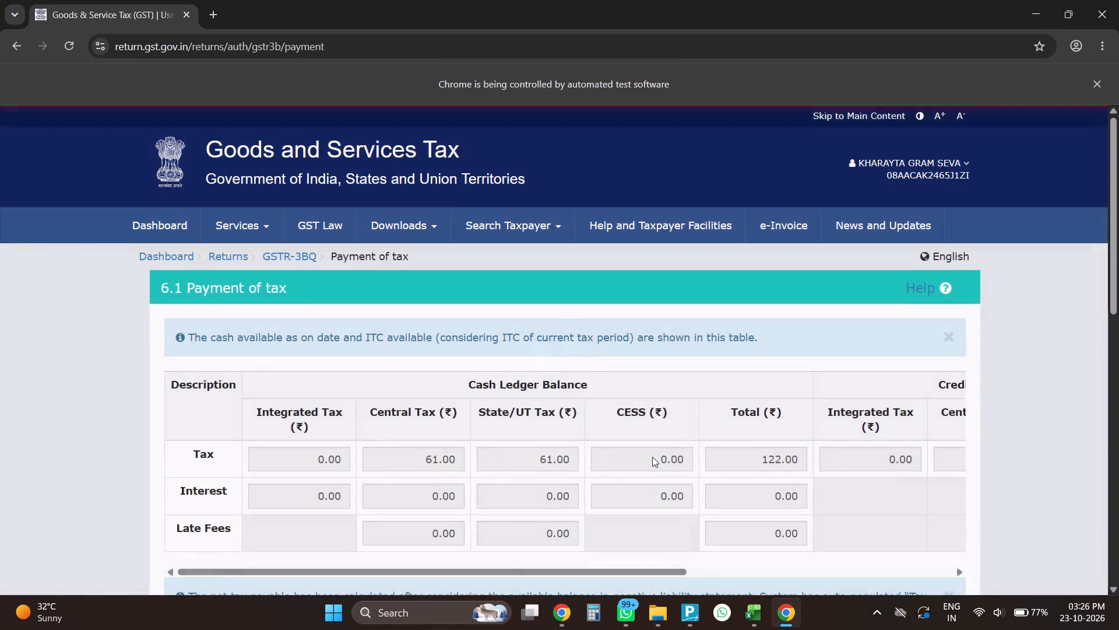
{"action": "scroll", "coordinate": [652, 457], "scroll_direction": "down", "scroll_amount": 14}
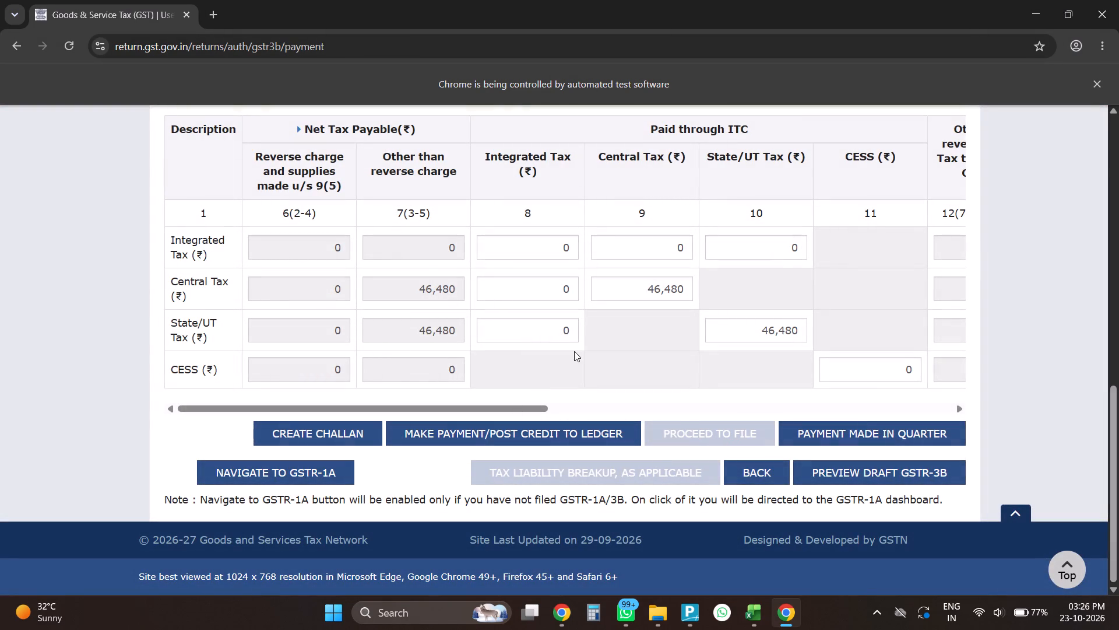
{"action": "scroll", "coordinate": [676, 373], "scroll_direction": "up", "scroll_amount": 2}
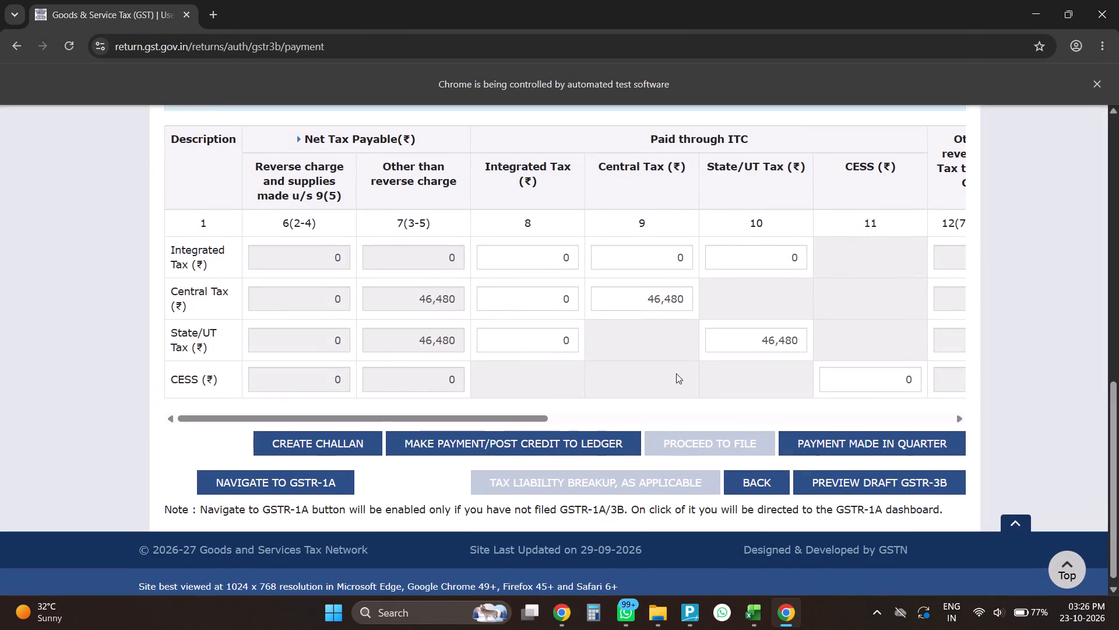
{"action": "scroll", "coordinate": [676, 373], "scroll_direction": "up", "scroll_amount": 2}
{"action": "scroll", "coordinate": [676, 373], "scroll_direction": "down", "scroll_amount": 5}
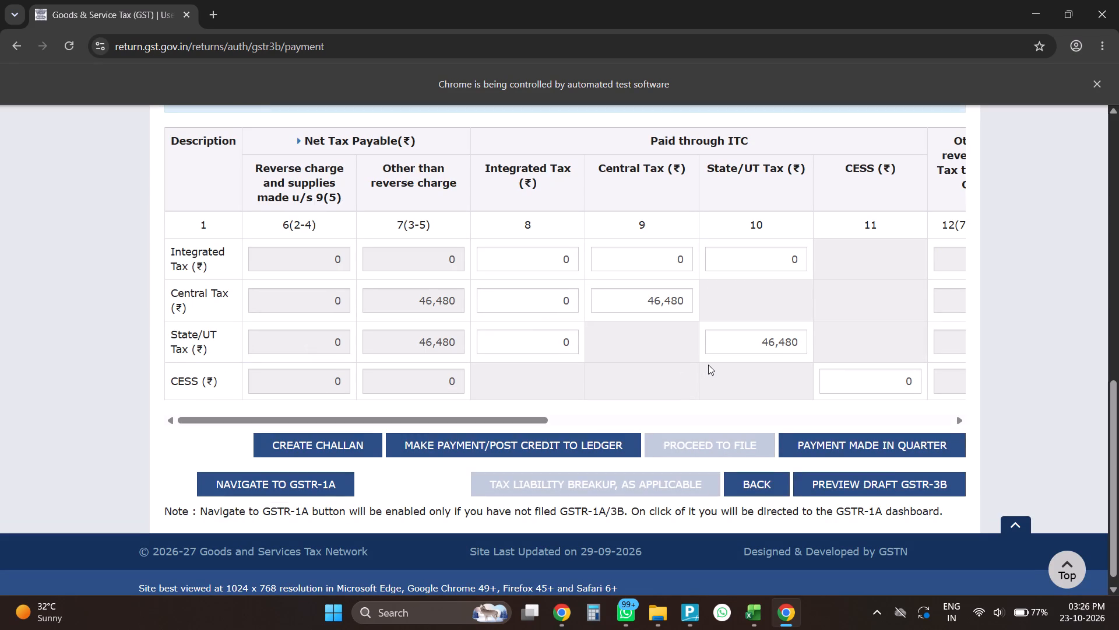
{"action": "scroll", "coordinate": [708, 365], "scroll_direction": "up", "scroll_amount": 15}
{"action": "scroll", "coordinate": [708, 365], "scroll_direction": "down", "scroll_amount": 5}
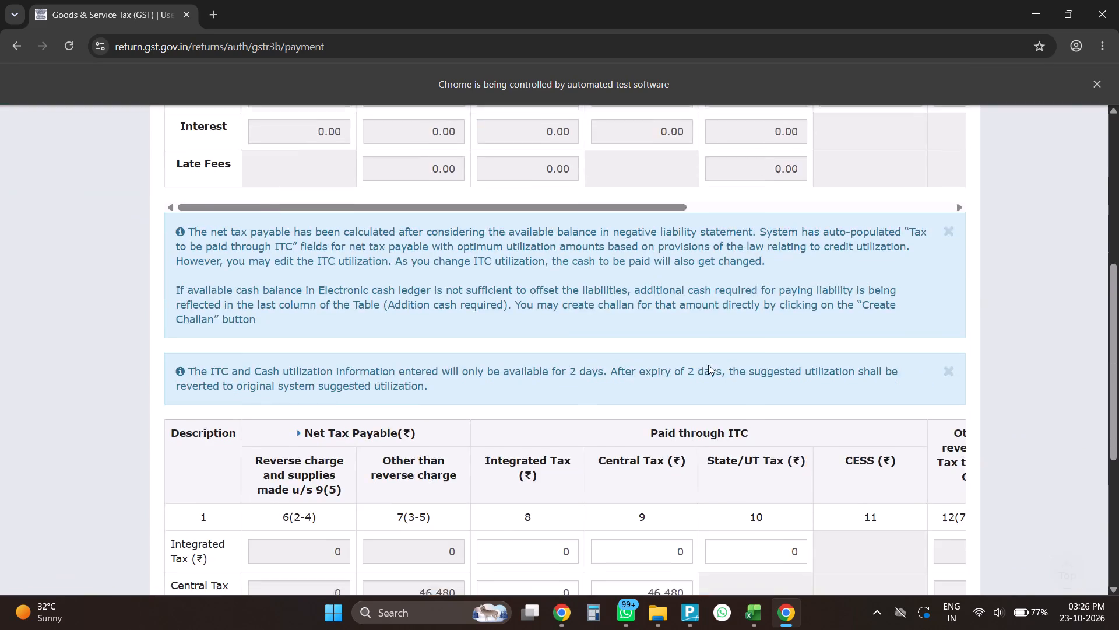
{"action": "scroll", "coordinate": [708, 365], "scroll_direction": "down", "scroll_amount": 4}
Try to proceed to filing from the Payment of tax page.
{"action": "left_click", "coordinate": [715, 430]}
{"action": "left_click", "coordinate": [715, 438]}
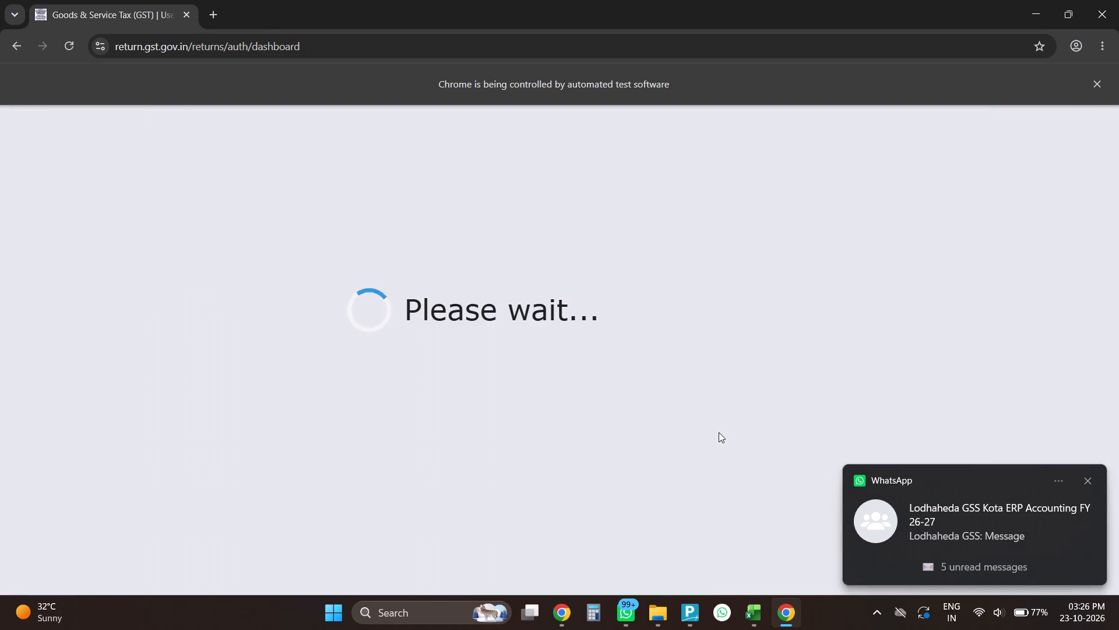
Reopen the quarterly GSTR-3B for Quarter 2 (Jul - Sep), September, and dismiss its system generated summary.
{"action": "left_click", "coordinate": [466, 377]}
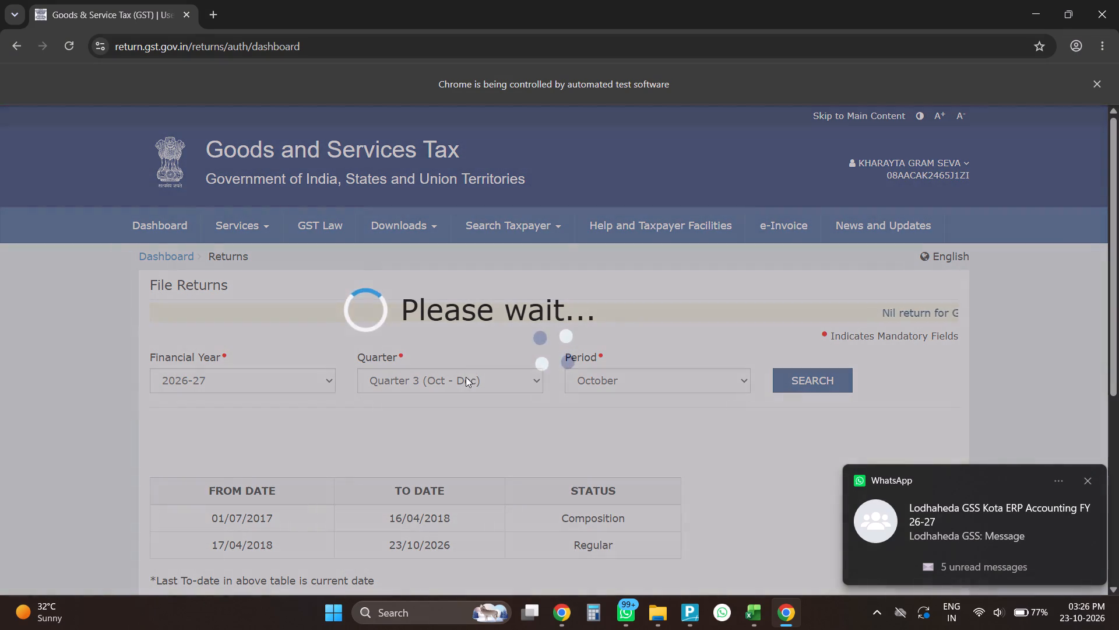
{"action": "left_click", "coordinate": [465, 380]}
{"action": "left_click", "coordinate": [465, 380]}
{"action": "left_click", "coordinate": [465, 380]}
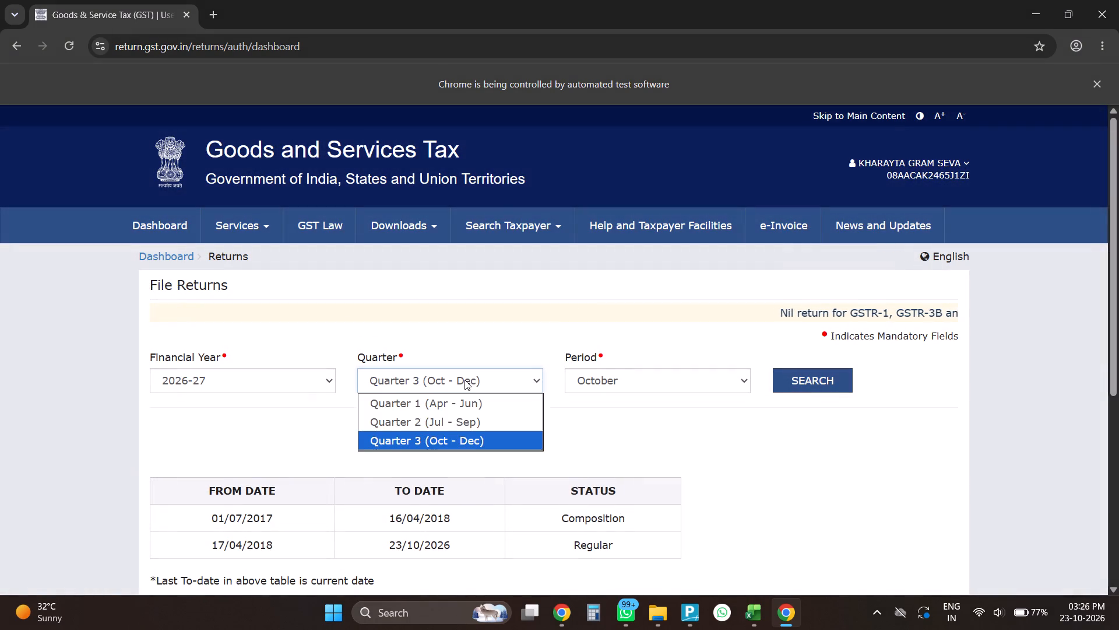
{"action": "left_click", "coordinate": [442, 429]}
{"action": "left_click", "coordinate": [825, 379]}
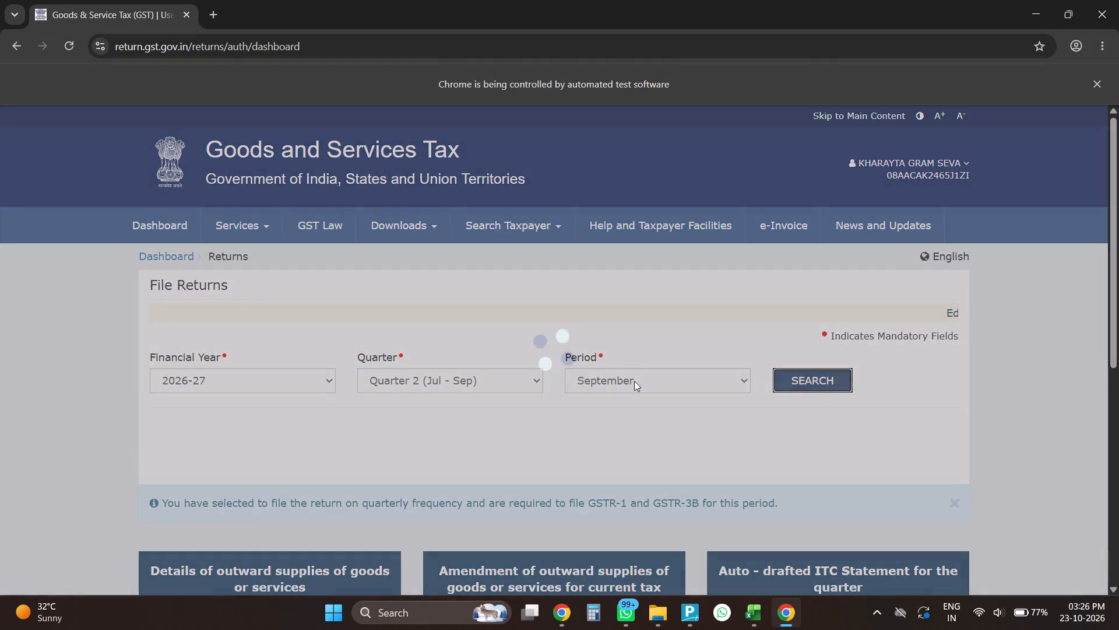
{"action": "scroll", "coordinate": [548, 387], "scroll_direction": "down", "scroll_amount": 5}
{"action": "left_click", "coordinate": [272, 428]}
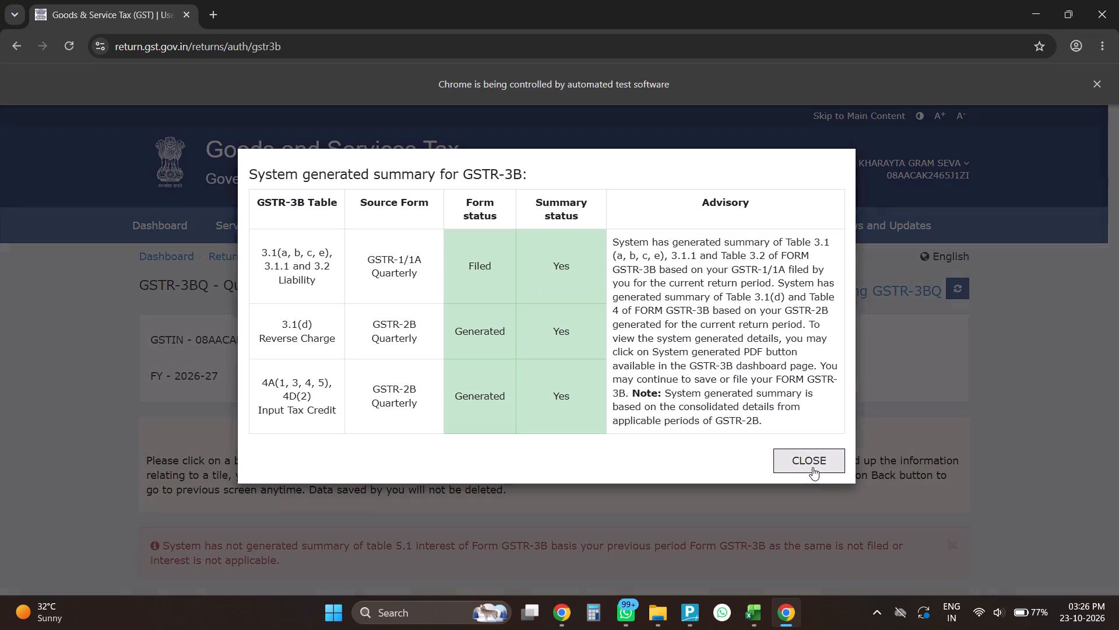
{"action": "left_click", "coordinate": [812, 467]}
Proceed to payment from the GSTR-3B summary page.
{"action": "scroll", "coordinate": [682, 410], "scroll_direction": "down", "scroll_amount": 12}
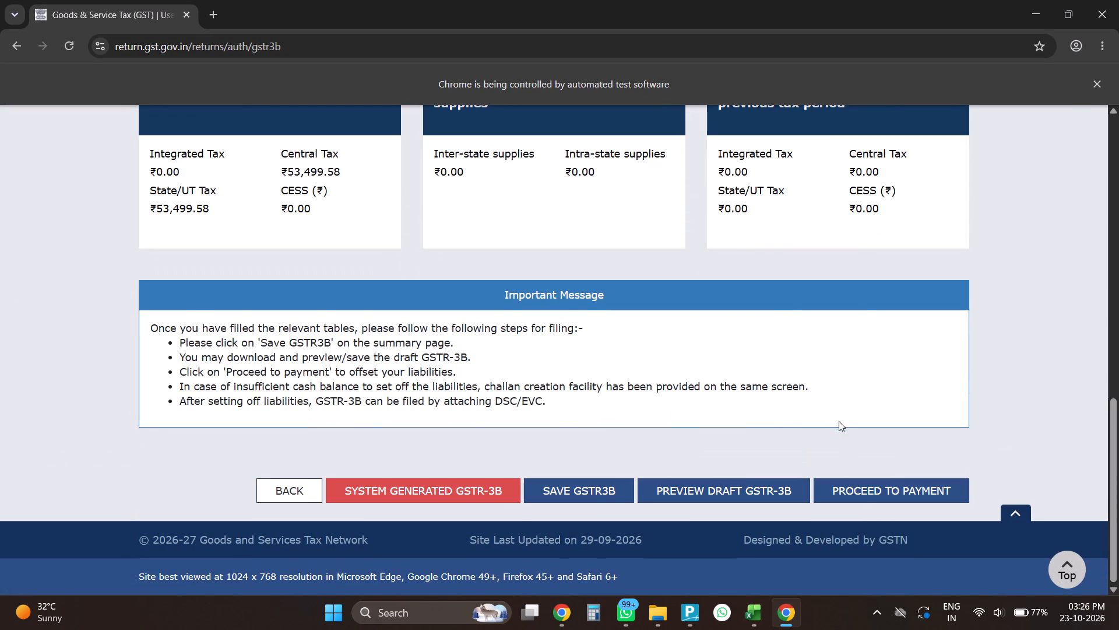
{"action": "scroll", "coordinate": [368, 409], "scroll_direction": "up", "scroll_amount": 5}
{"action": "scroll", "coordinate": [368, 409], "scroll_direction": "down", "scroll_amount": 6}
{"action": "left_click", "coordinate": [841, 486]}
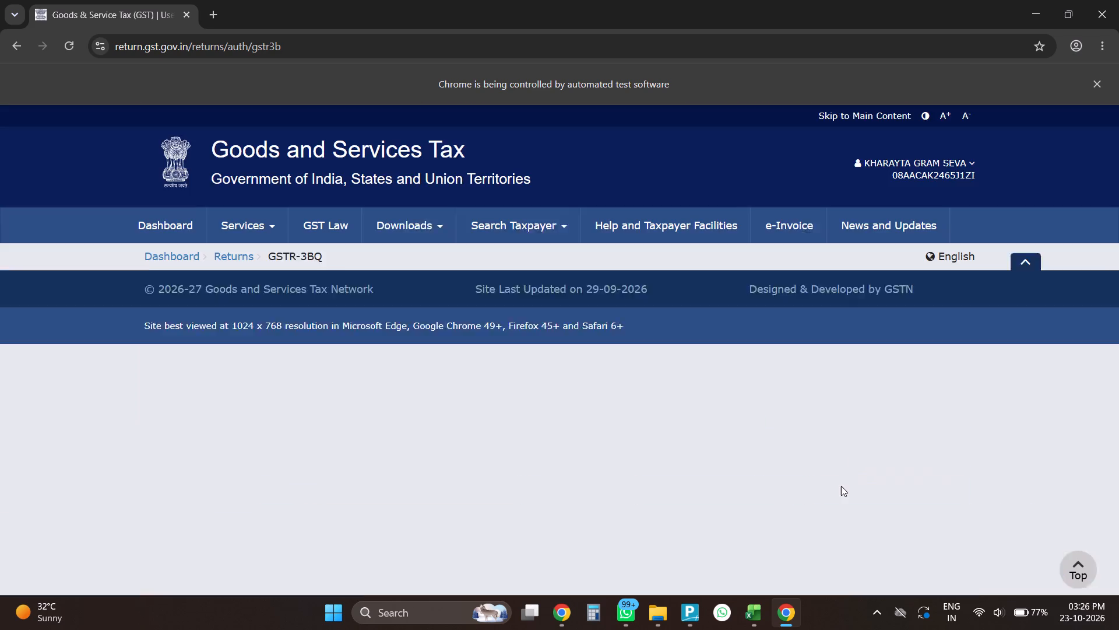
Recheck the Payment of tax table's ledger balances and ITC utilization, and try to proceed to filing.
{"action": "scroll", "coordinate": [841, 486], "scroll_direction": "down", "scroll_amount": 11}
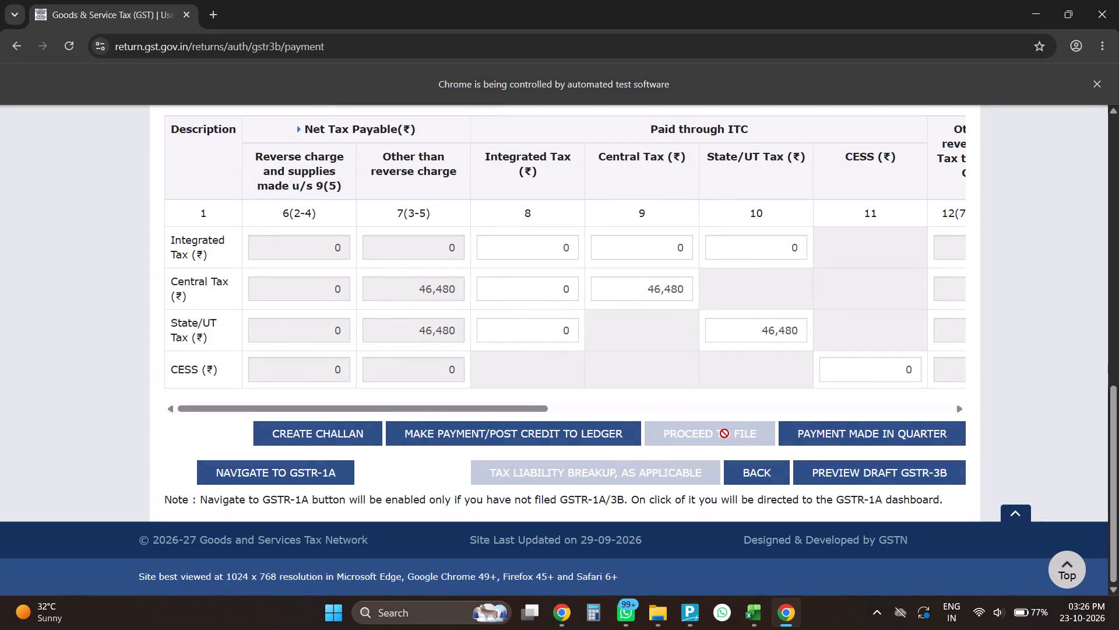
{"action": "scroll", "coordinate": [599, 370], "scroll_direction": "down", "scroll_amount": 6}
{"action": "scroll", "coordinate": [599, 370], "scroll_direction": "up", "scroll_amount": 11}
{"action": "scroll", "coordinate": [599, 370], "scroll_direction": "down", "scroll_amount": 2}
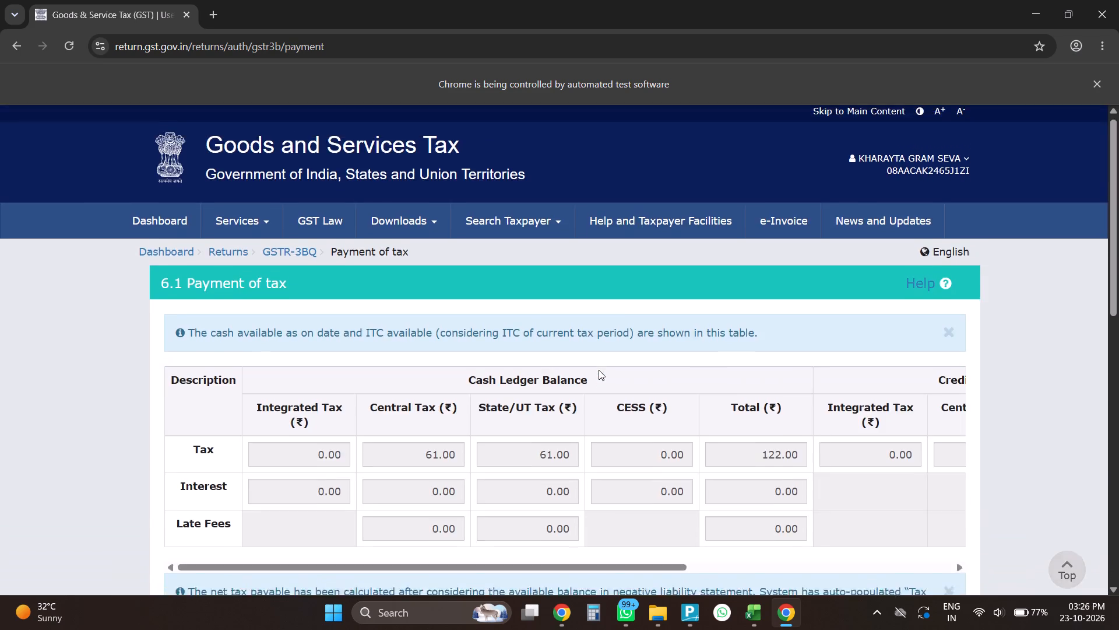
{"action": "scroll", "coordinate": [599, 370], "scroll_direction": "down", "scroll_amount": 9}
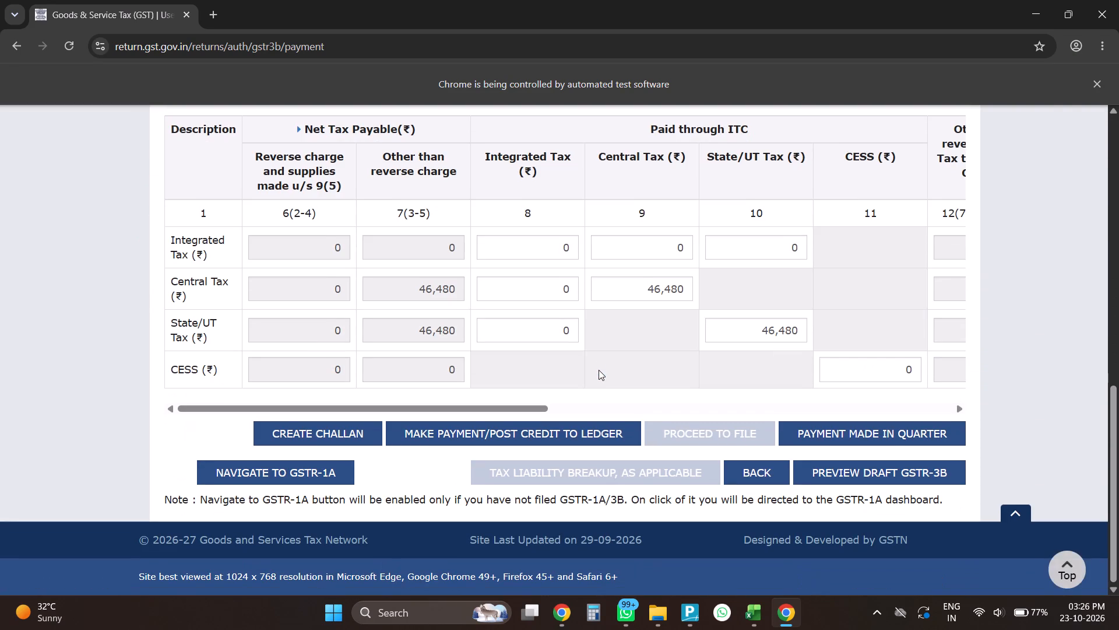
{"action": "left_click", "coordinate": [599, 370]}
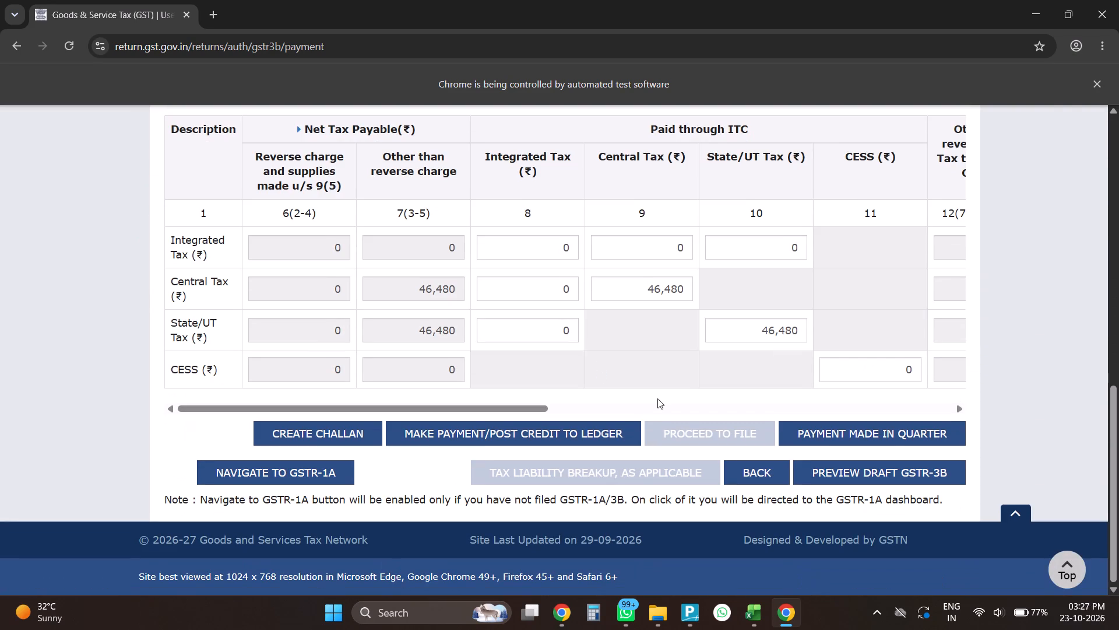
{"action": "left_click", "coordinate": [660, 398]}
{"action": "left_click", "coordinate": [681, 424]}
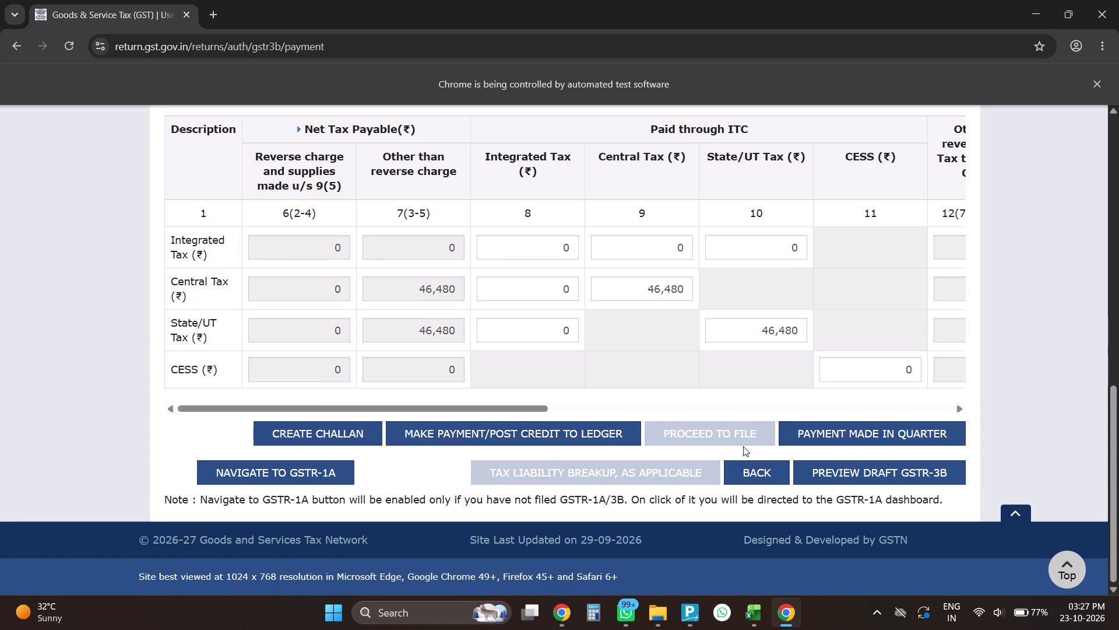
Post the ITC credit to the ledger for party G-123's GSTR-3B payment, agreeing to the IMS declaration.
{"action": "left_click", "coordinate": [515, 436]}
{"action": "left_click", "coordinate": [552, 402]}
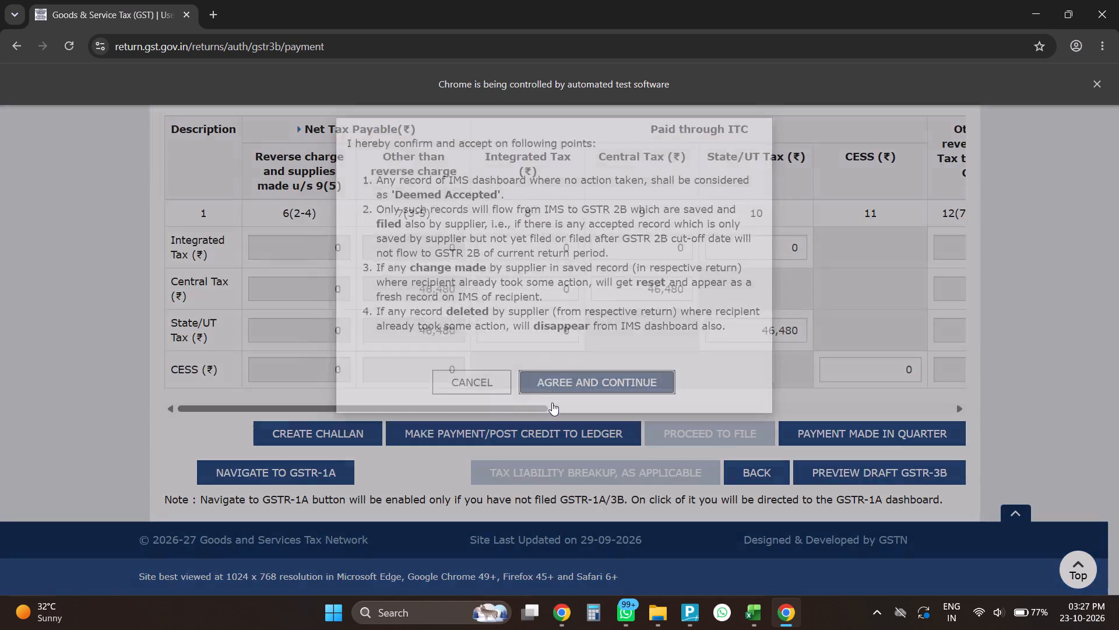
{"action": "left_click", "coordinate": [552, 406]}
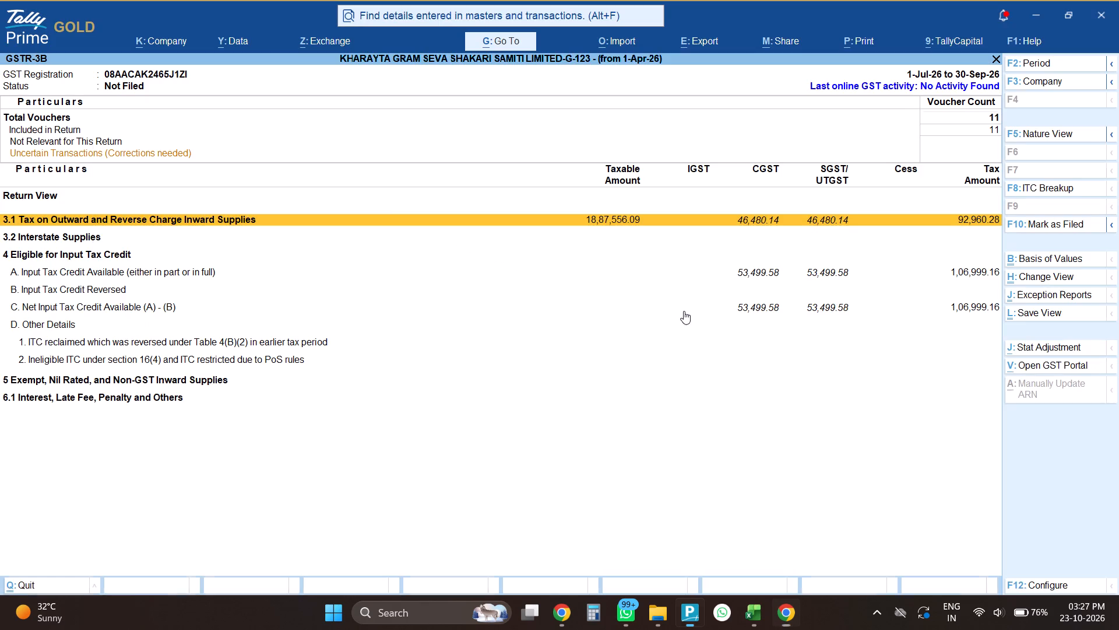
Create a new folder in KHARAYTA GRAM SEVA SHAKARI SAMITI LIMITED's 2026-2027 JULY TO SEPT folder in File Explorer and paste the clipboard contents.
{"action": "key", "text": "alt+Tab"}
{"action": "key", "text": "alt+Tab"}
{"action": "key", "text": "alt+Tab"}
{"action": "key", "text": "alt+Tab"}
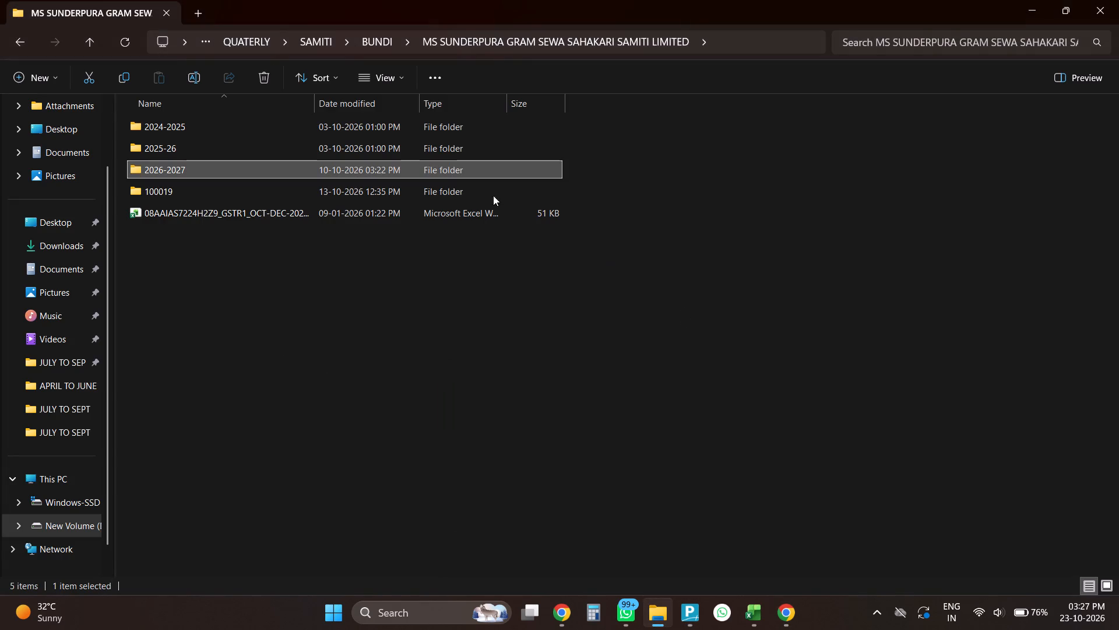
{"action": "left_click", "coordinate": [384, 36]}
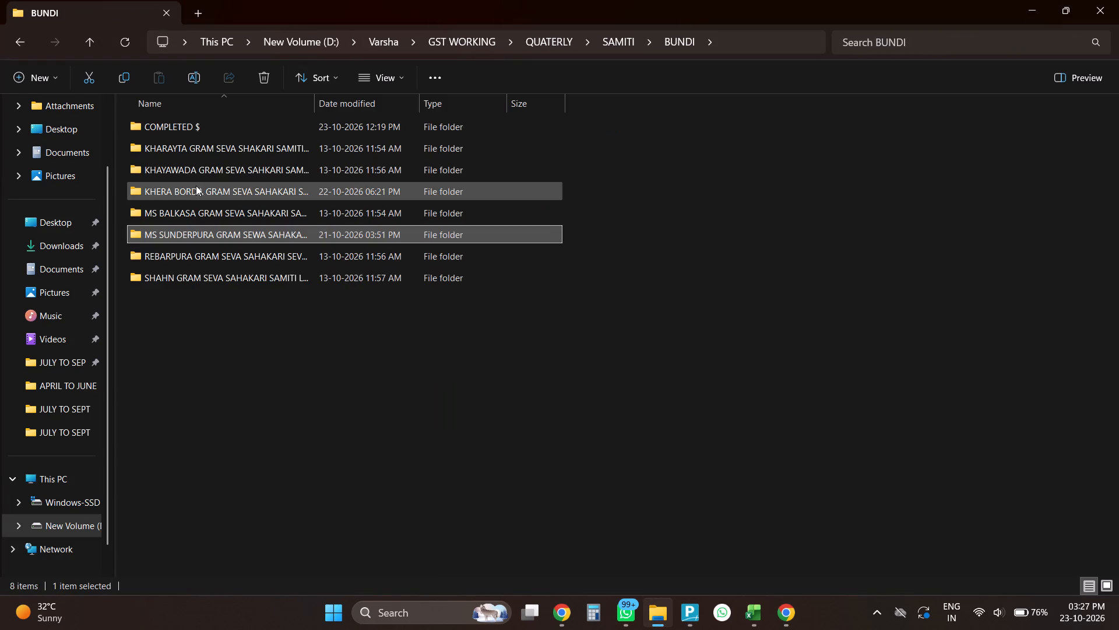
{"action": "double_click", "coordinate": [188, 153]}
{"action": "double_click", "coordinate": [188, 167]}
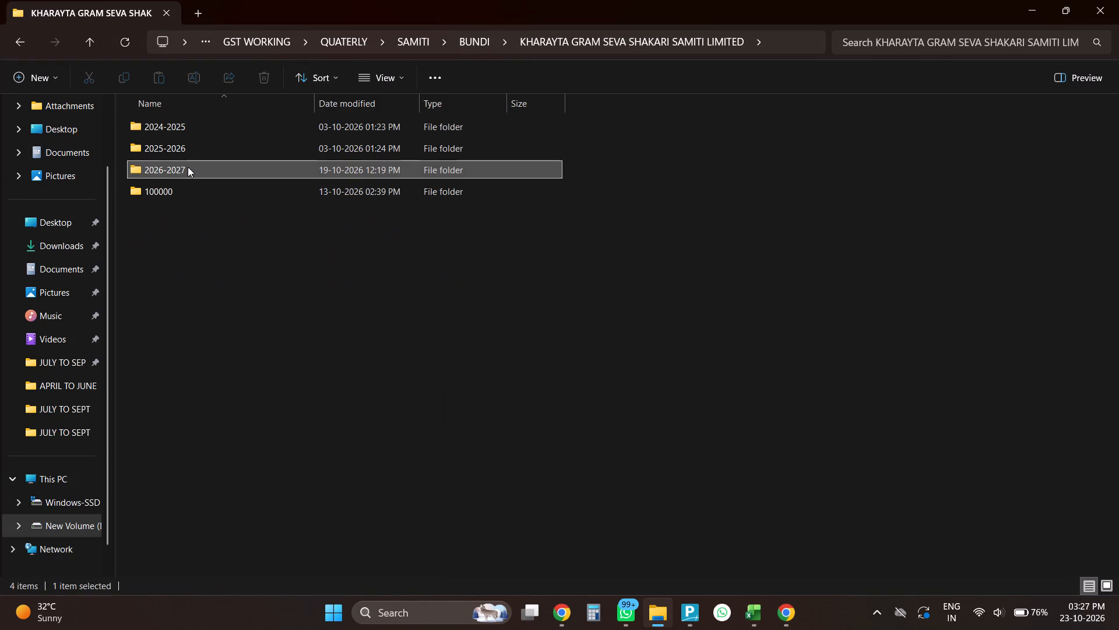
{"action": "double_click", "coordinate": [177, 169]}
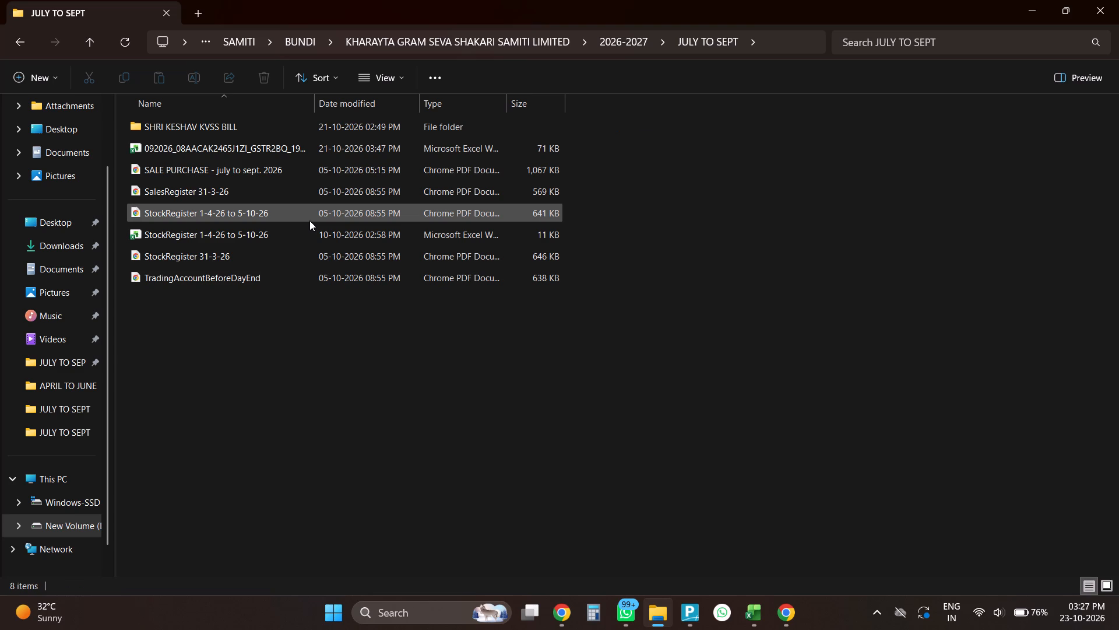
{"action": "key", "text": "ctrl+shift+n"}
{"action": "key", "text": "ctrl+v"}
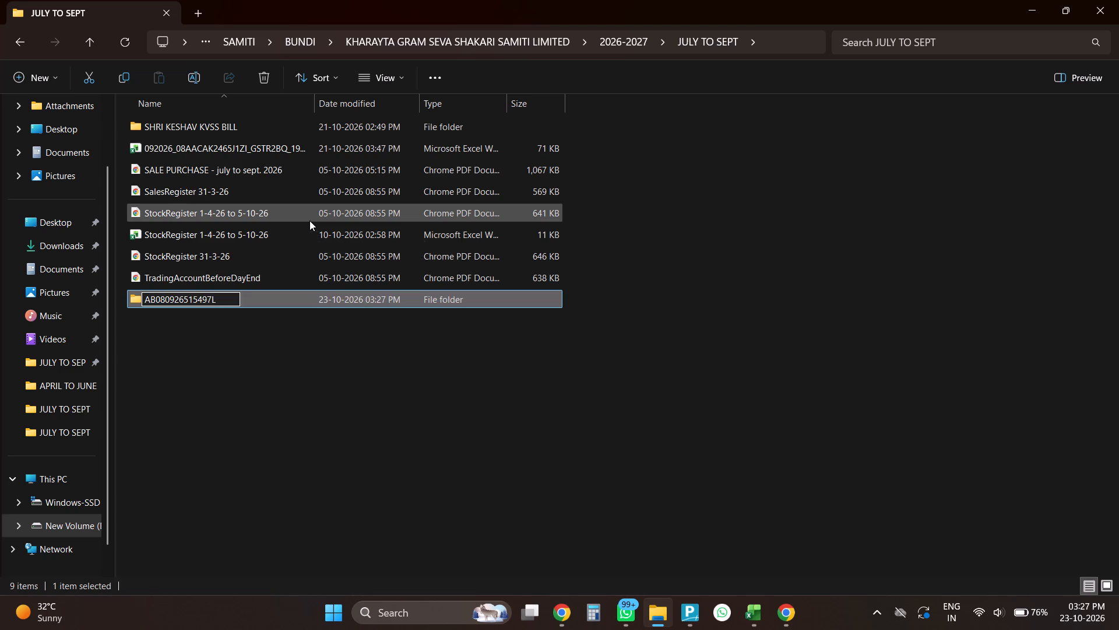
Finish naming the new folder by appending -GSTR-3B after the pasted reference number.
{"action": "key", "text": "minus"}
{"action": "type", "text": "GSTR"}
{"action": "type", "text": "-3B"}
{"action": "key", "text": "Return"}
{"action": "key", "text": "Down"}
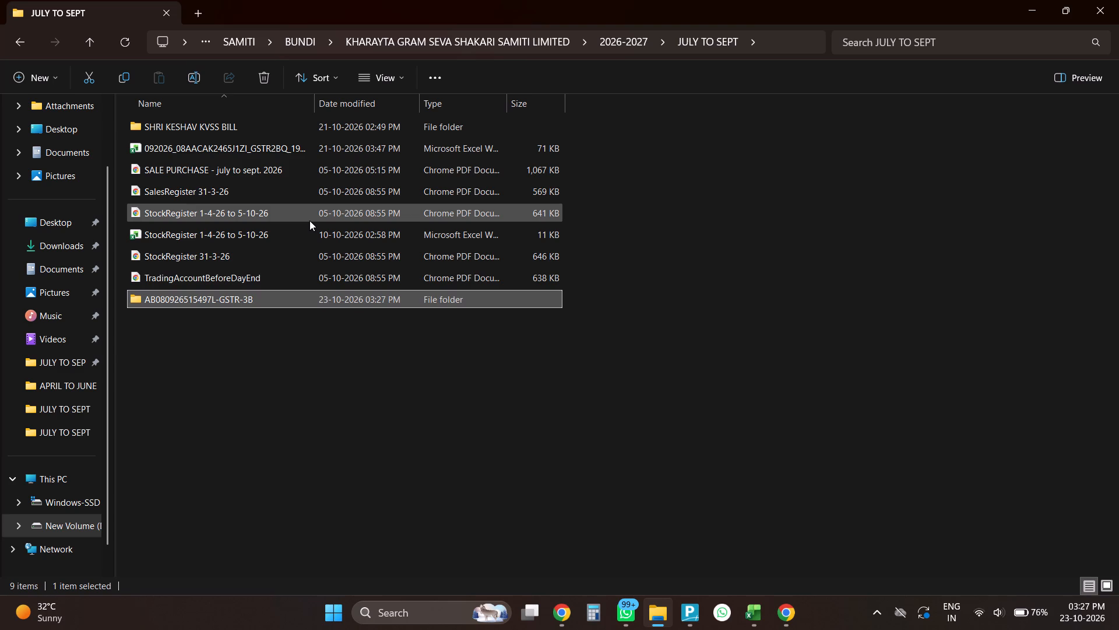
Go back up from Kharayta's JULY TO SEPT folder to the BUNDI folder.
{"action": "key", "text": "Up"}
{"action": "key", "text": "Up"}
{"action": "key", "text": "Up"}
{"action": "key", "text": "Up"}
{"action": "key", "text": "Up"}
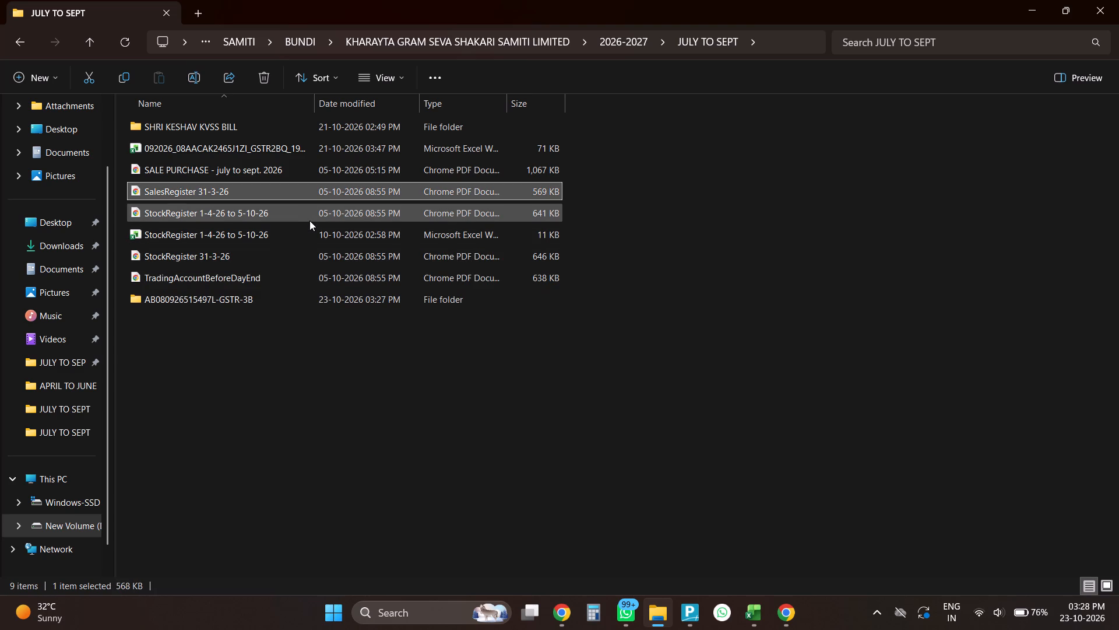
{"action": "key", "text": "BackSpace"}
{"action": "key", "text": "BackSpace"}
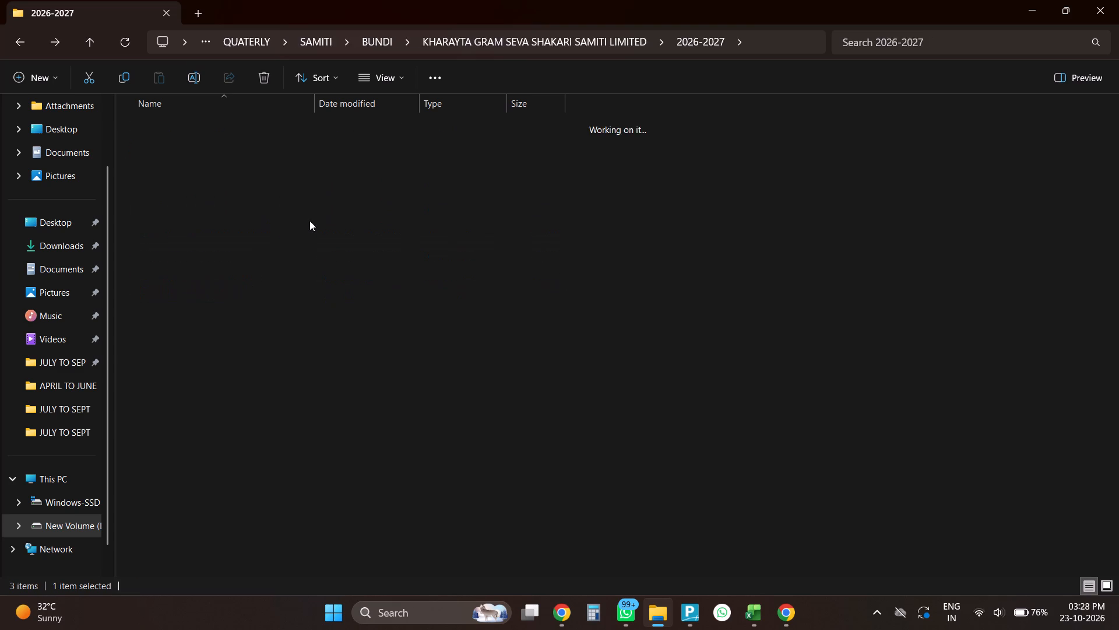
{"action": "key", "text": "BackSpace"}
Switch to Kharayta's GST portal window in Chrome, dismiss the filing dialog and close that browser window.
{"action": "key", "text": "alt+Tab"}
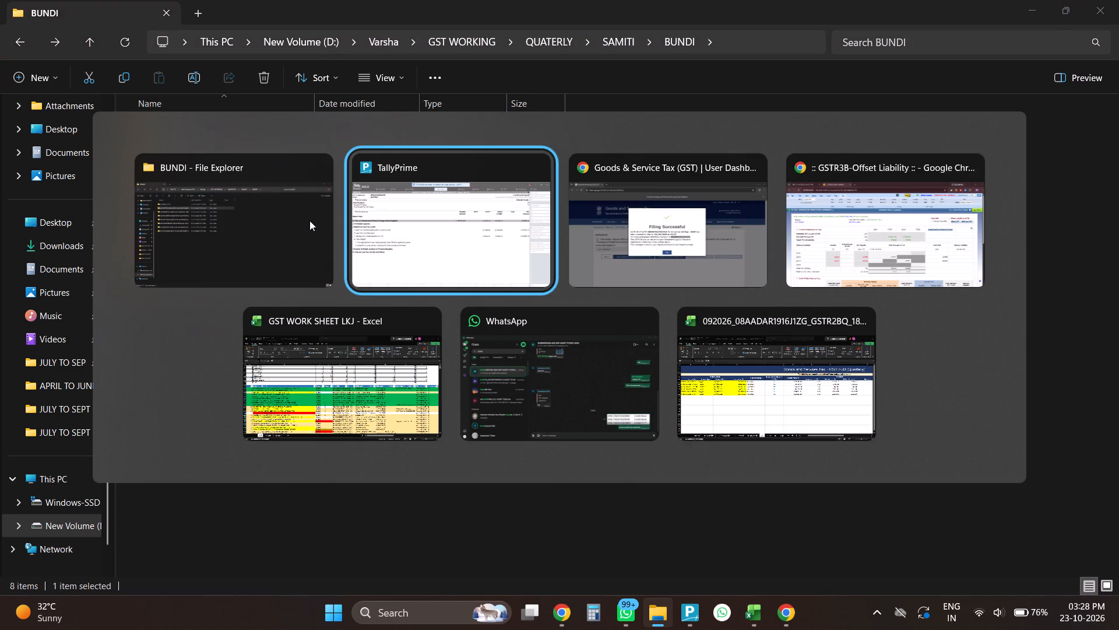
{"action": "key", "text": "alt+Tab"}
{"action": "left_click", "coordinate": [551, 402]}
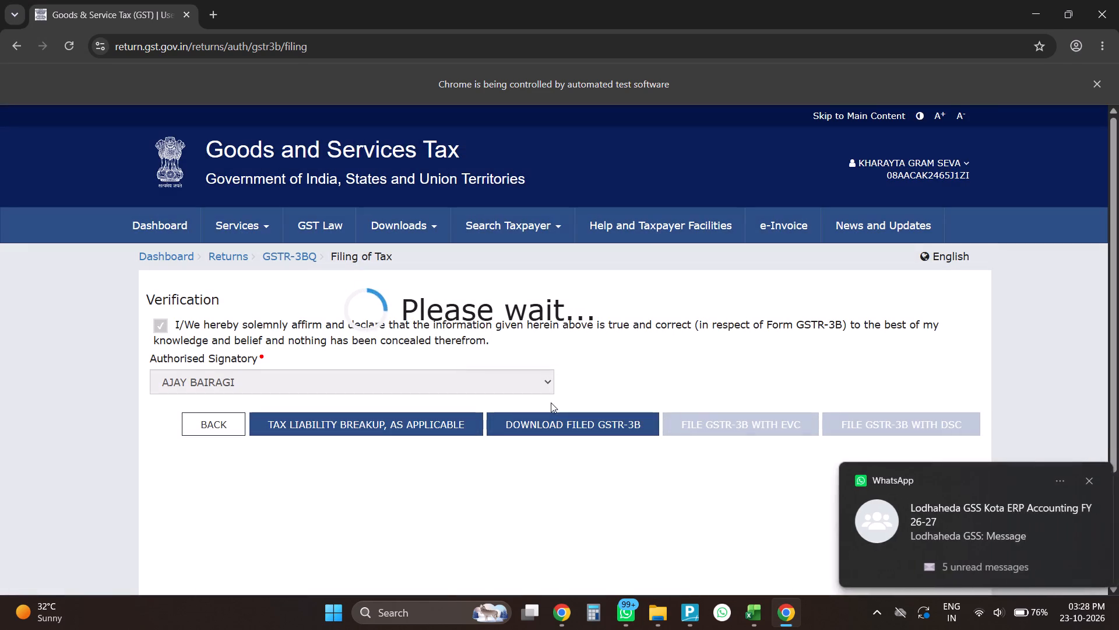
{"action": "left_click", "coordinate": [1118, 0]}
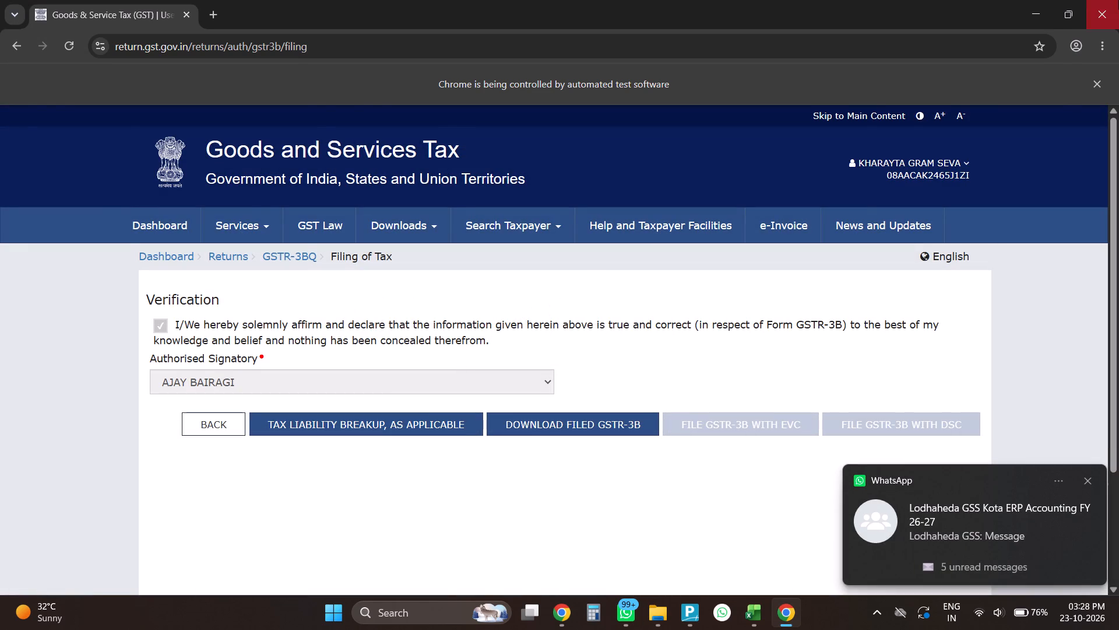
Switch to CompuGst in Chrome and exit the GSTR3B-Offset Liability page for party G-123.
{"action": "key", "text": "alt+Tab"}
{"action": "key", "text": "alt+Tab"}
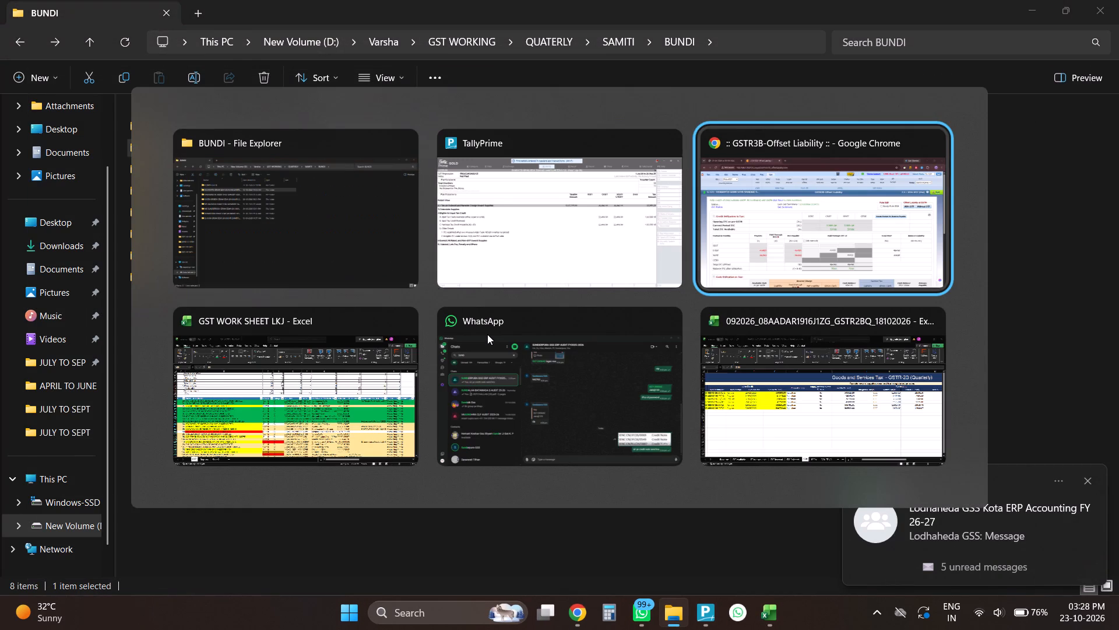
{"action": "left_click", "coordinate": [1068, 155]}
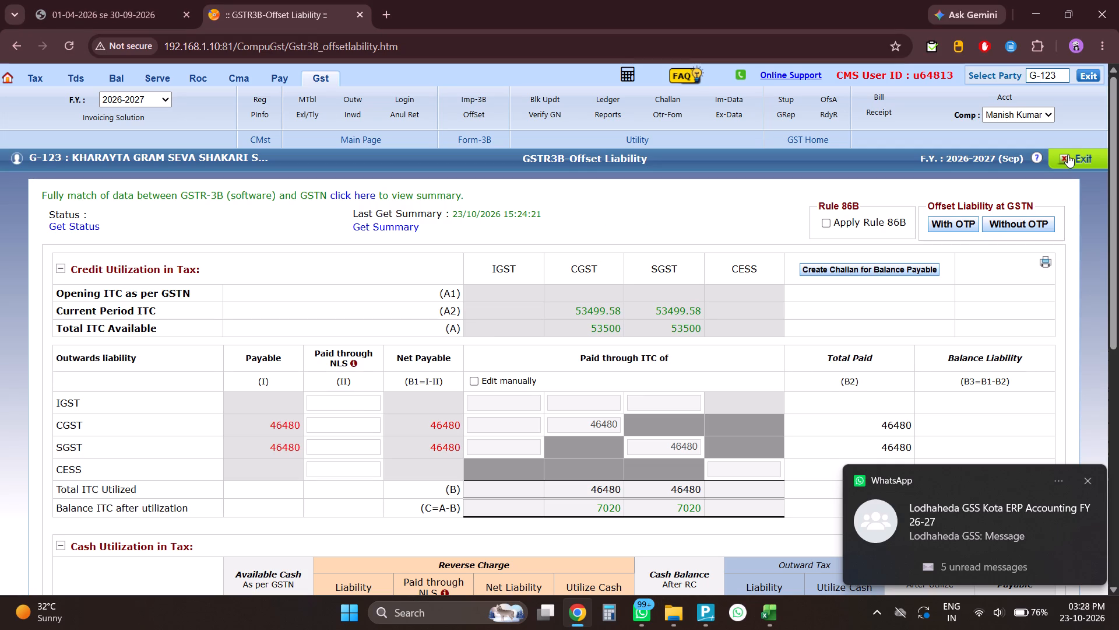
{"action": "left_click", "coordinate": [1068, 155]}
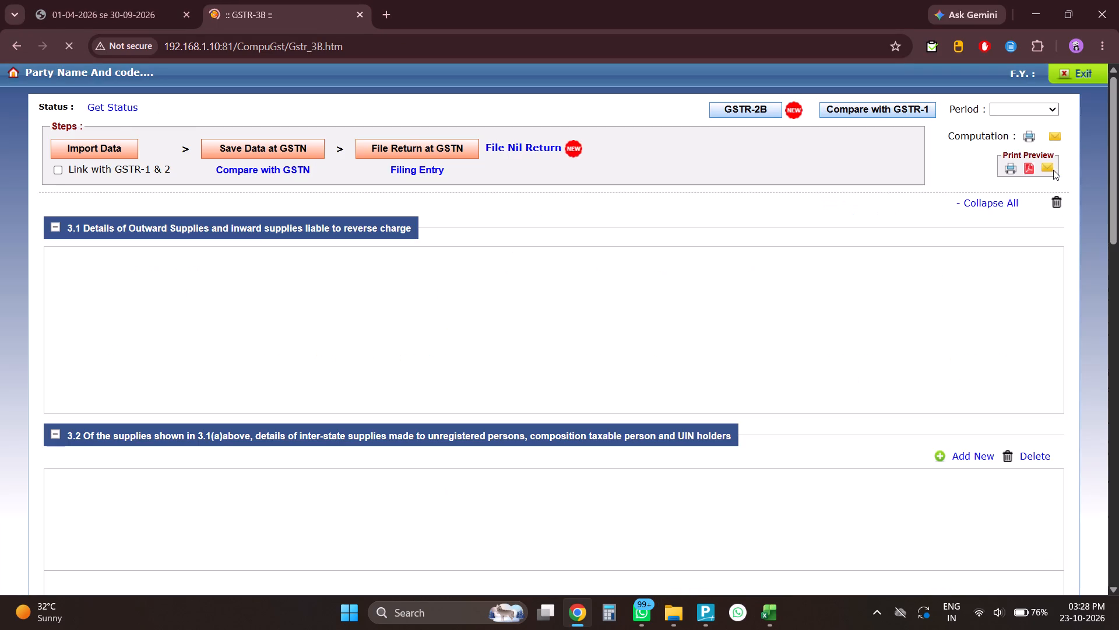
{"action": "scroll", "coordinate": [1003, 206], "scroll_direction": "up", "scroll_amount": 3}
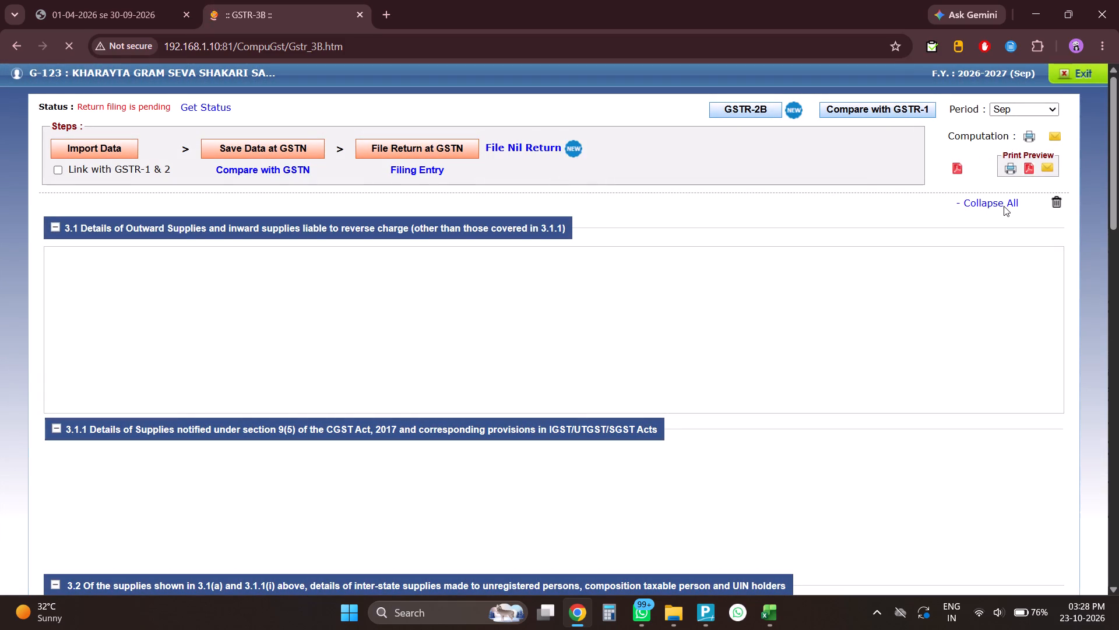
{"action": "left_click", "coordinate": [1061, 76]}
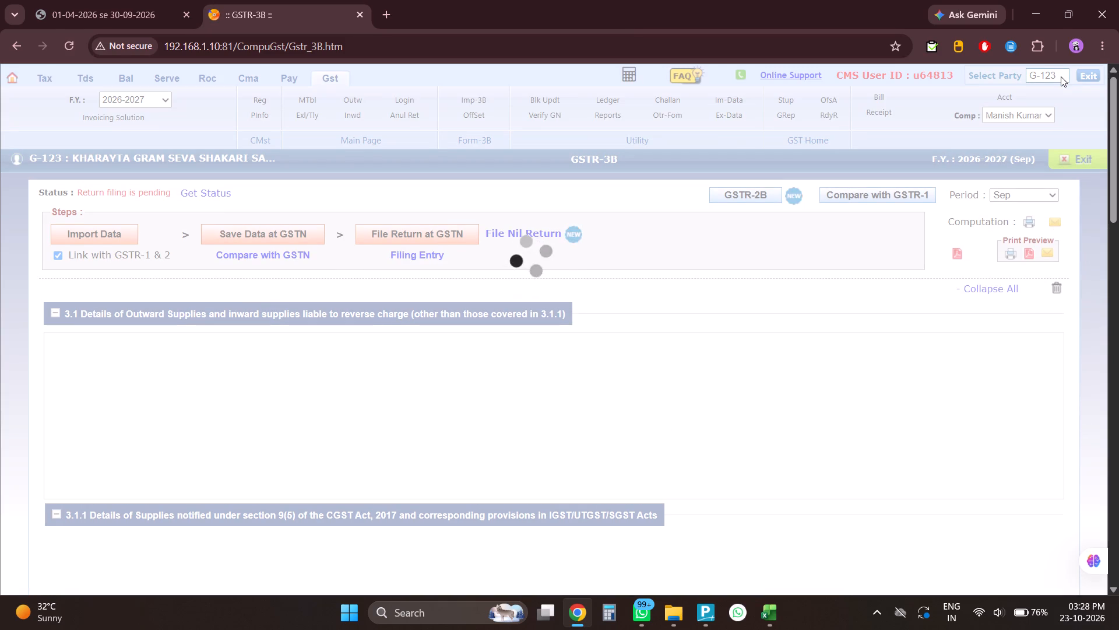
Switch to TallyPrime, leave the open report and shut the KHARAYTA GRAM SEVA SHAKARI SAMITI LIMITED-G-123 company.
{"action": "key", "text": "alt+Tab"}
{"action": "key", "text": "alt+Tab"}
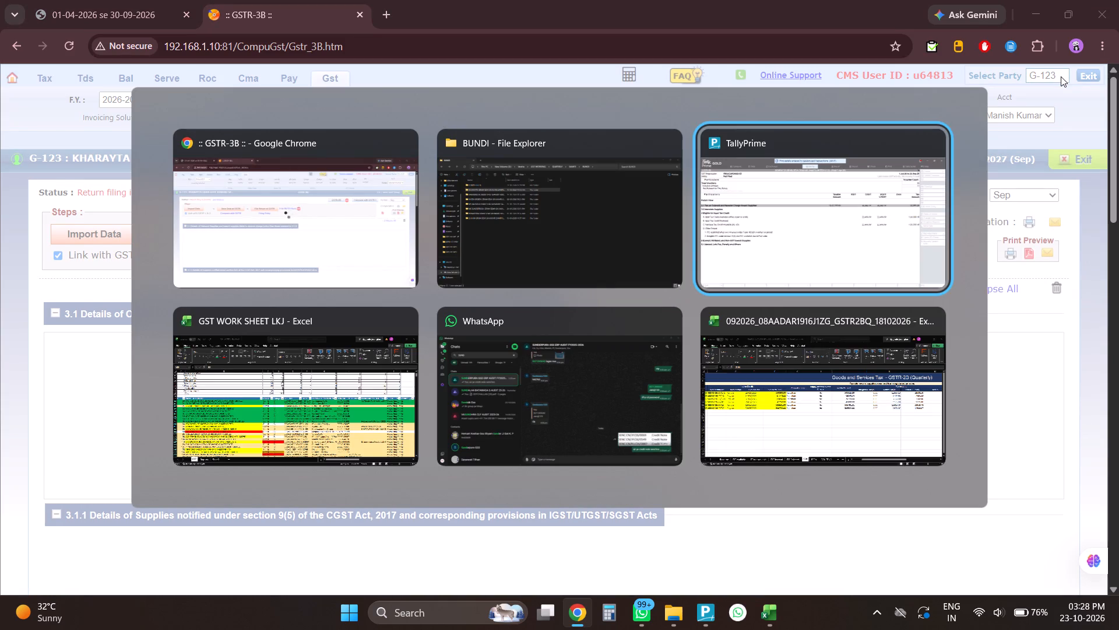
{"action": "key", "text": "Escape"}
{"action": "key", "text": "Escape"}
{"action": "key", "text": "Escape"}
{"action": "key", "text": "Escape"}
{"action": "key", "text": "Escape"}
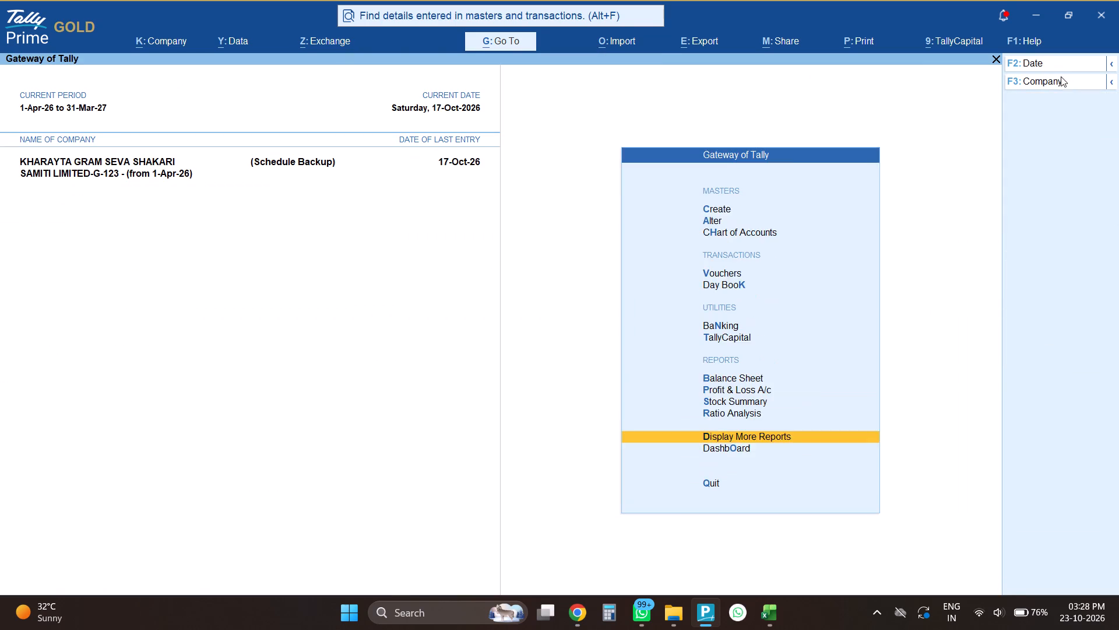
{"action": "key", "text": "Escape"}
{"action": "key", "text": "ctrl+F3"}
{"action": "key", "text": "Return"}
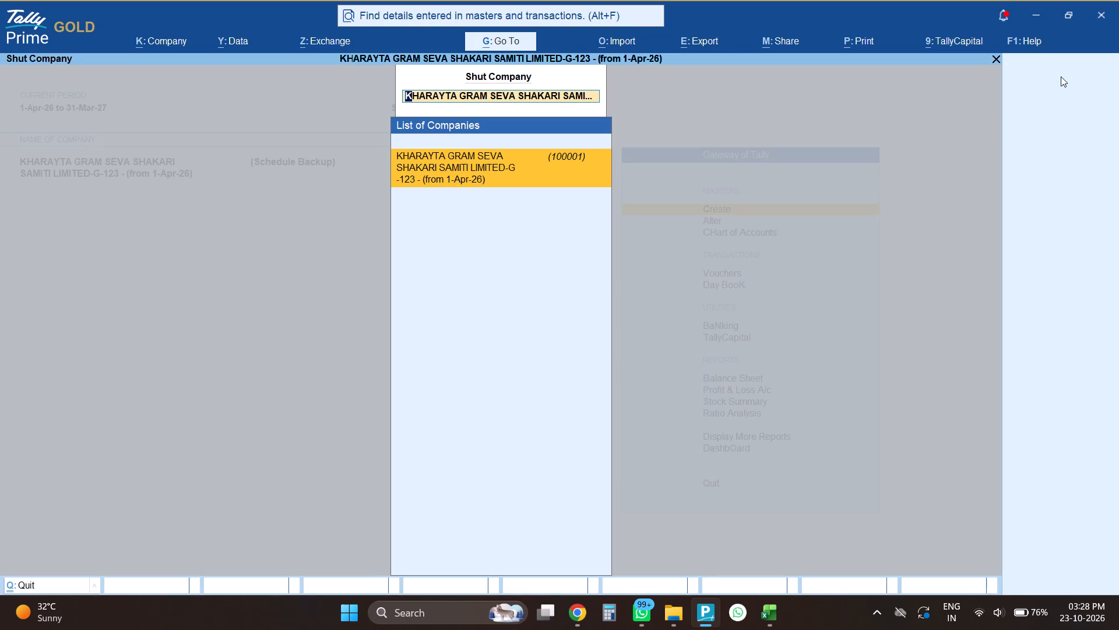
{"action": "key", "text": "alt+Tab"}
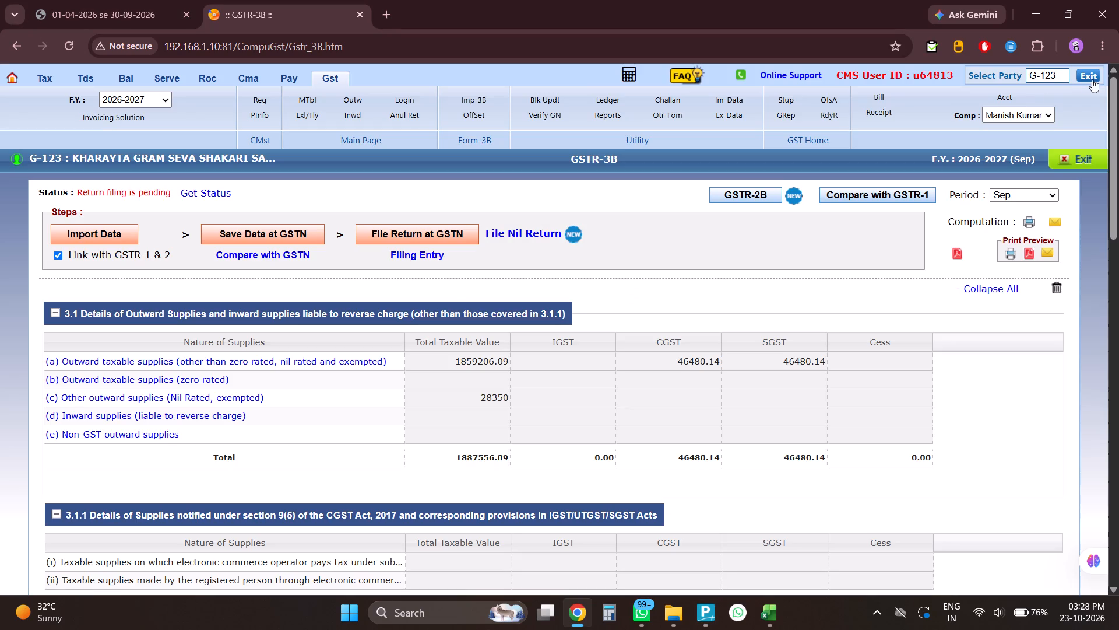
{"action": "left_click", "coordinate": [1071, 160]}
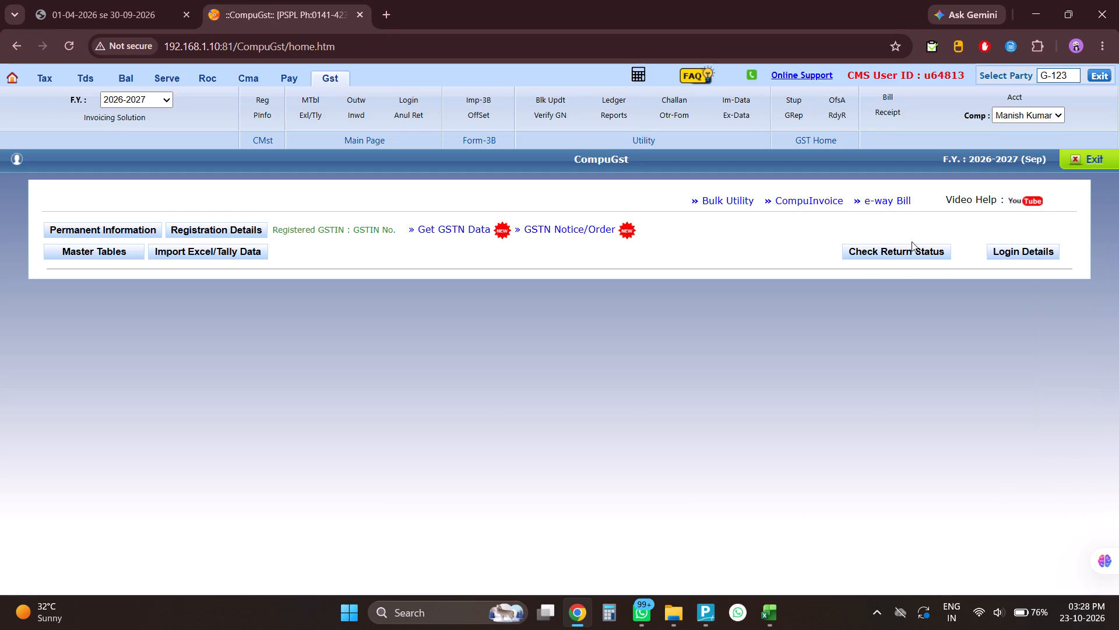
{"action": "left_click", "coordinate": [878, 251]}
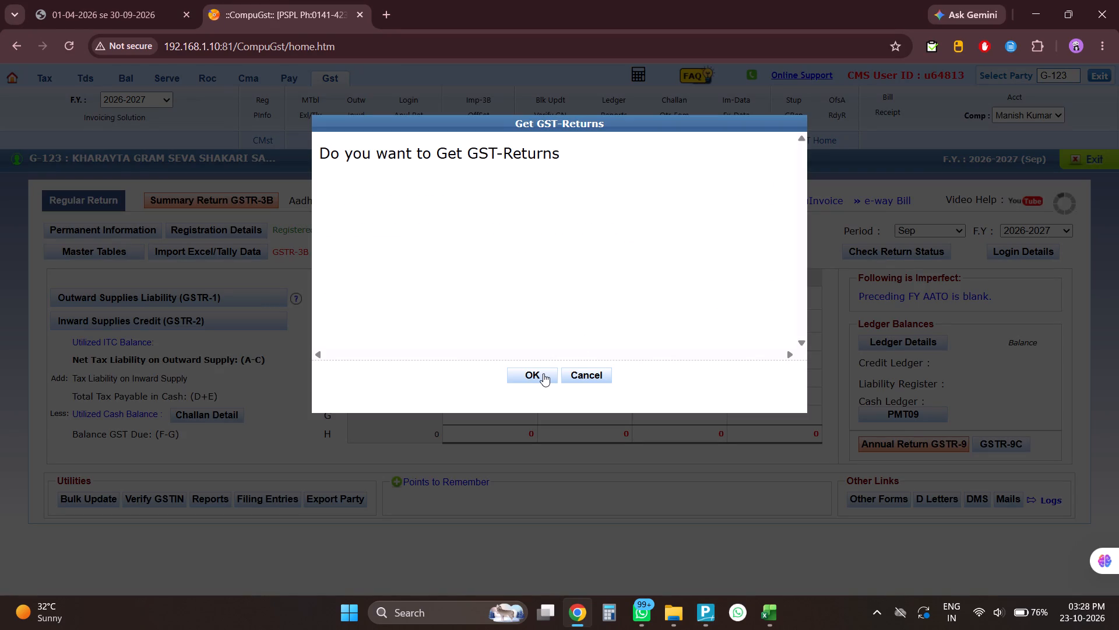
{"action": "left_click", "coordinate": [541, 373]}
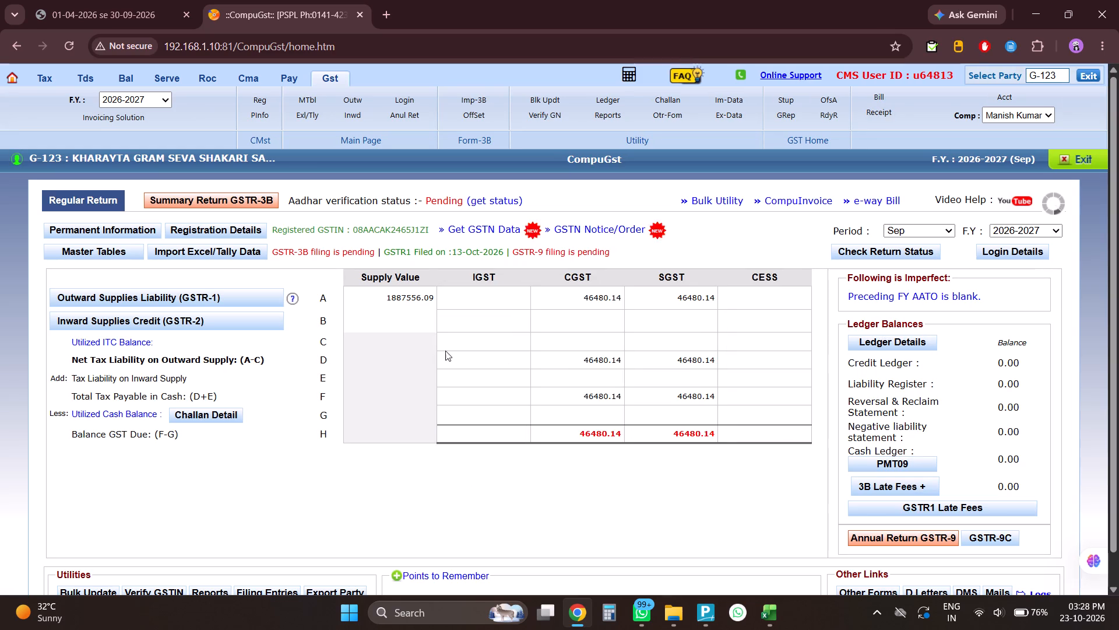
{"action": "left_click", "coordinate": [541, 375]}
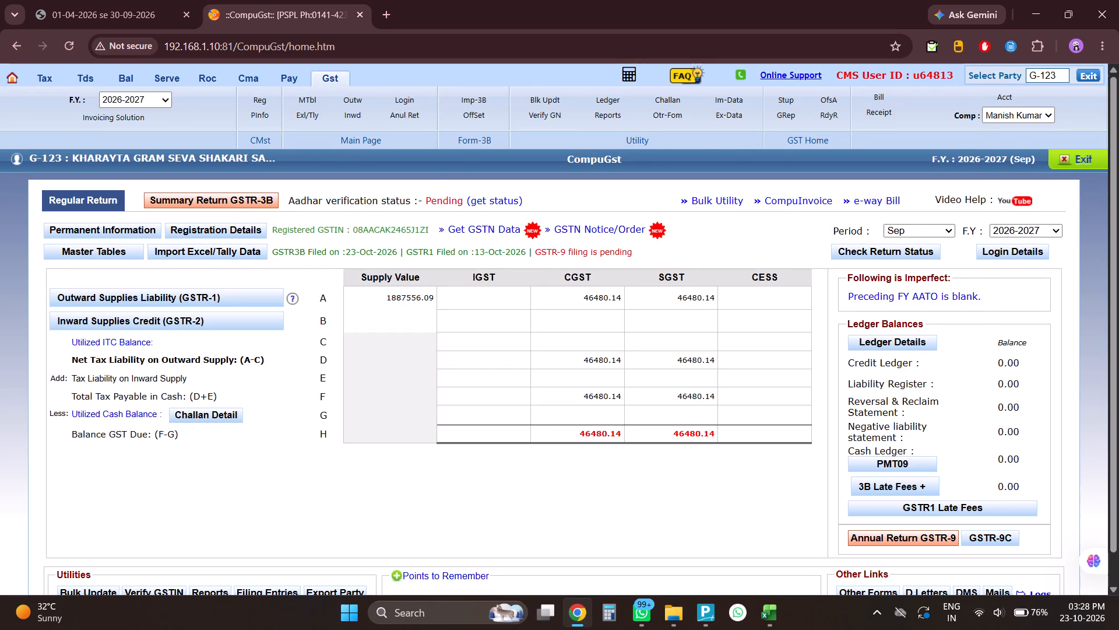
Switch to the GST WORK SHEET LKJ workbook in Excel.
{"action": "key", "text": "alt+Tab"}
{"action": "key", "text": "alt+Tab"}
{"action": "key", "text": "alt+Tab"}
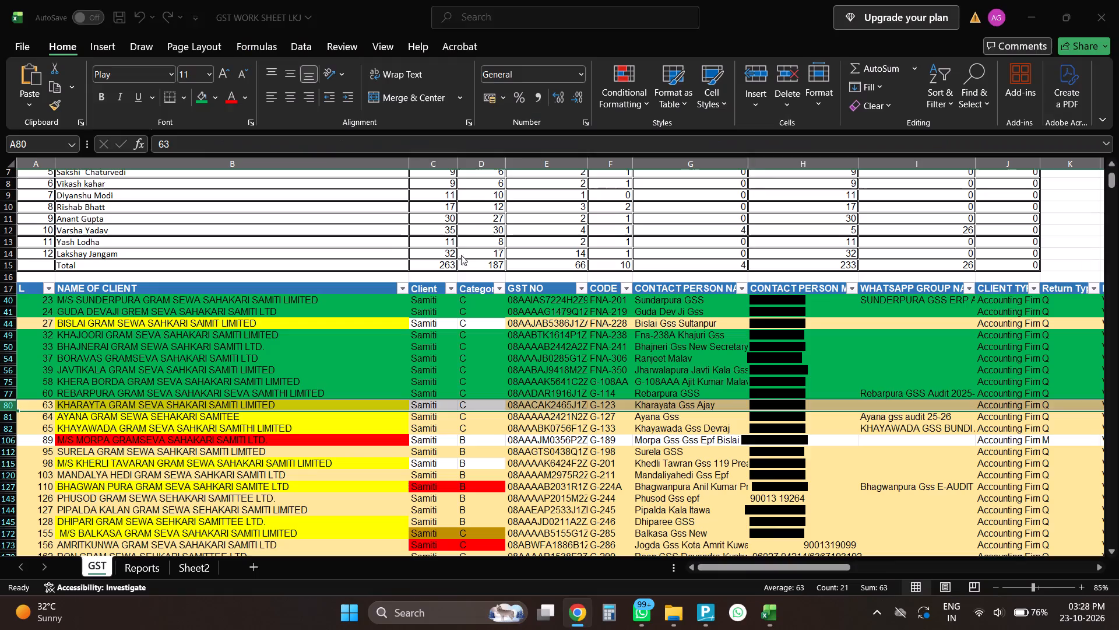
Fill the KHARAYTA GRAM SEVA SHAKARI SAMITI LIMITED (G-123) row green in the GST WORK SHEET LKJ workbook.
{"action": "left_click", "coordinate": [200, 103]}
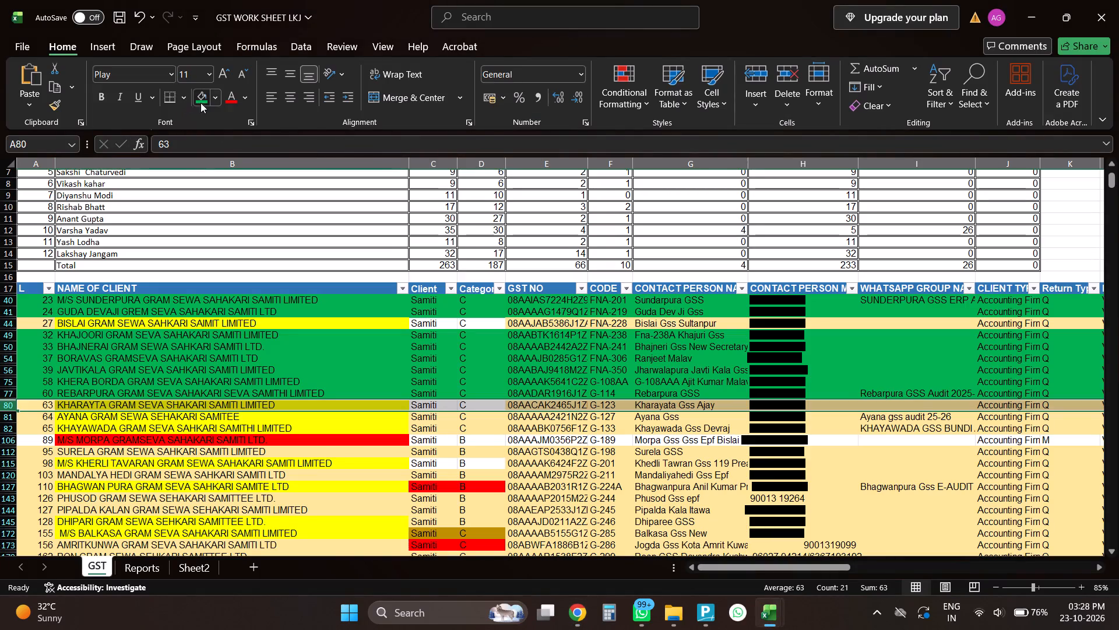
{"action": "left_click", "coordinate": [4, 415]}
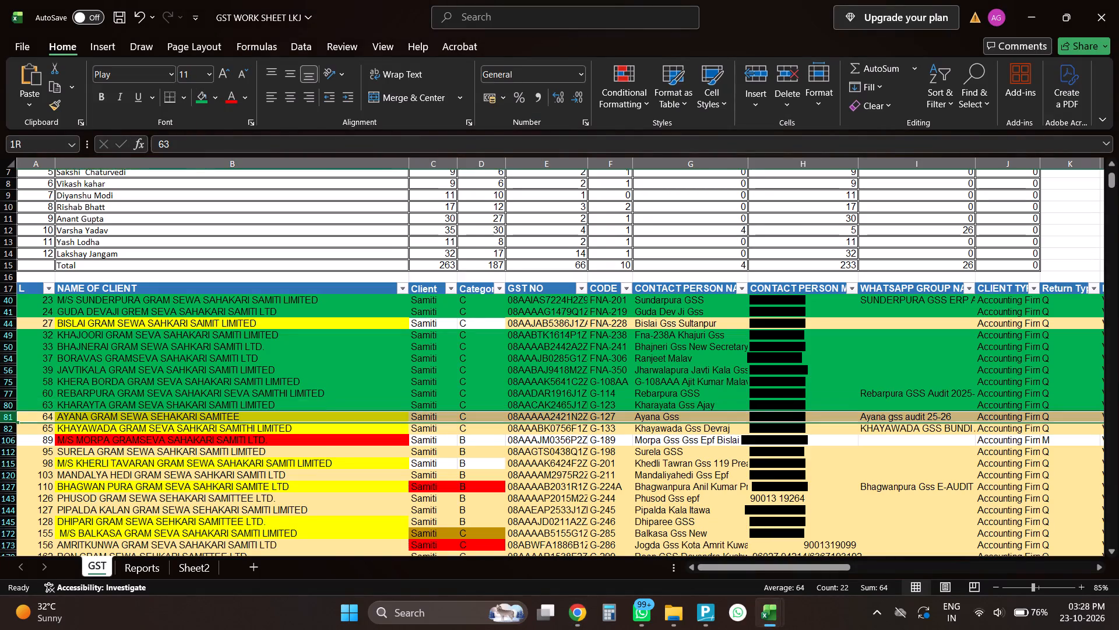
Pick the BISLAI (FNA-228) row in the work sheet and browse TallyPrime's company data path from SAMITI\BUNDI to SAMITI\KOTA.
{"action": "left_click", "coordinate": [5, 323]}
{"action": "key", "text": "alt+Tab"}
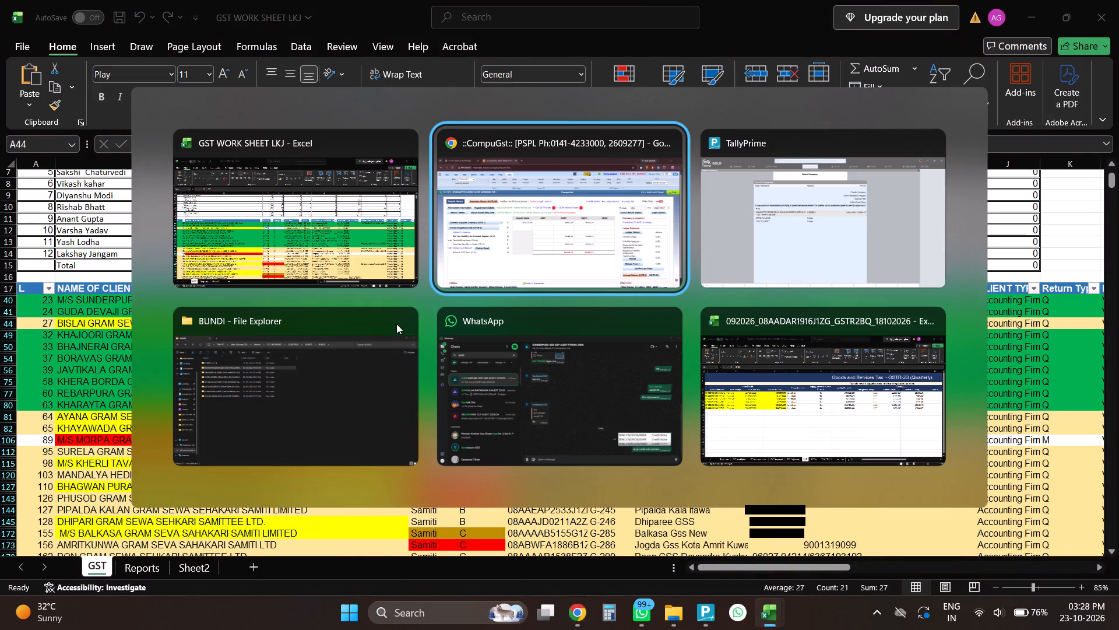
{"action": "key", "text": "alt+Tab"}
{"action": "key", "text": "Up"}
{"action": "key", "text": "Return"}
{"action": "key", "text": "Return"}
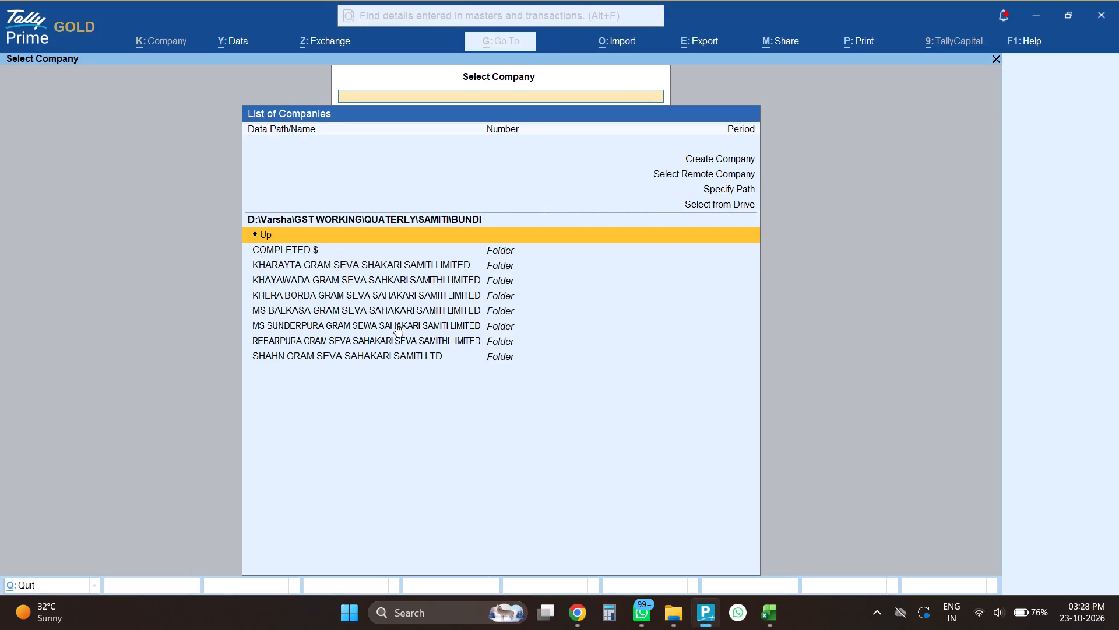
{"action": "key", "text": "Return"}
{"action": "key", "text": "Down"}
{"action": "key", "text": "Down"}
{"action": "key", "text": "Return"}
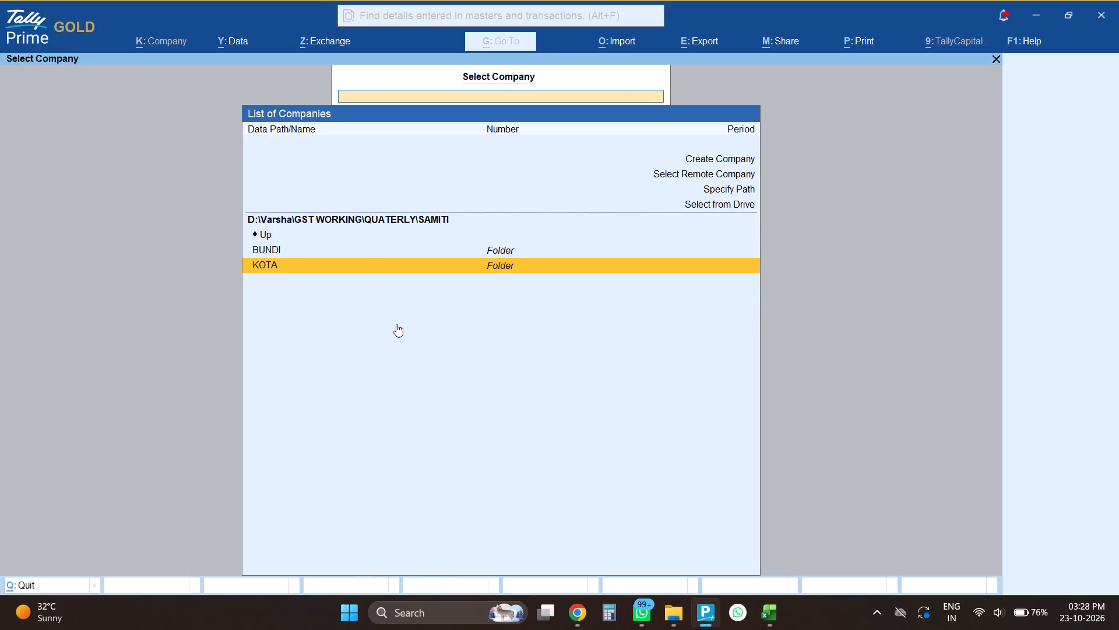
Load the company BISLAI GRAM SEWA SAHKARI SAIMIT LIMITED-FNA-228 from its folder under KOTA.
{"action": "key", "text": "Down"}
{"action": "key", "text": "Down"}
{"action": "key", "text": "Down"}
{"action": "key", "text": "Return"}
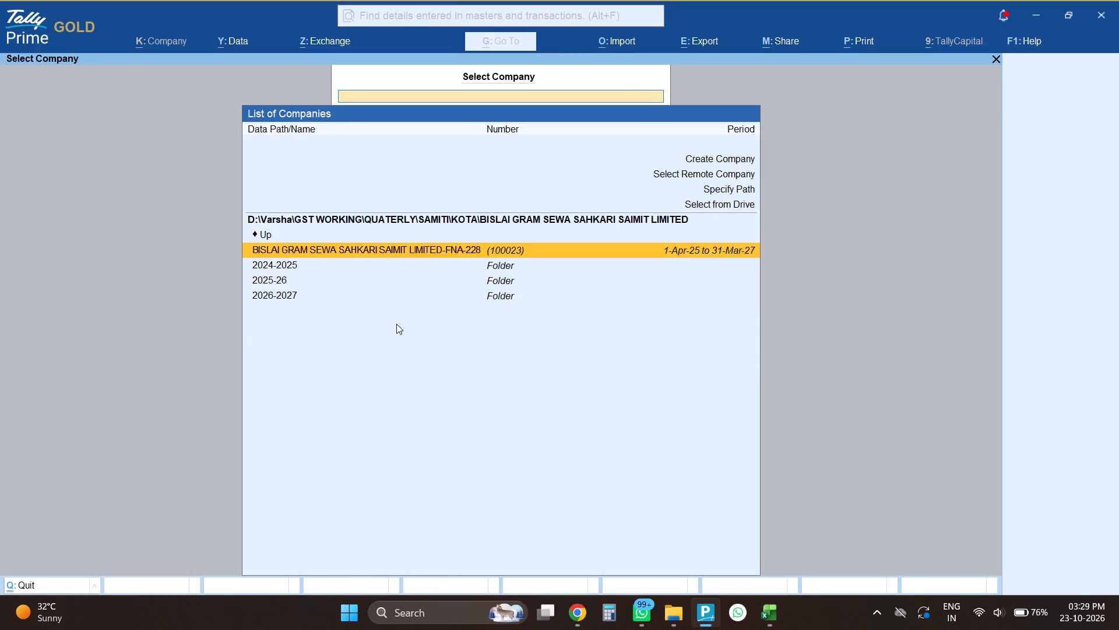
{"action": "key", "text": "Down"}
{"action": "key", "text": "Down"}
{"action": "key", "text": "Down"}
{"action": "key", "text": "Return"}
{"action": "key", "text": "Return"}
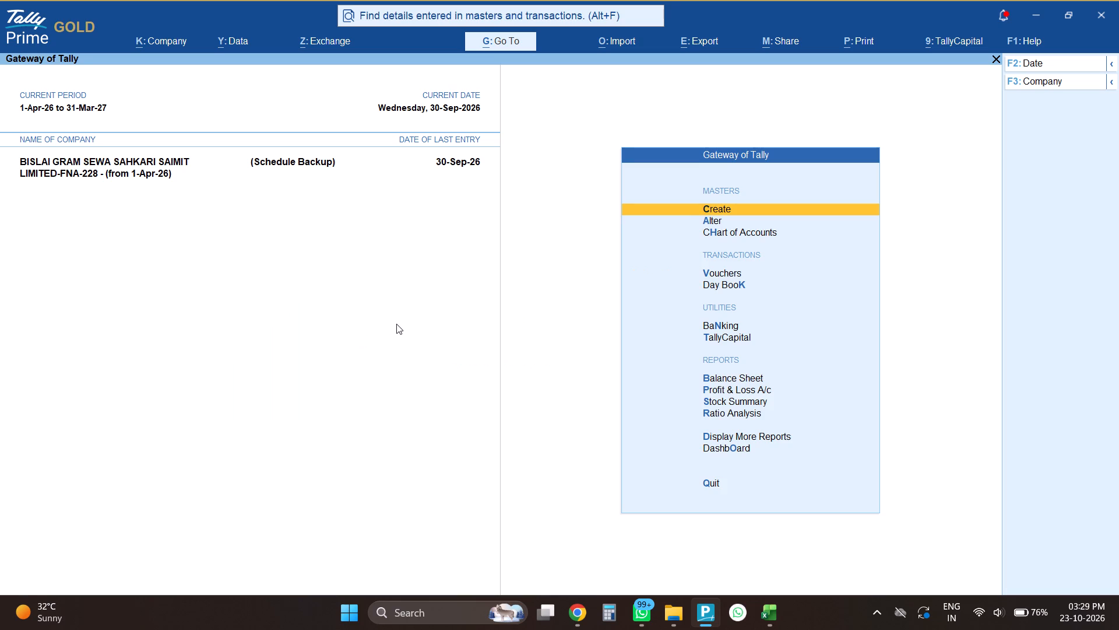
Open BISLAI's GSTR-3B report and set its period from 1-7 to 30-9.
{"action": "type", "text": "DOG3"}
{"action": "key", "text": "alt+F2"}
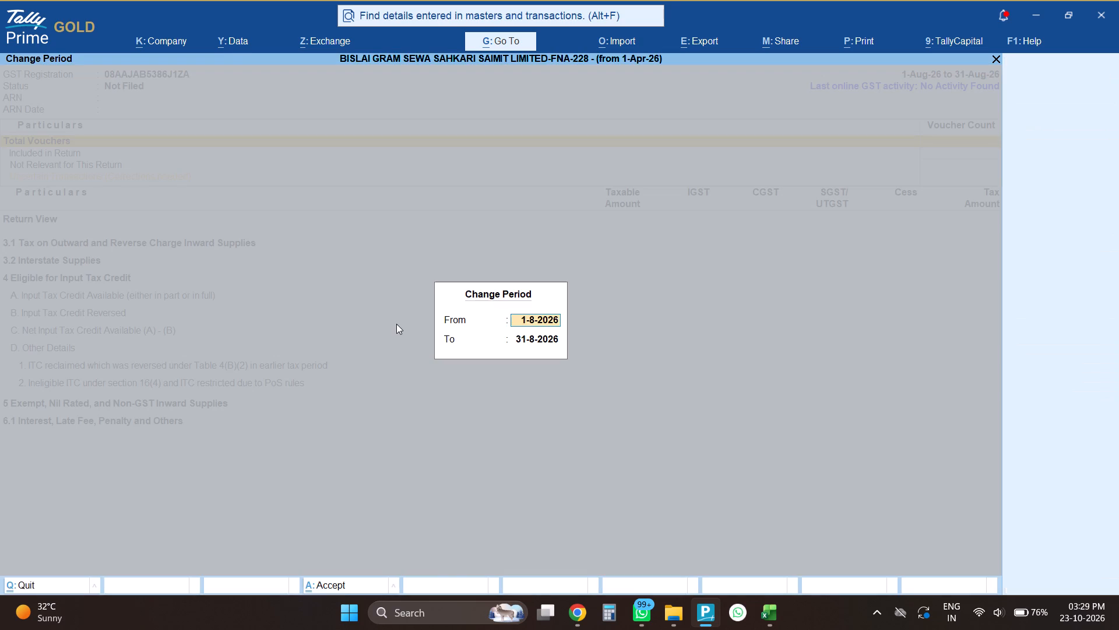
{"action": "type", "text": "1-7"}
{"action": "key", "text": "Return"}
{"action": "type", "text": "30-9"}
{"action": "key", "text": "Return"}
Exit party G-123 in CompuGst in Chrome, select party FNA-228 and open its Summary Return GSTR-3B.
{"action": "key", "text": "alt+Tab"}
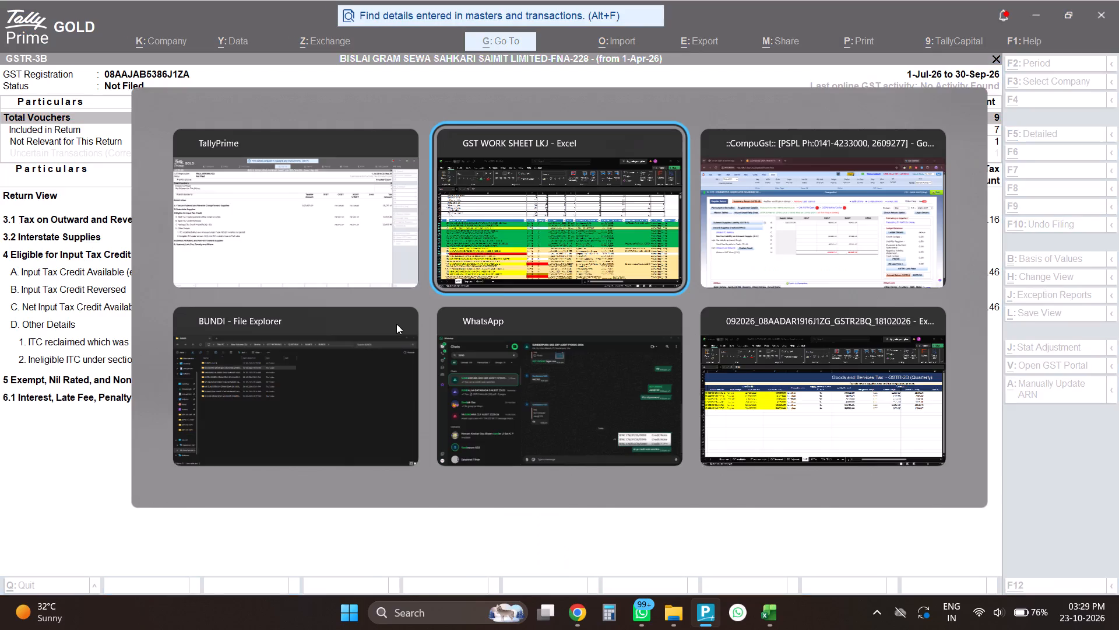
{"action": "key", "text": "alt+Tab"}
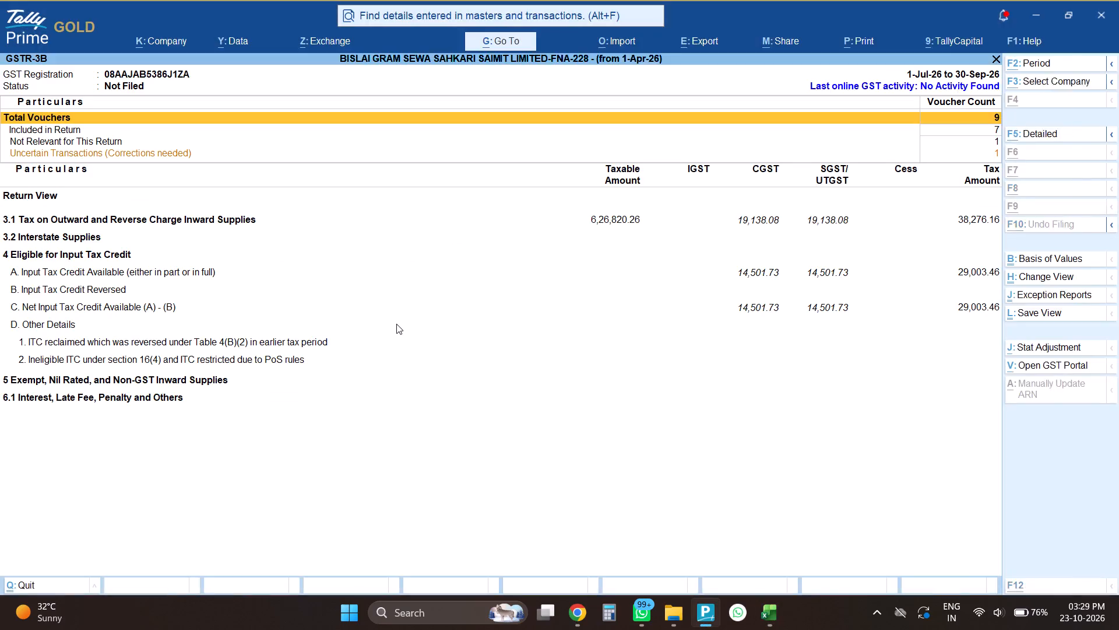
{"action": "key", "text": "alt+Tab"}
{"action": "key", "text": "alt+Tab"}
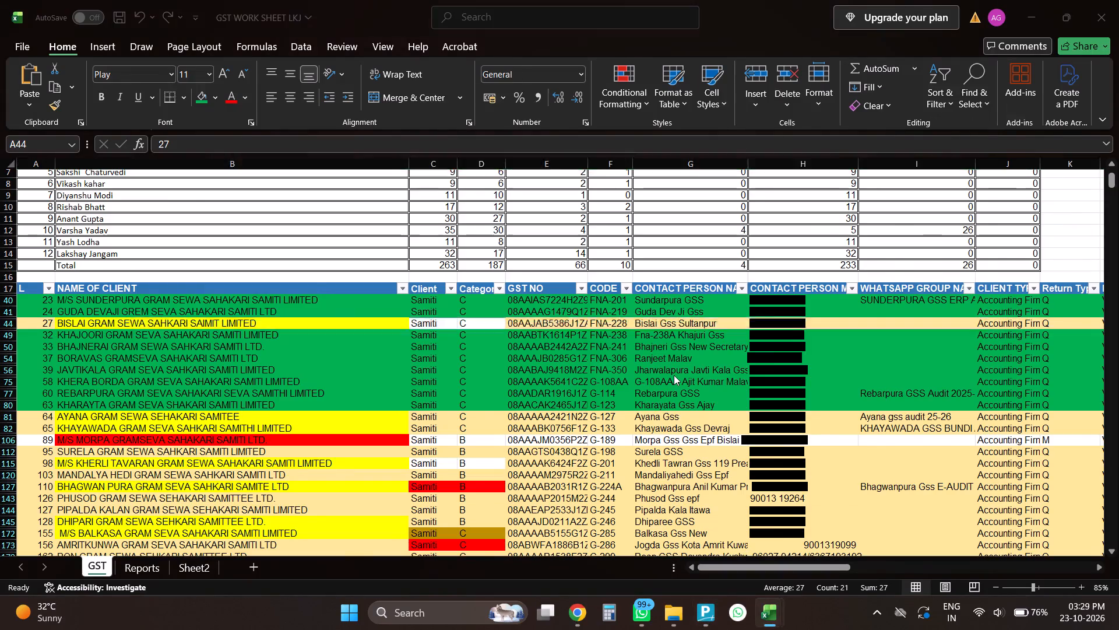
{"action": "key", "text": "alt+Tab"}
{"action": "left_click", "coordinate": [1081, 162]}
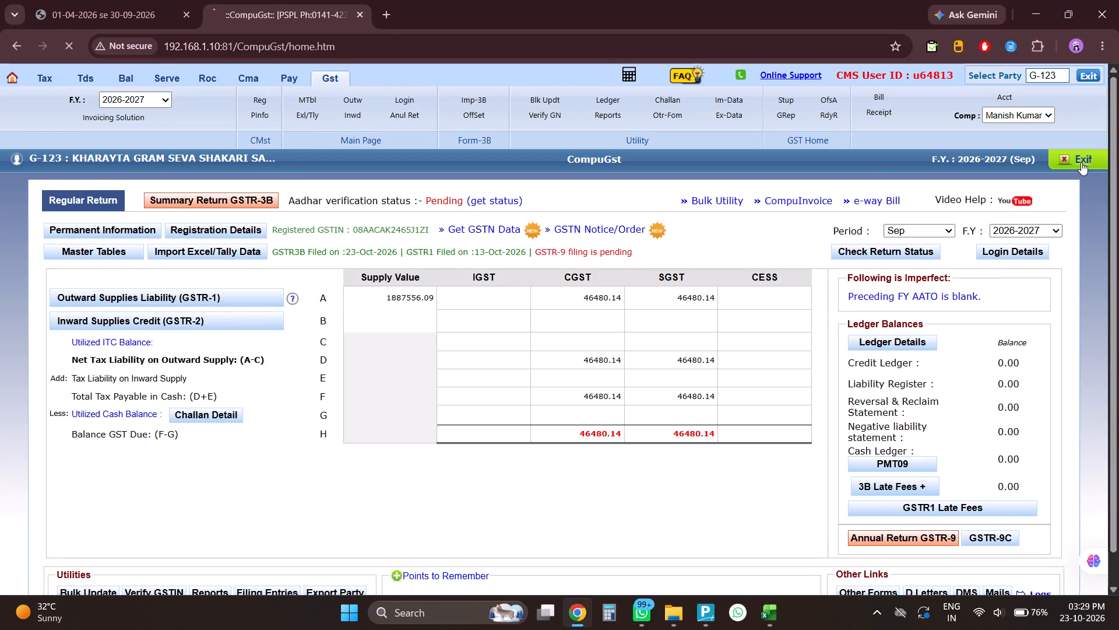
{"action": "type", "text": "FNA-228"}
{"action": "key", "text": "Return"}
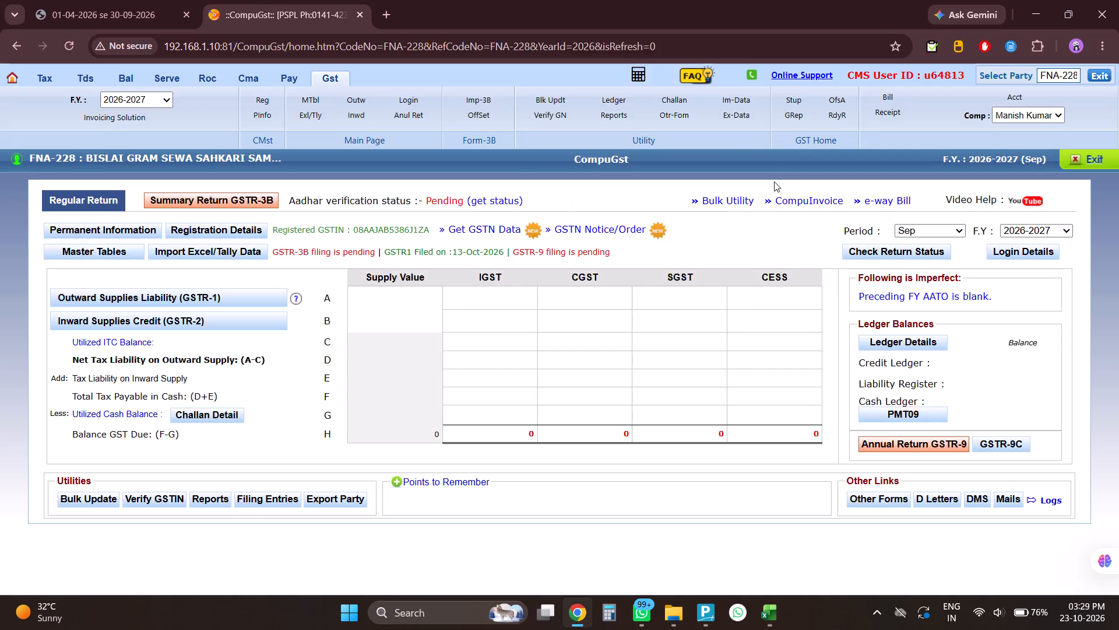
{"action": "left_click", "coordinate": [247, 199]}
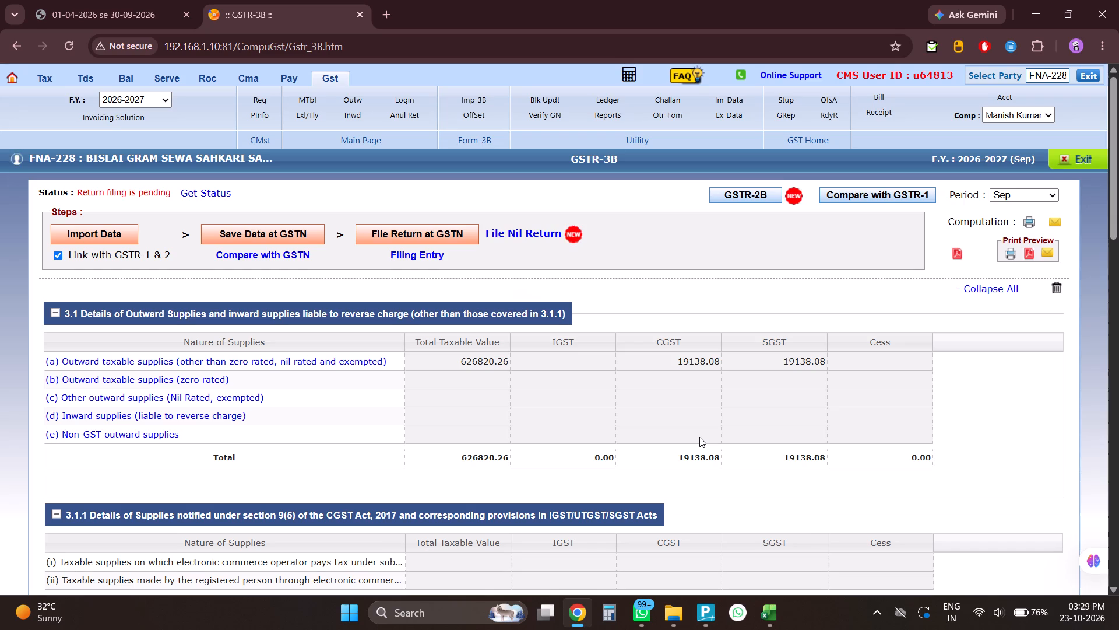
Compare the table 3.1 outward supplies figures in FNA-228's CompuGst GSTR-3B with the TallyPrime report.
{"action": "scroll", "coordinate": [699, 437], "scroll_direction": "down", "scroll_amount": 5}
{"action": "scroll", "coordinate": [699, 437], "scroll_direction": "up", "scroll_amount": 4}
{"action": "key", "text": "alt+Tab"}
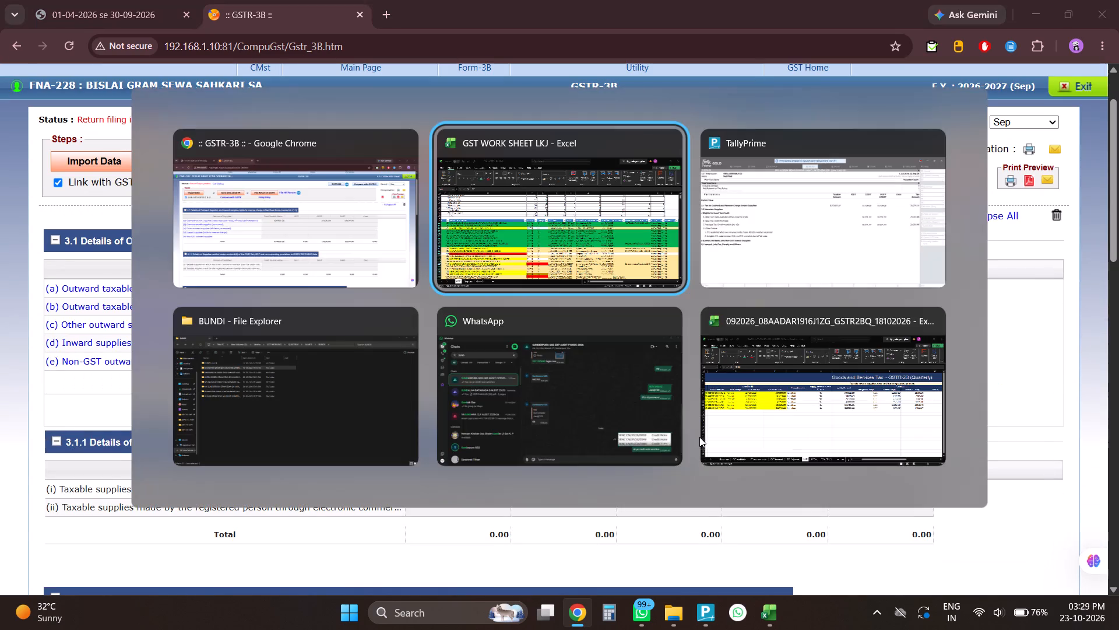
{"action": "key", "text": "alt+Tab"}
{"action": "key", "text": "alt+Tab"}
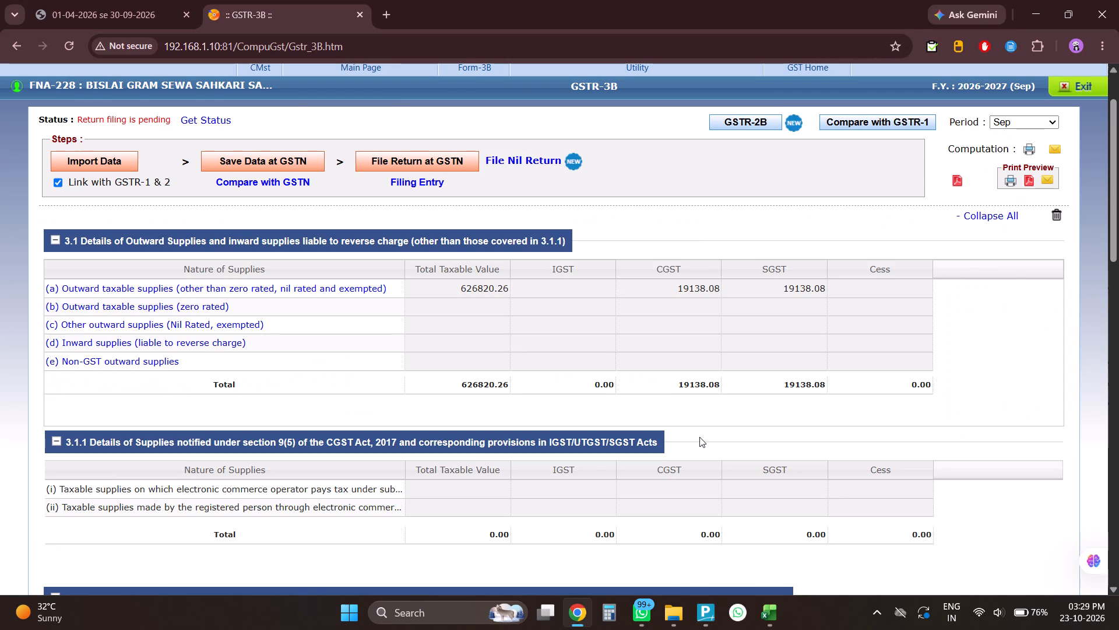
{"action": "key", "text": "alt+Tab"}
{"action": "key", "text": "alt+Tab"}
Compare the table 4 eligible ITC amounts in FNA-228's CompuGst GSTR-3B with those in the TallyPrime report.
{"action": "scroll", "coordinate": [699, 437], "scroll_direction": "down", "scroll_amount": 7}
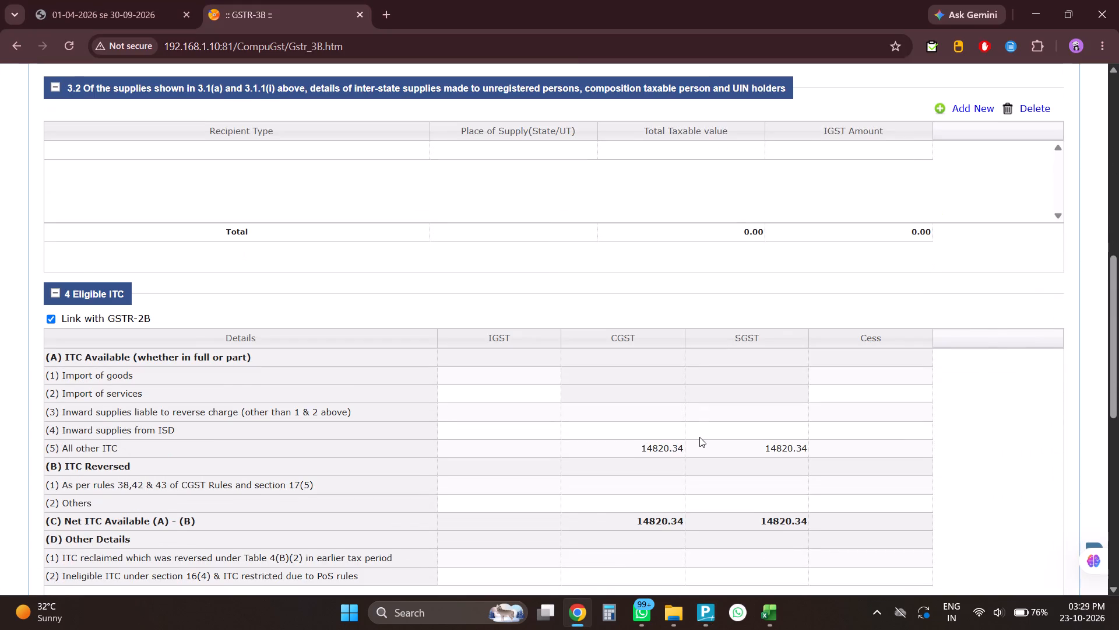
{"action": "key", "text": "alt+Tab"}
{"action": "key", "text": "alt+Tab"}
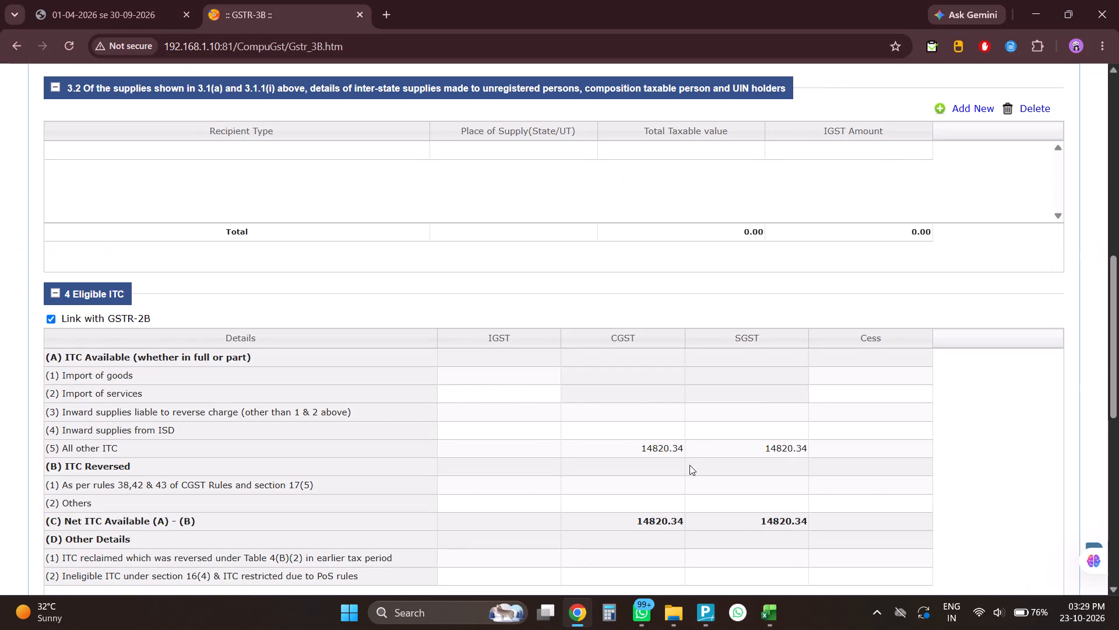
{"action": "left_click", "coordinate": [611, 452]}
{"action": "key", "text": "alt+Tab"}
{"action": "scroll", "coordinate": [778, 416], "scroll_direction": "down", "scroll_amount": 15}
{"action": "scroll", "coordinate": [778, 416], "scroll_direction": "up", "scroll_amount": 3}
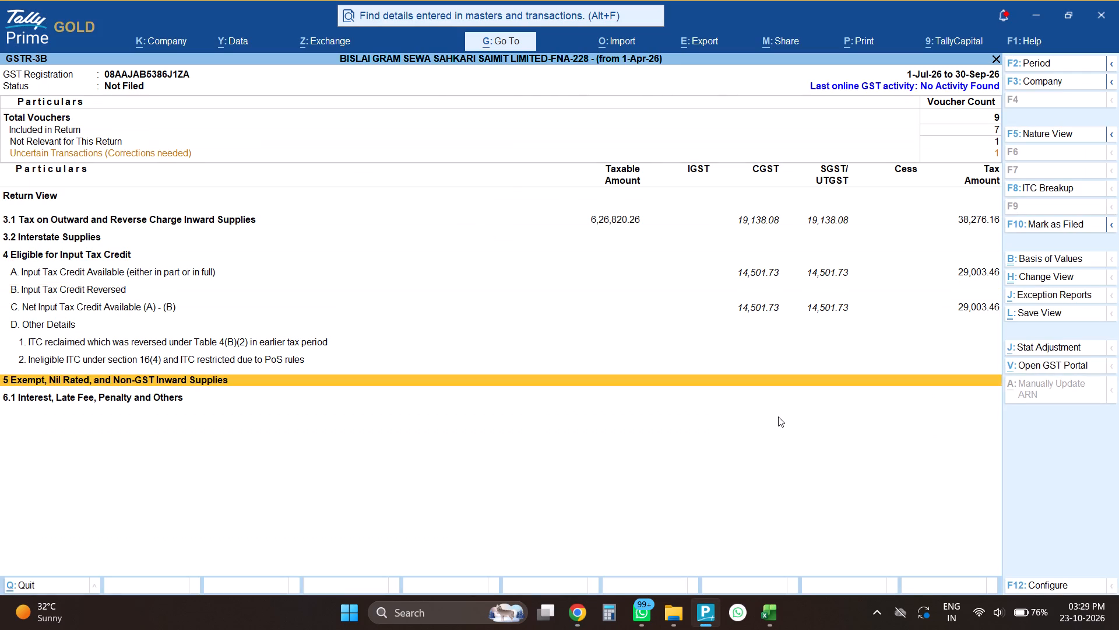
{"action": "scroll", "coordinate": [778, 416], "scroll_direction": "up", "scroll_amount": 10}
Open the 062026 GSTR2BQ workbook for BISLAI GRAM SEWA SAHKARI SAIMIT LIMITED from its 2026-2027 folder under KOTA in File Explorer.
{"action": "key", "text": "alt+Tab"}
{"action": "key", "text": "alt+Tab"}
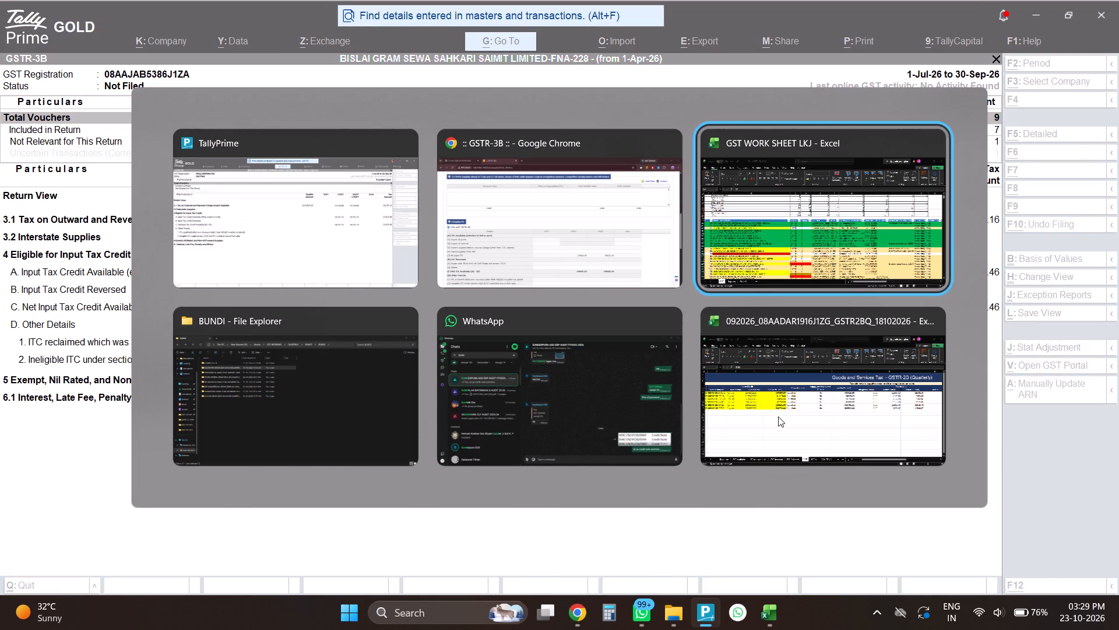
{"action": "key", "text": "alt+Tab"}
{"action": "key", "text": "alt+Tab"}
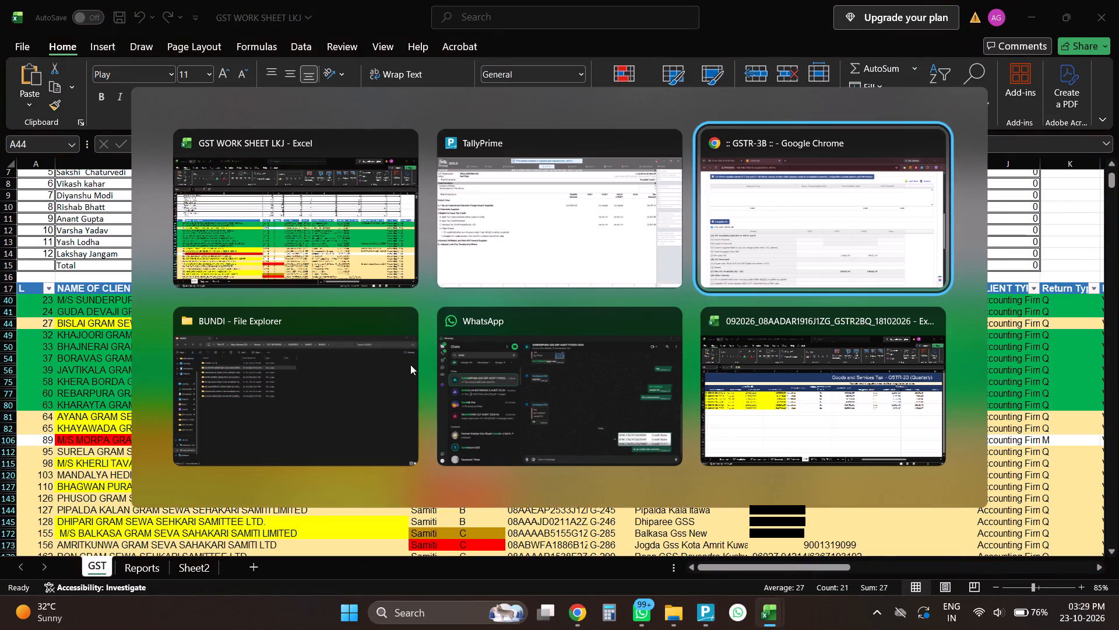
{"action": "key", "text": "alt+Tab"}
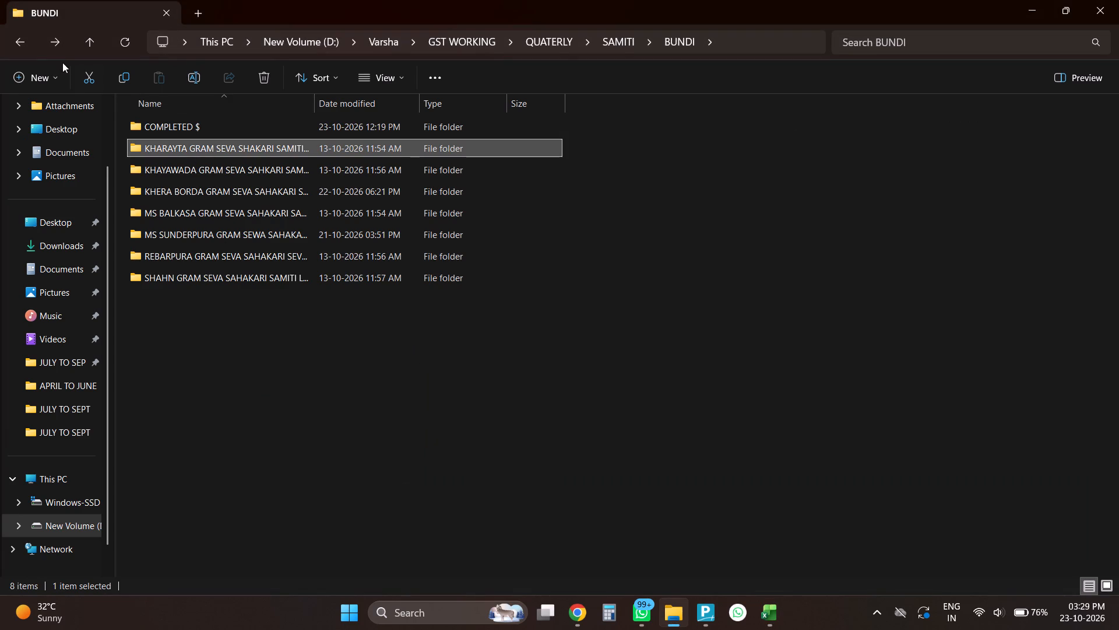
{"action": "left_click", "coordinate": [546, 38]}
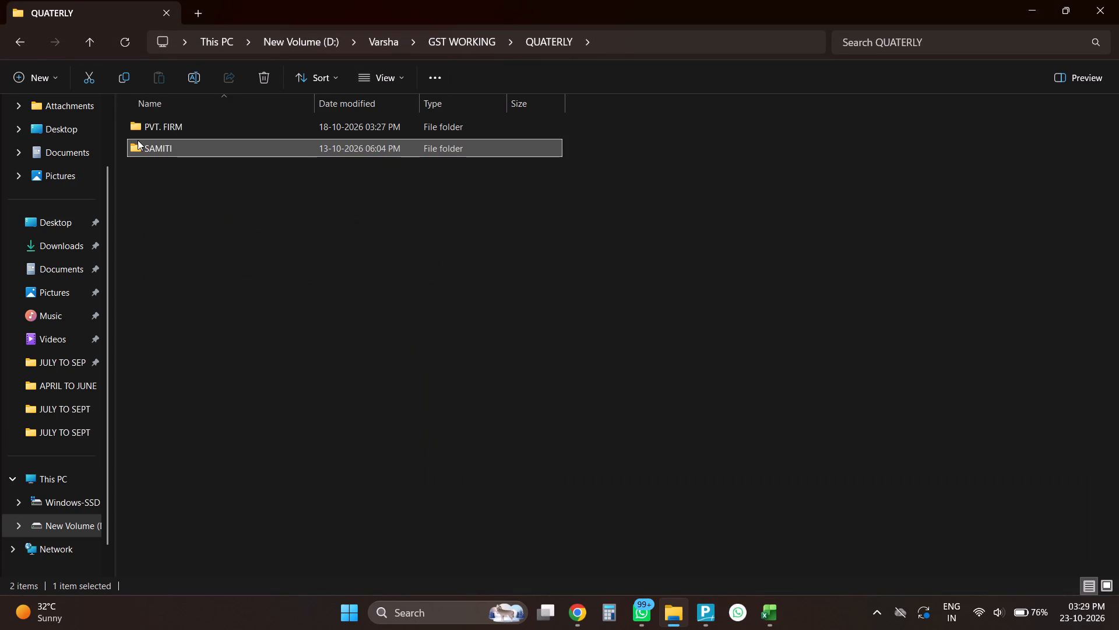
{"action": "double_click", "coordinate": [138, 140]}
{"action": "double_click", "coordinate": [151, 143]}
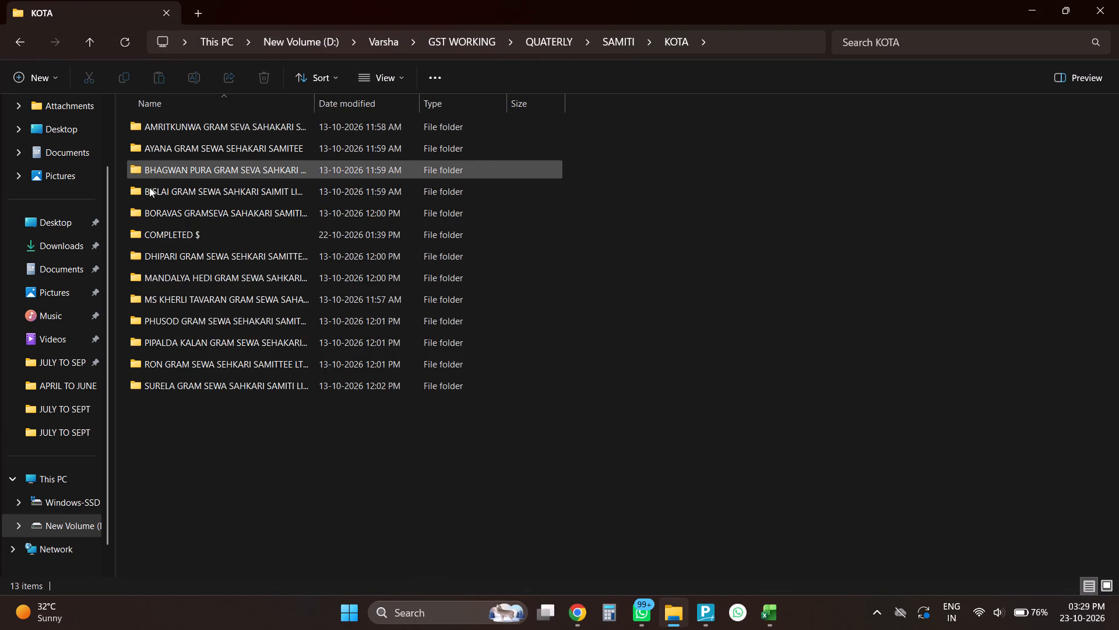
{"action": "double_click", "coordinate": [150, 184]}
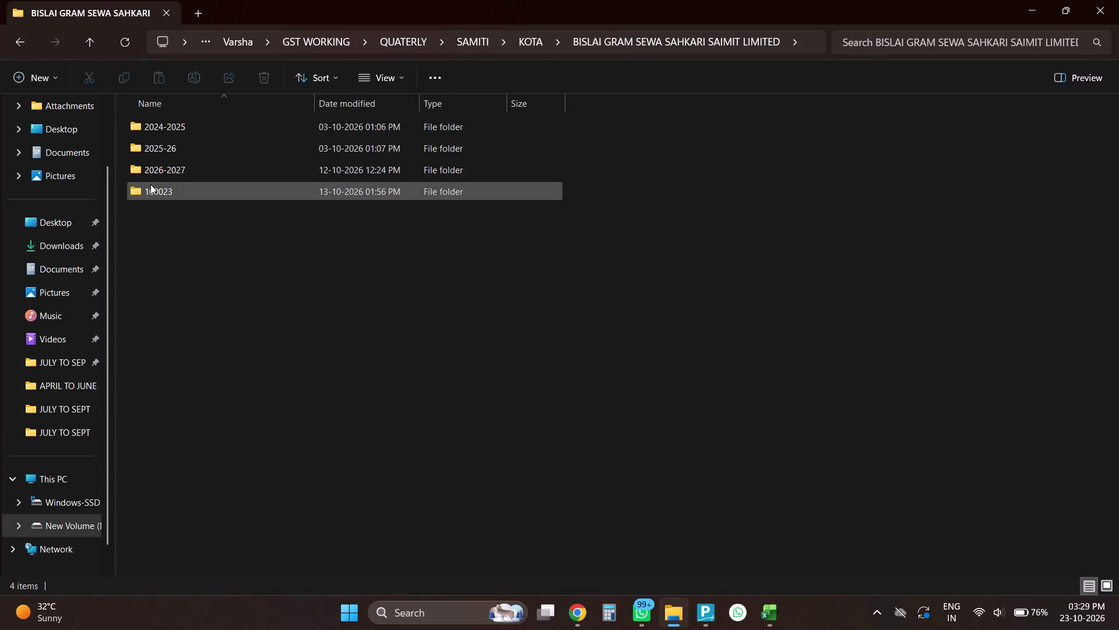
{"action": "double_click", "coordinate": [168, 170]}
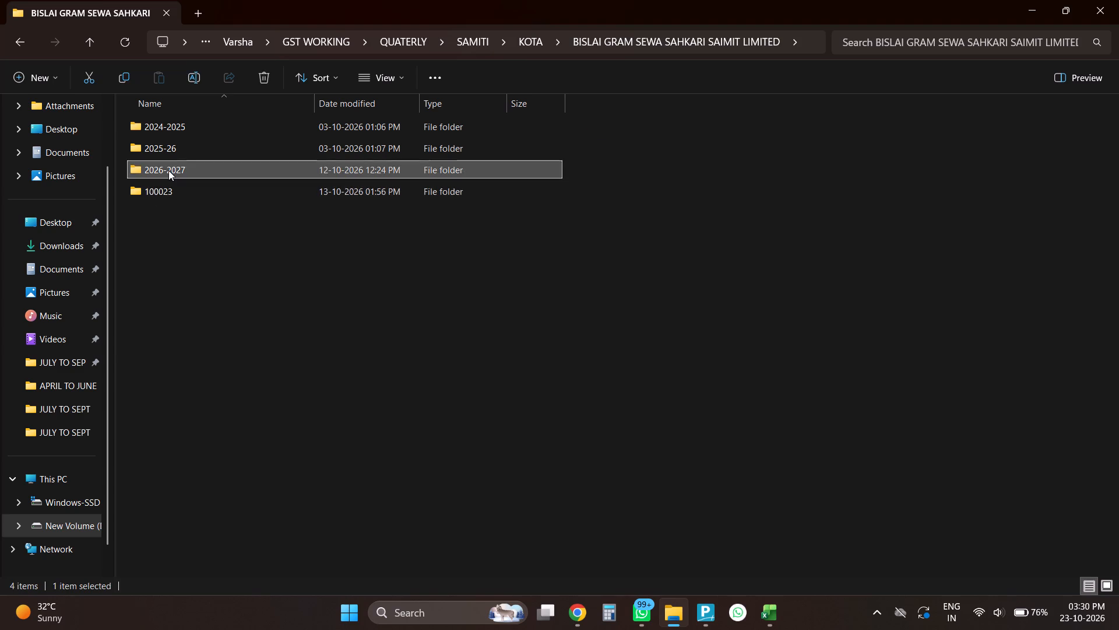
{"action": "double_click", "coordinate": [171, 153]}
{"action": "double_click", "coordinate": [161, 166]}
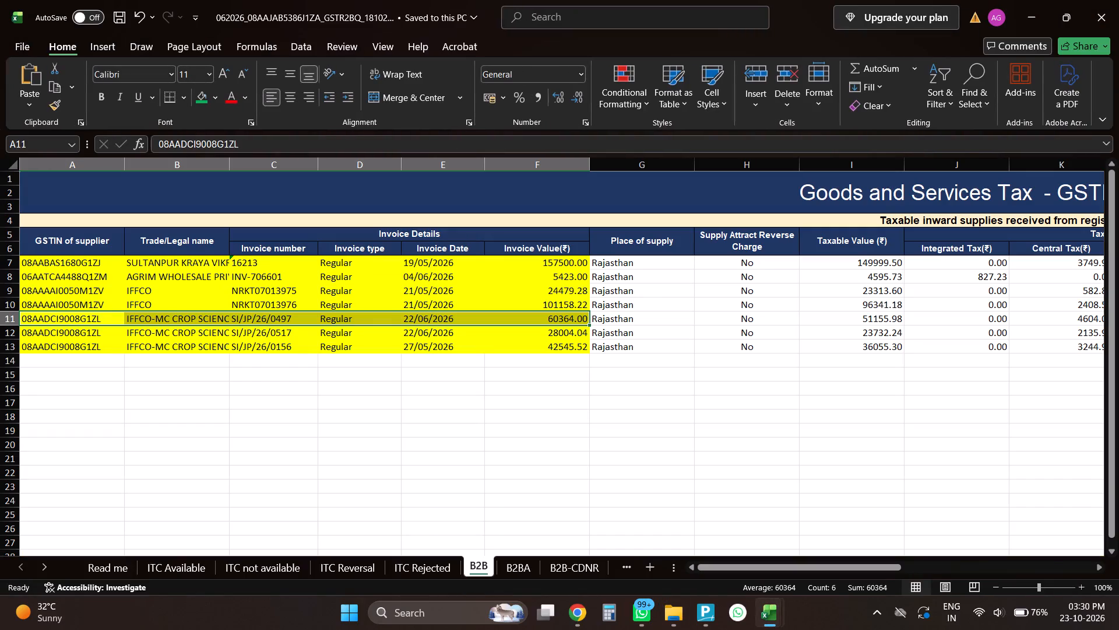
Check the B2B-CDNR and Read me sheets of Bislai's 062026 GSTR2BQ workbook and close the workbook.
{"action": "left_click", "coordinate": [501, 560]}
{"action": "left_click", "coordinate": [569, 568]}
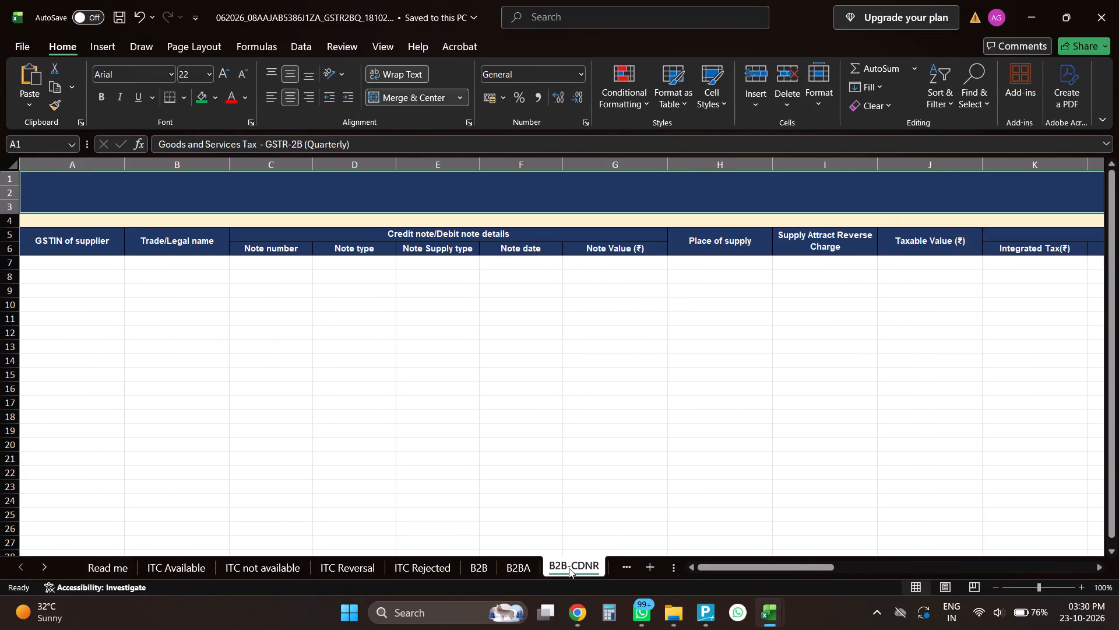
{"action": "left_click", "coordinate": [127, 573]}
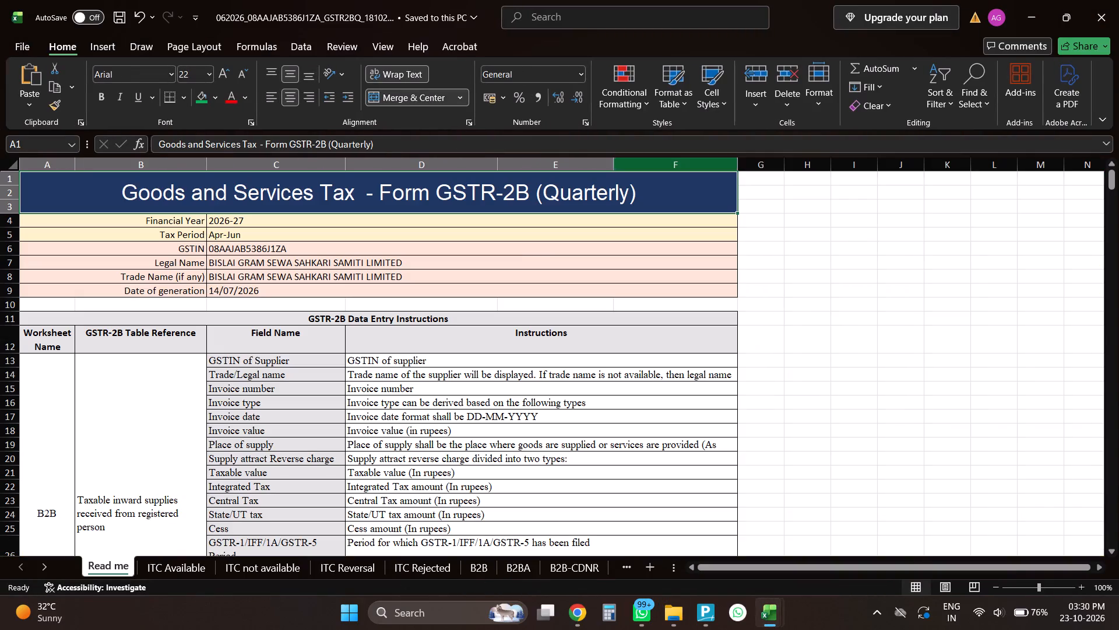
{"action": "left_click", "coordinate": [1118, 0]}
Open Bislai's 092026 GSTR2BQ workbook from the JULY TO SEP folder under 2026-2027 in File Explorer.
{"action": "key", "text": "alt+Tab"}
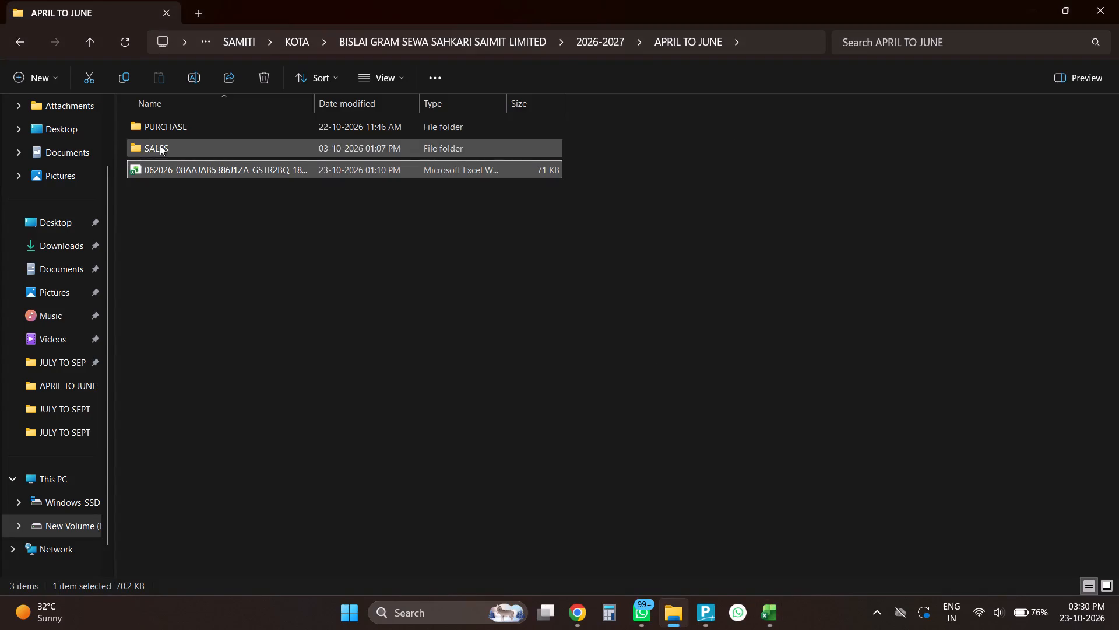
{"action": "left_click", "coordinate": [85, 32]}
{"action": "double_click", "coordinate": [185, 163]}
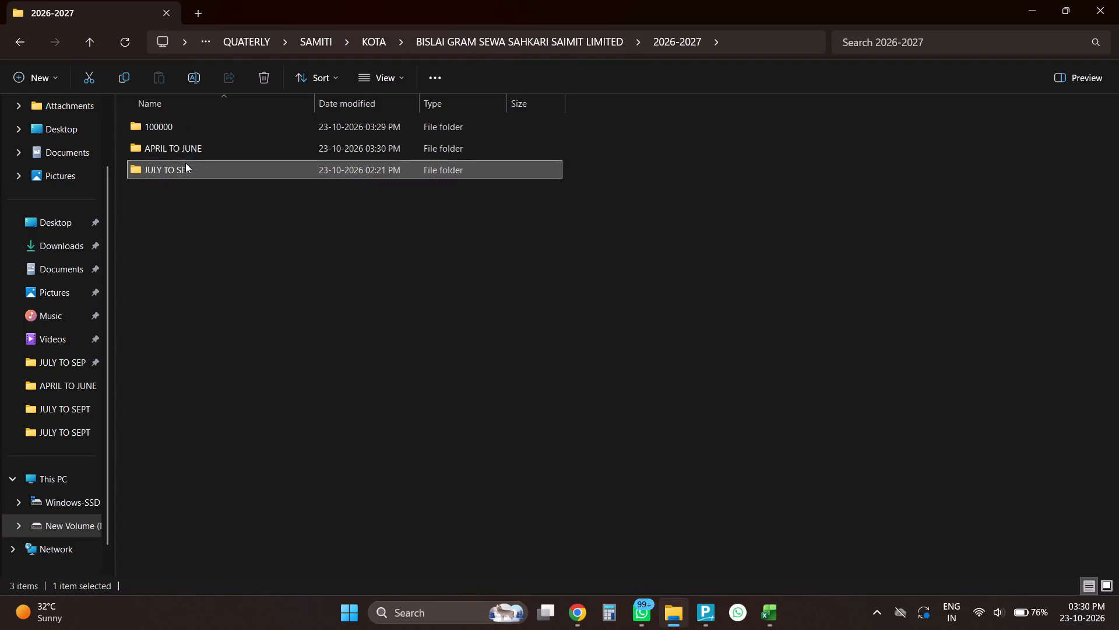
{"action": "triple_click", "coordinate": [176, 133]}
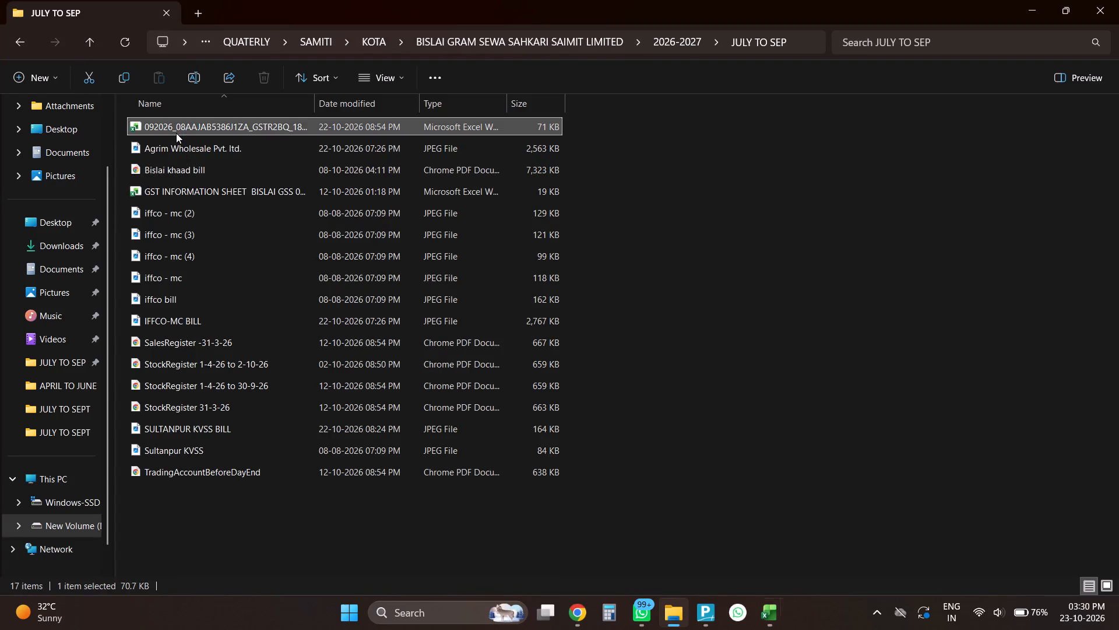
{"action": "double_click", "coordinate": [227, 126]}
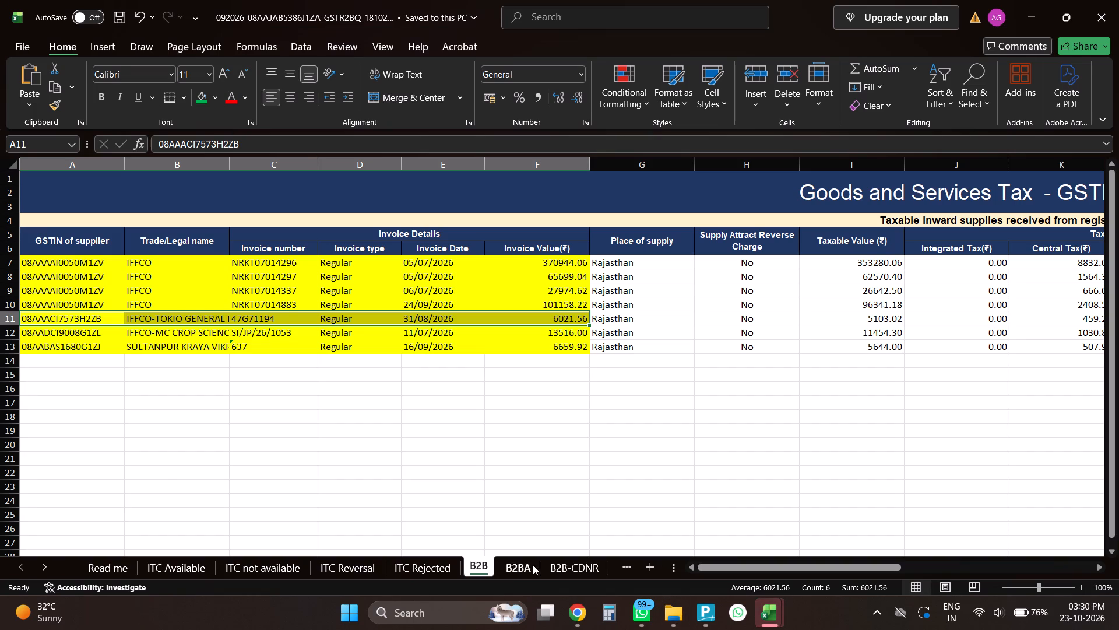
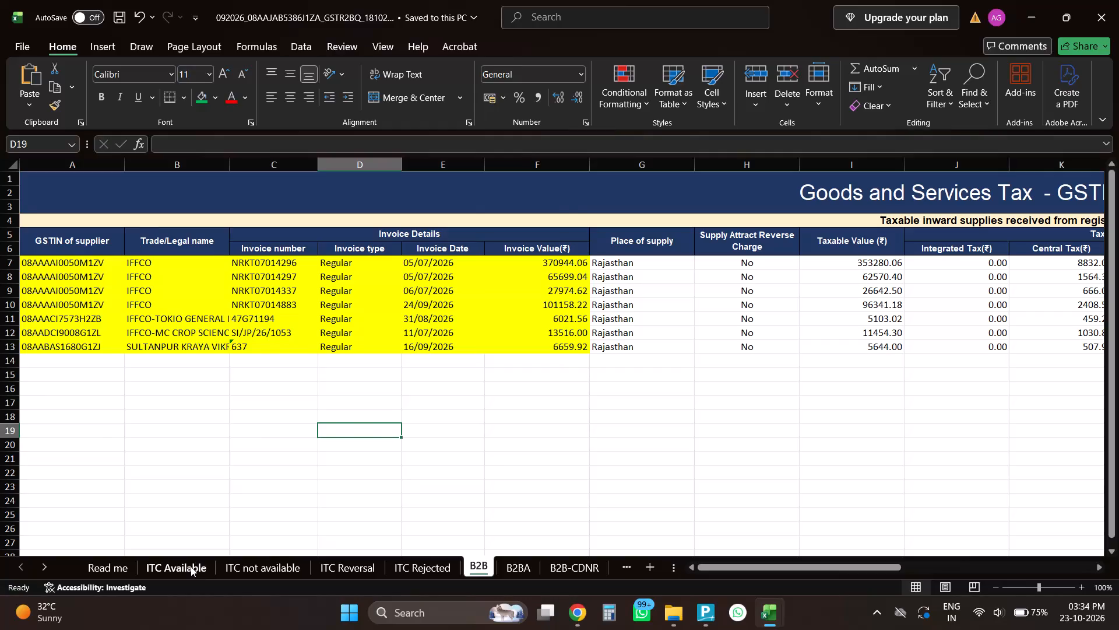
Check the ITC Available, B2B, B2B-CDNR and B2BA sheets of Bislai's 092026 GSTR2BQ workbook and close the workbook.
{"action": "left_click", "coordinate": [191, 566]}
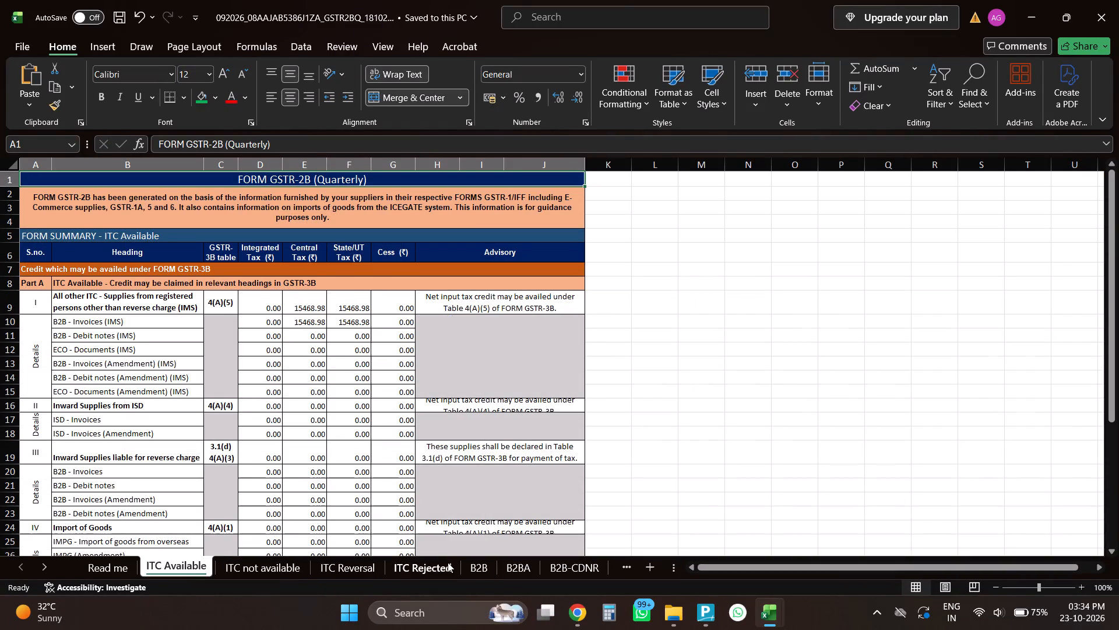
{"action": "left_click", "coordinate": [448, 562]}
{"action": "left_click", "coordinate": [490, 562]}
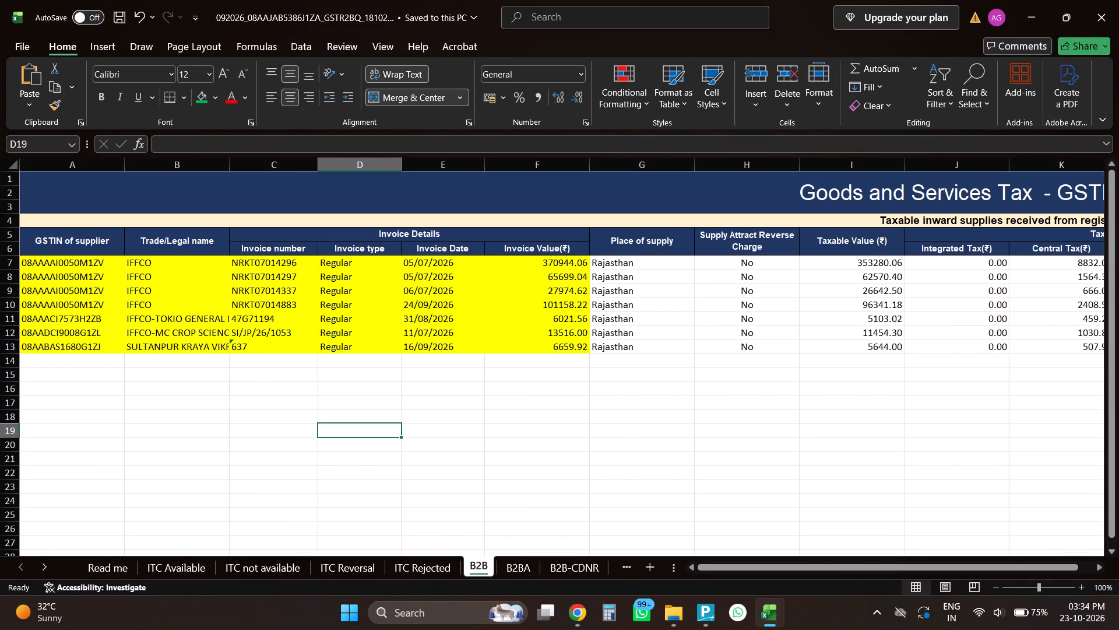
{"action": "left_click", "coordinate": [561, 574]}
{"action": "left_click", "coordinate": [522, 567]}
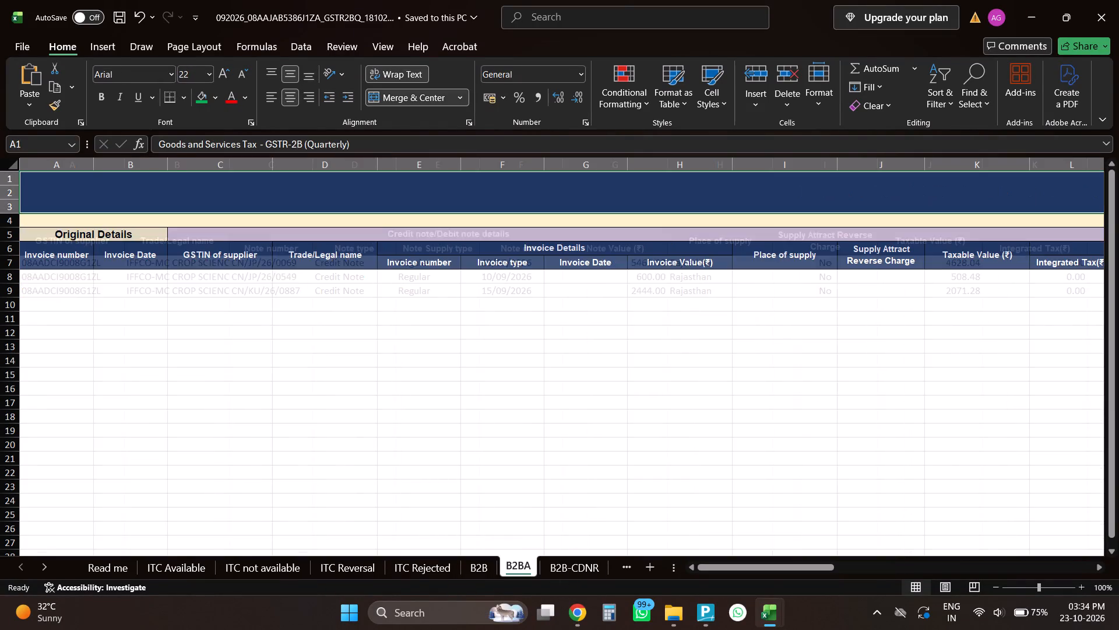
{"action": "left_click", "coordinate": [1118, 0]}
Exit FNA-228's GSTR-3B in CompuGst in Chrome and open party G-127 from the dealer list.
{"action": "key", "text": "alt+Tab"}
{"action": "key", "text": "alt+Tab"}
{"action": "key", "text": "alt+Tab"}
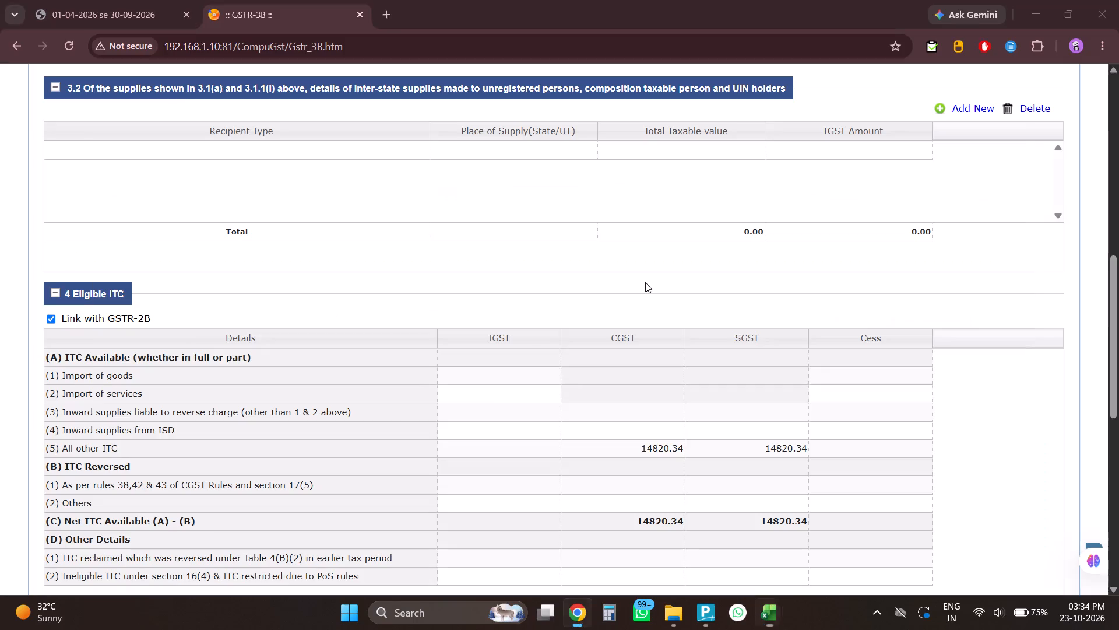
{"action": "scroll", "coordinate": [645, 282], "scroll_direction": "up", "scroll_amount": 15}
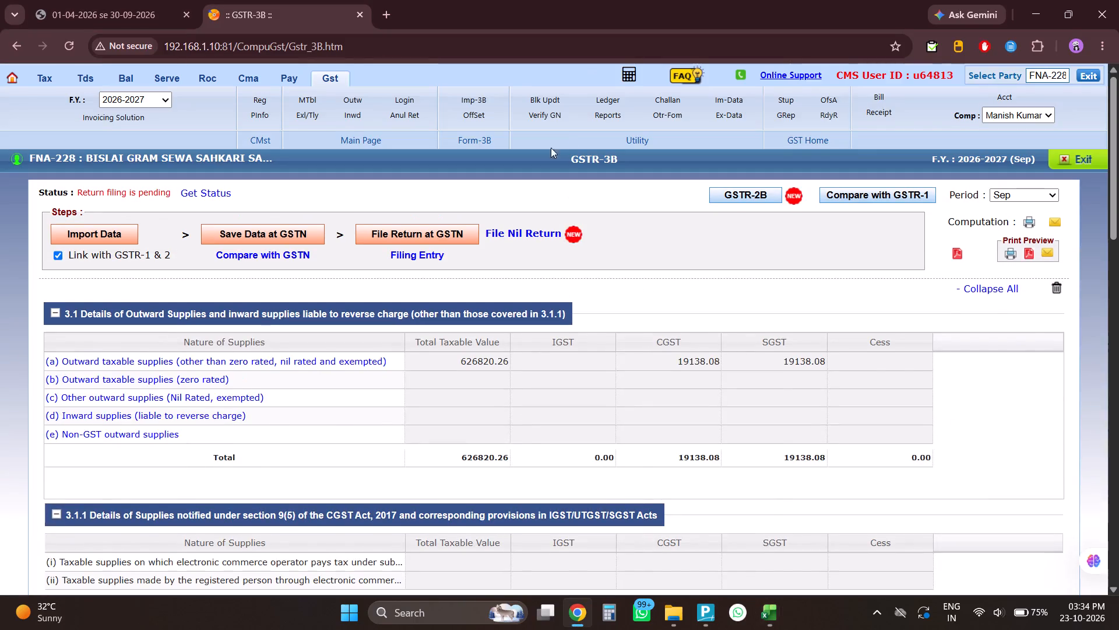
{"action": "left_click", "coordinate": [1094, 78]}
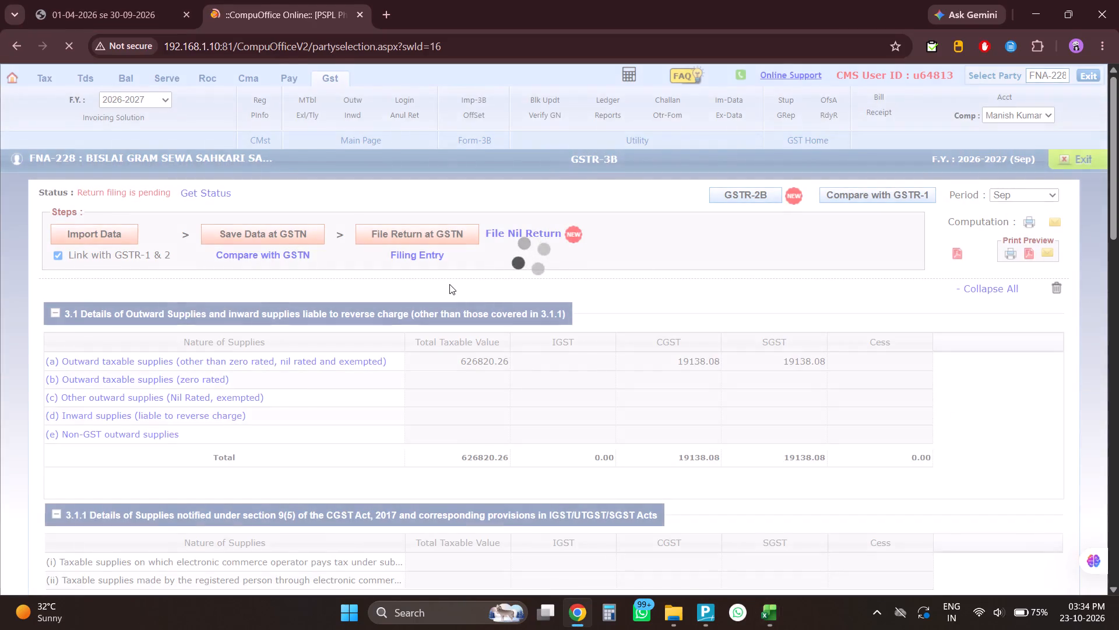
{"action": "key", "text": "alt+Tab"}
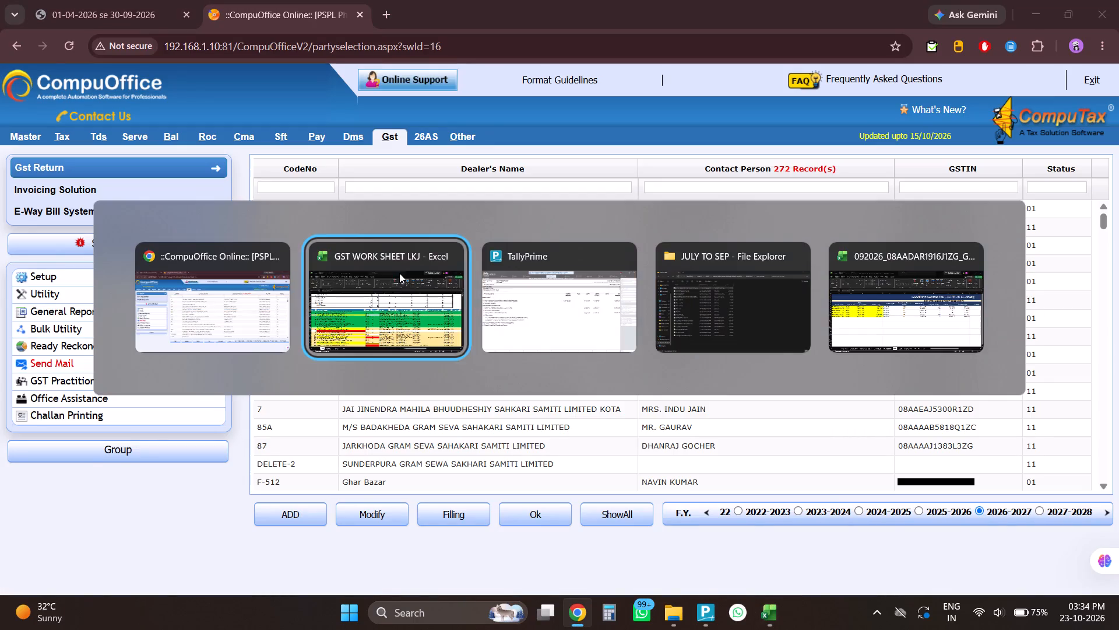
{"action": "key", "text": "alt+Tab"}
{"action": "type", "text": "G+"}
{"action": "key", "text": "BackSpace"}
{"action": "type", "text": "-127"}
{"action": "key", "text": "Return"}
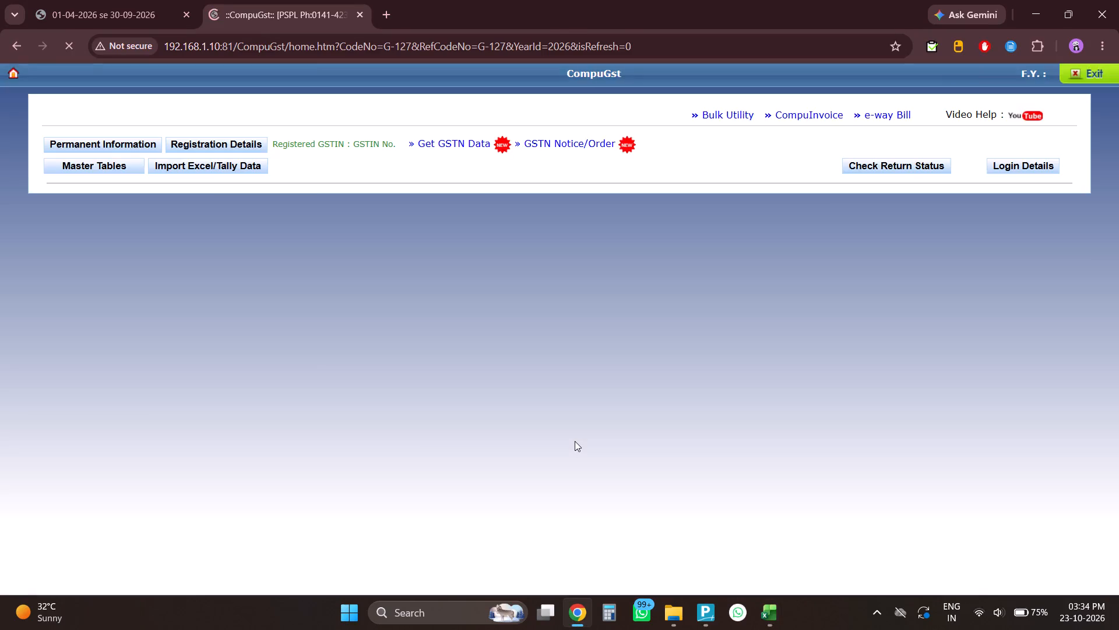
Switch to TallyPrime, leave the GST reports and shut the Bislai FNA-228 company.
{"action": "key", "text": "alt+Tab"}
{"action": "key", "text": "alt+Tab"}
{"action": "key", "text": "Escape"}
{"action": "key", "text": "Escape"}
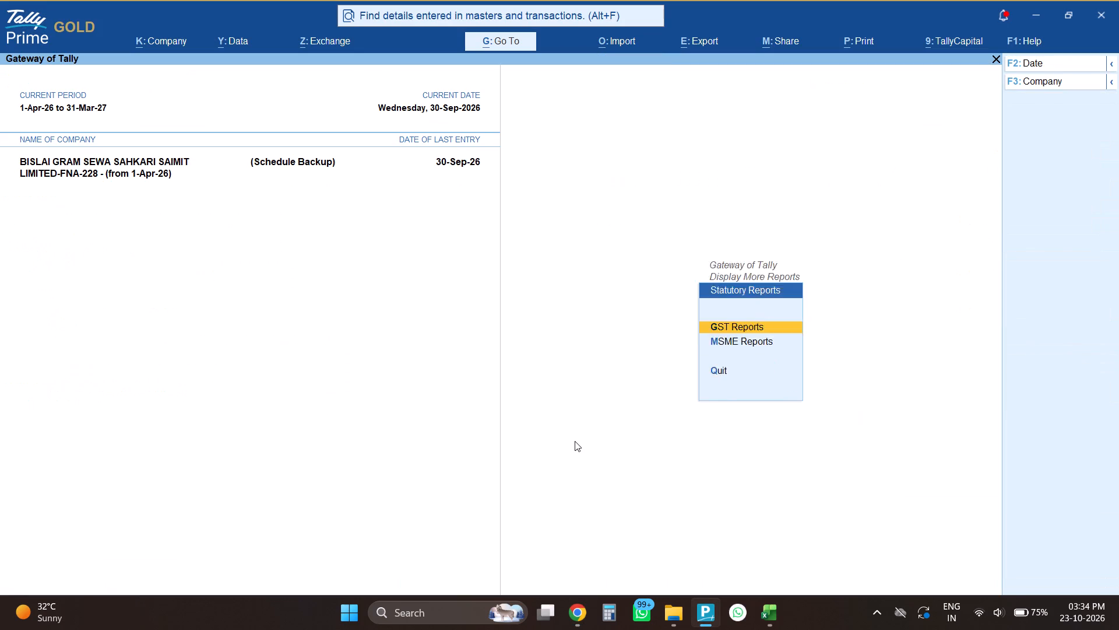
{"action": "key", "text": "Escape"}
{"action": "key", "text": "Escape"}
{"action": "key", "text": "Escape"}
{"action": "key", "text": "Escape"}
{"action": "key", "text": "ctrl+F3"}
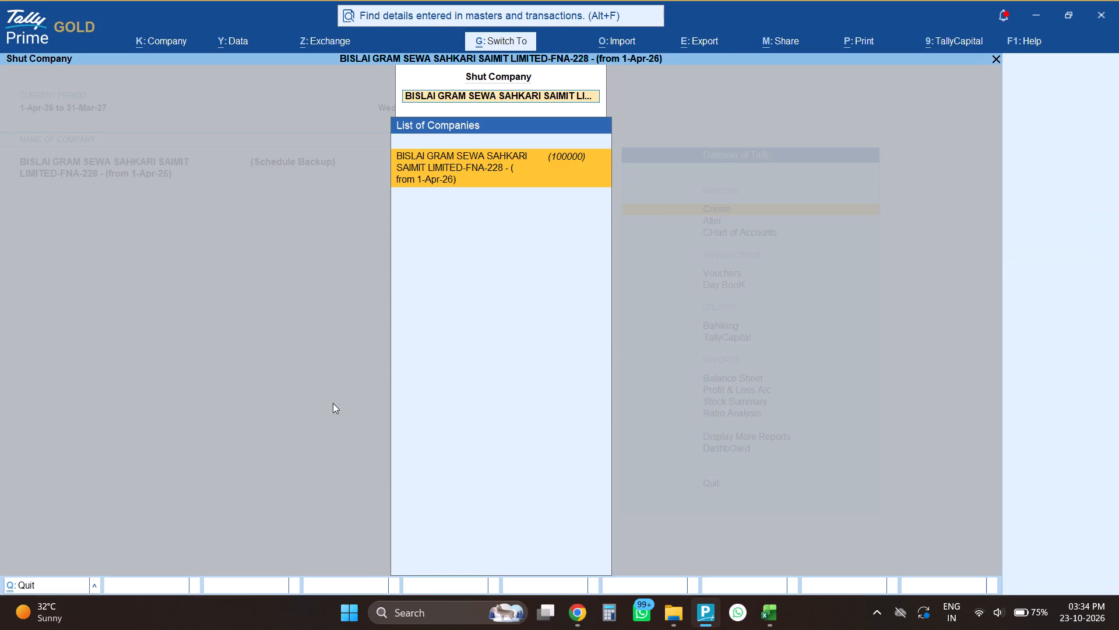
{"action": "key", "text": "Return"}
Load the company AYANA GRAM SEWA SEHAKARI SAMITEE-G-127 (from 1-Apr-26) from its 2026-2027 data folder under KOTA.
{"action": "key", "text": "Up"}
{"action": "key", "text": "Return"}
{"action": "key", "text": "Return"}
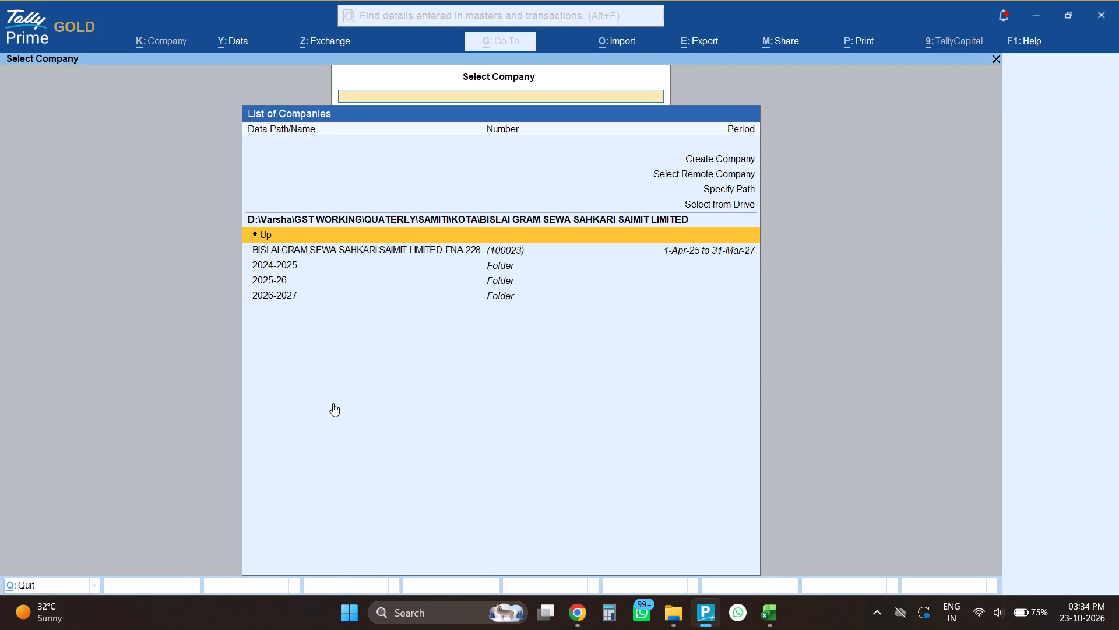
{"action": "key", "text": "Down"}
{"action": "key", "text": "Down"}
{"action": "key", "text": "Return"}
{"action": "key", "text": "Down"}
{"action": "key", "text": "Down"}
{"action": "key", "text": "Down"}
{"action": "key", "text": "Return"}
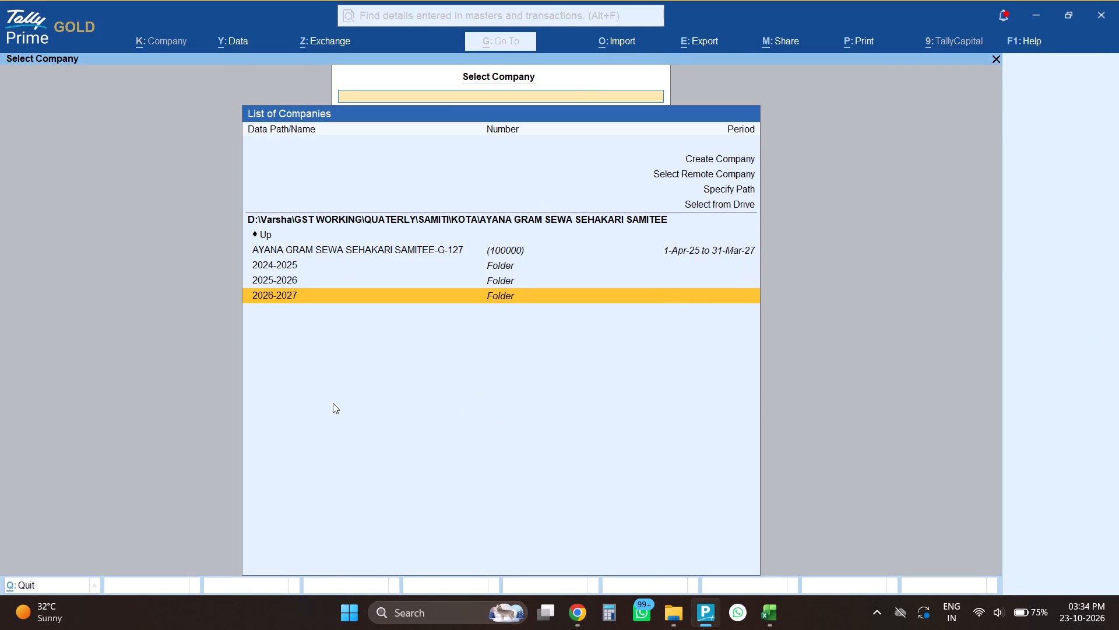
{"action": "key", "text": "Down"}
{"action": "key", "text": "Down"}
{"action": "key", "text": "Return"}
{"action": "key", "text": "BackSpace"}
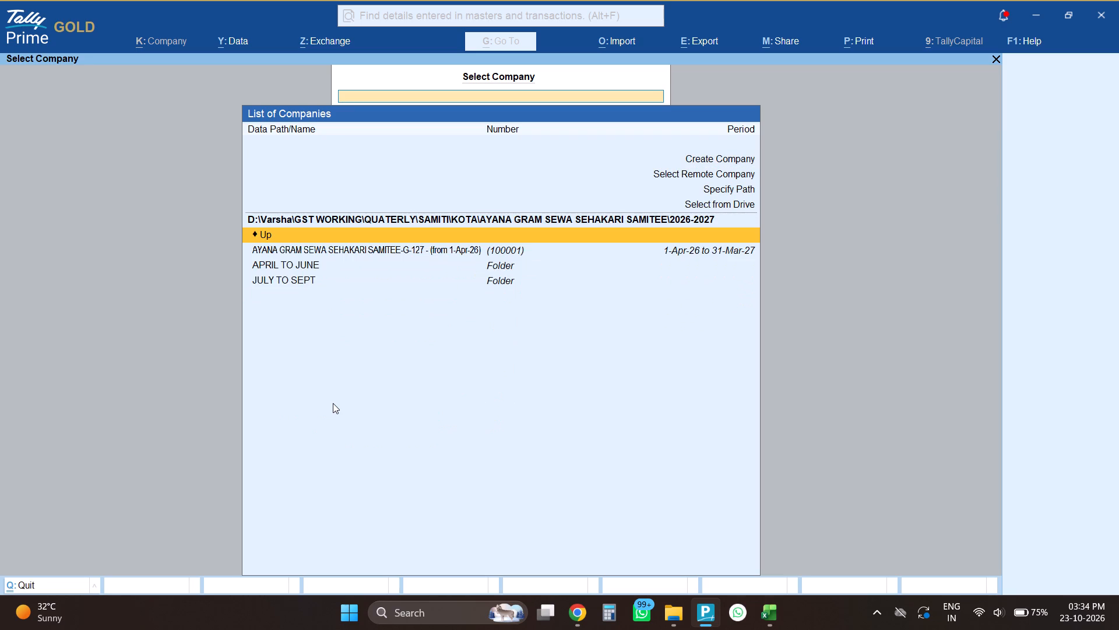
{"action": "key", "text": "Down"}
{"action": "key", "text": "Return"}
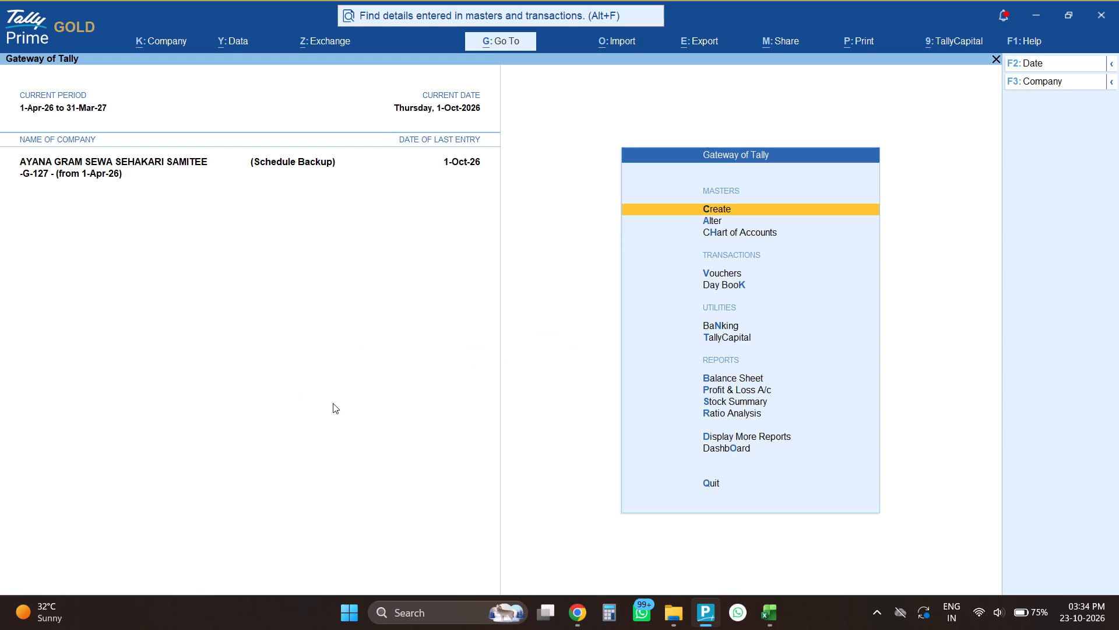
Open Ayana's GSTR-3B report in TallyPrime with the period set from 1-7-2026 to 30-9-2026.
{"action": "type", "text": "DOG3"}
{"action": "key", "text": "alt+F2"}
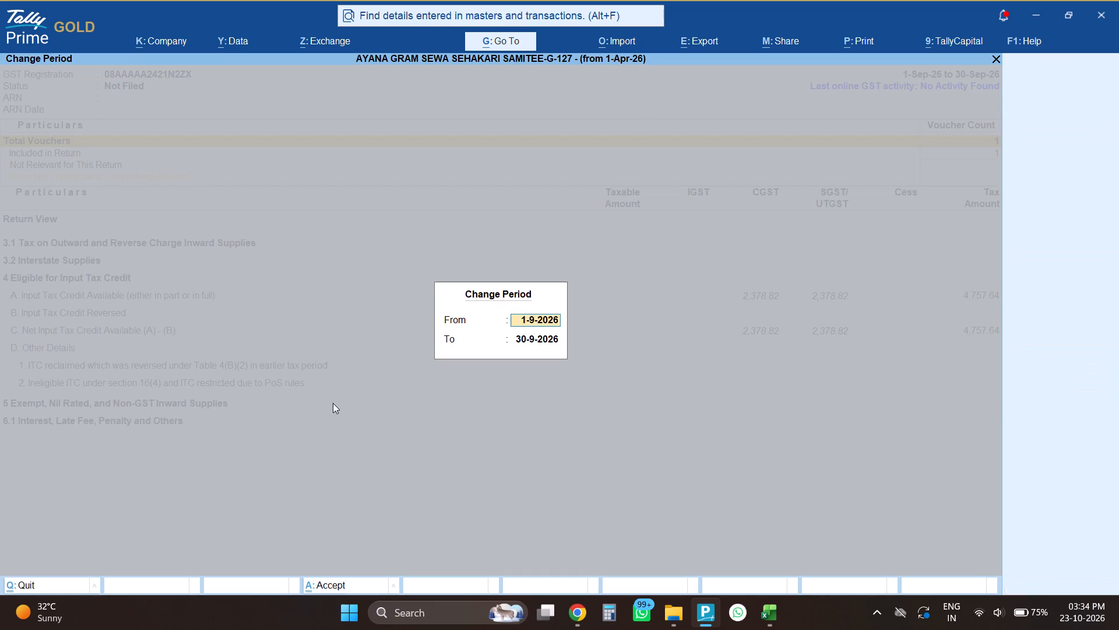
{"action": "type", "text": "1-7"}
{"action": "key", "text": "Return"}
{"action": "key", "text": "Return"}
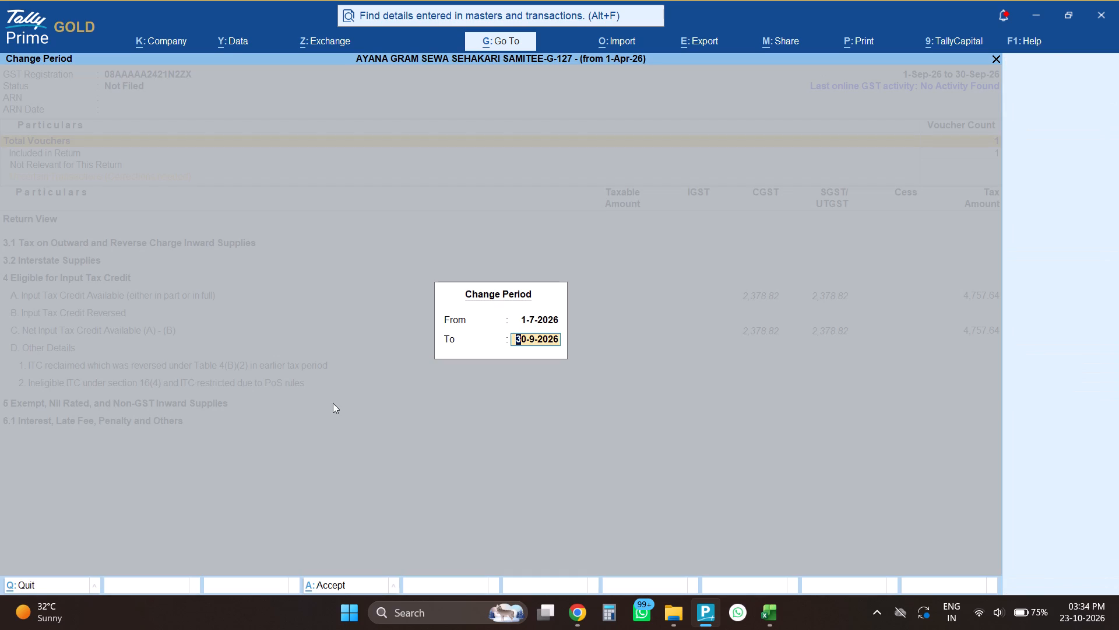
Switch to CompuGst in Chrome and open G-127's GSTR-3B summary return for September.
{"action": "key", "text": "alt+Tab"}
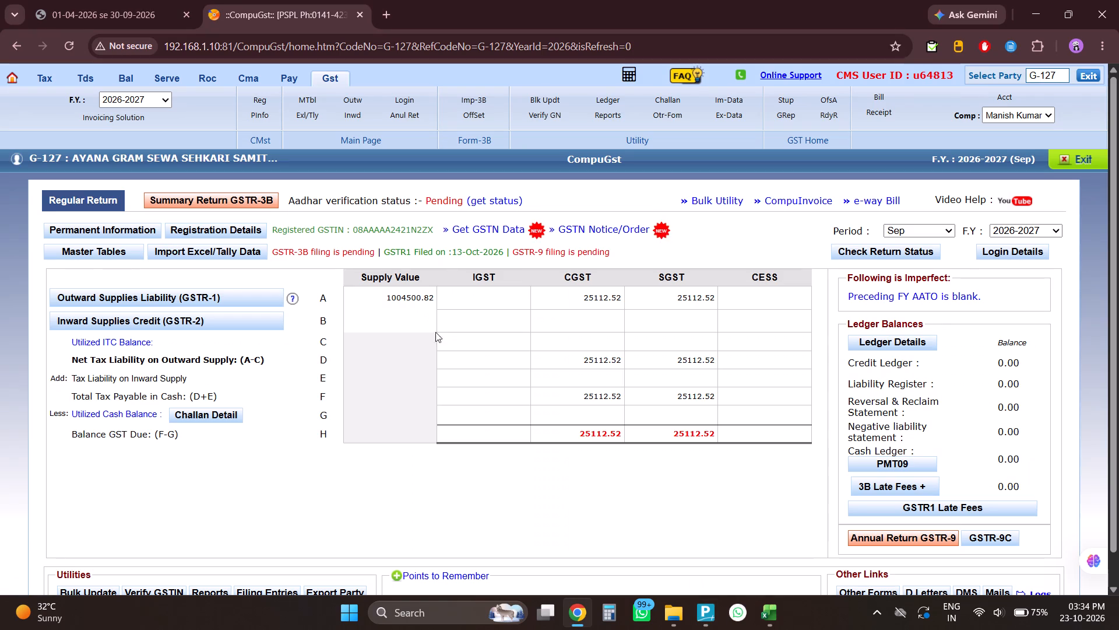
{"action": "left_click", "coordinate": [236, 202]}
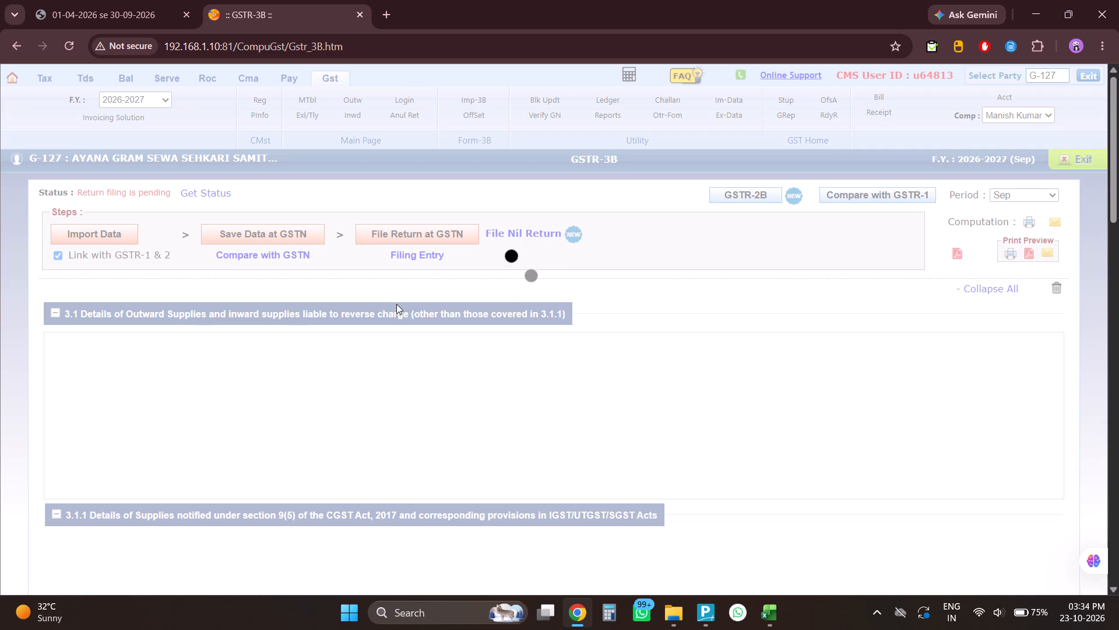
Review the Read me, B2B-CDNR and B2BA sheets of Ayana's 062026 GSTR2BQ workbook from its 2026-2027 APRIL TO JUNE folder via File Explorer, closing it when done.
{"action": "key", "text": "alt+Tab"}
{"action": "key", "text": "alt+Tab"}
{"action": "key", "text": "alt+Tab"}
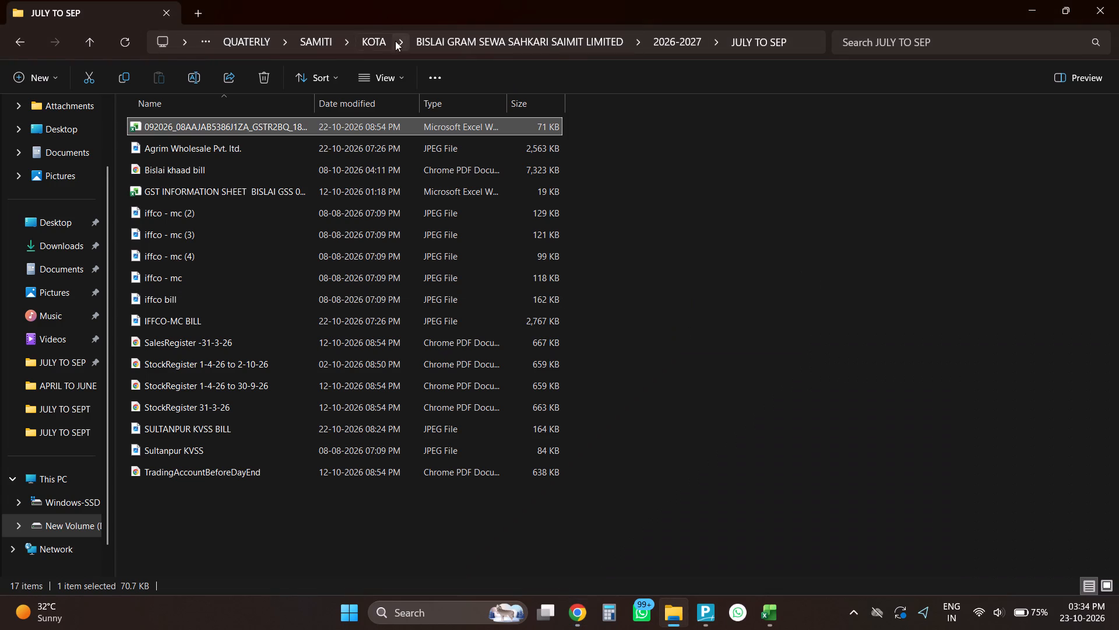
{"action": "left_click", "coordinate": [378, 39]}
{"action": "double_click", "coordinate": [190, 146]}
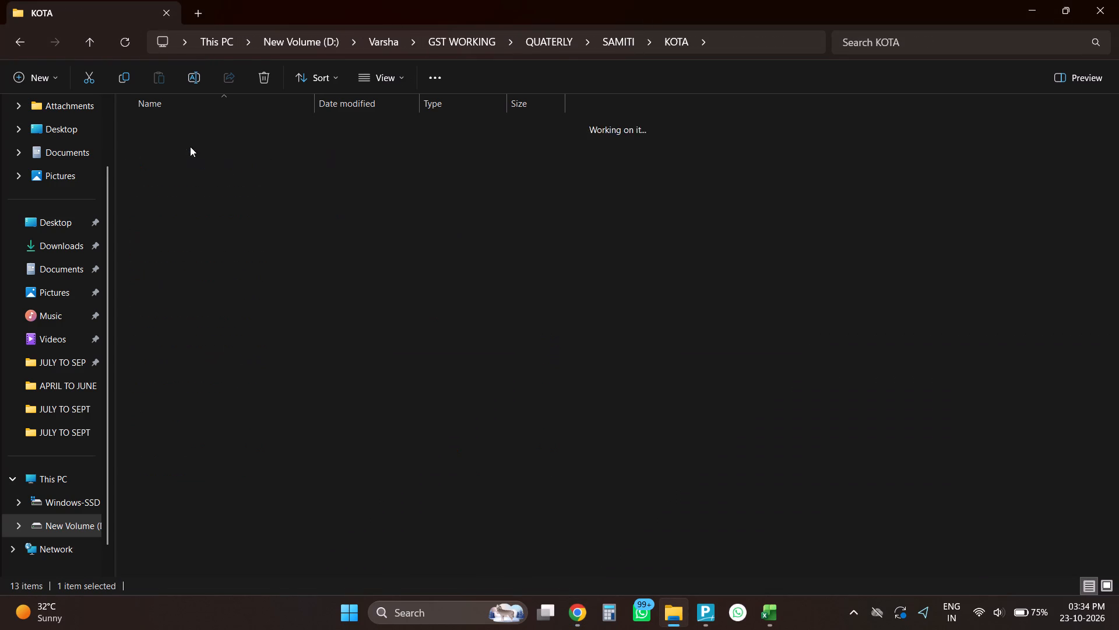
{"action": "double_click", "coordinate": [169, 170]}
{"action": "double_click", "coordinate": [168, 153]}
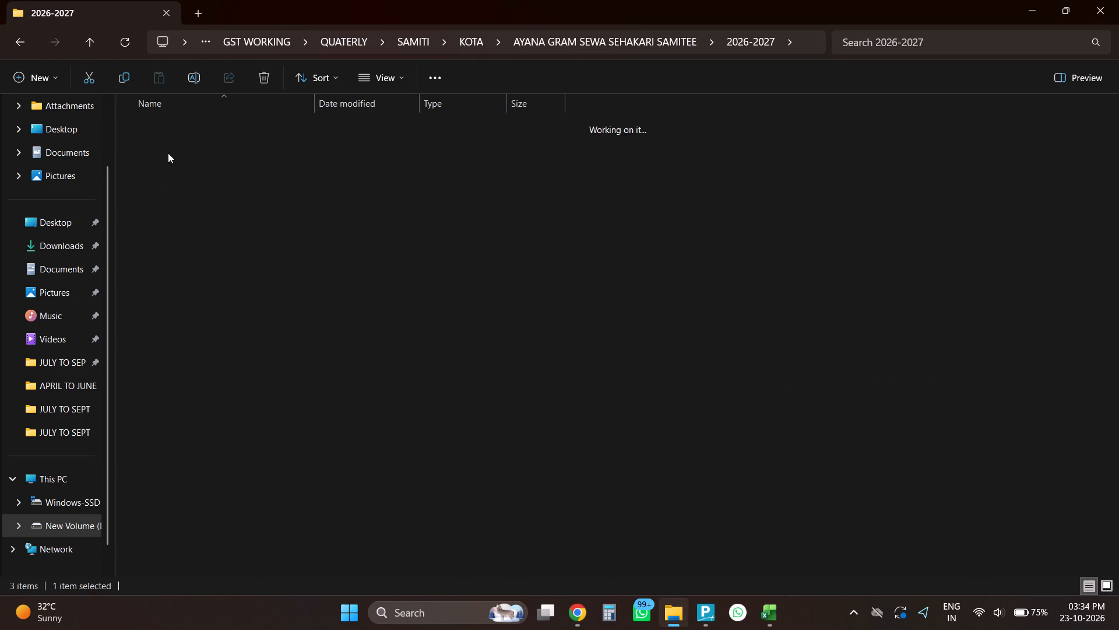
{"action": "double_click", "coordinate": [168, 166]}
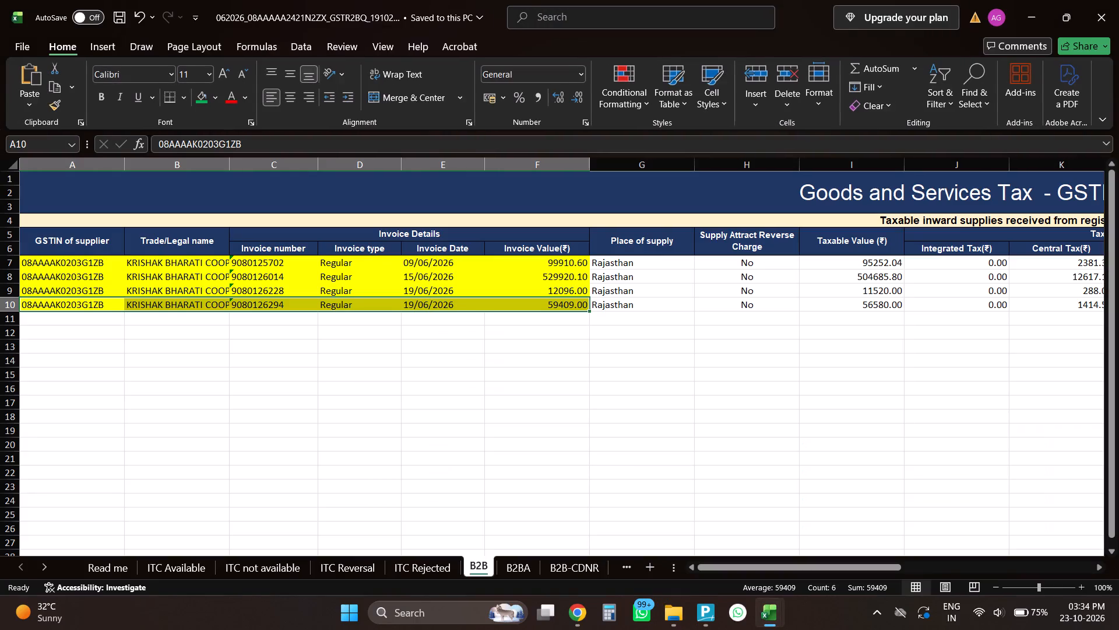
{"action": "left_click", "coordinate": [115, 563]}
{"action": "left_click", "coordinate": [555, 570]}
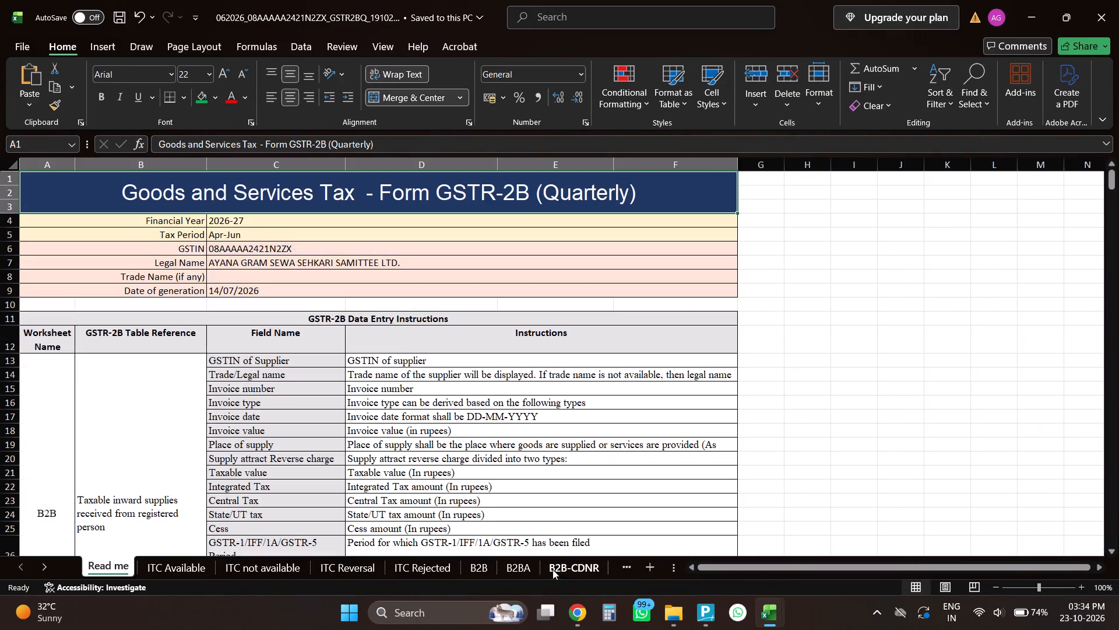
{"action": "left_click", "coordinate": [525, 572]}
{"action": "left_click", "coordinate": [1118, 0]}
Review the B2BA and B2B-CDNR sheets of the workbook named a in Ayana's 2026-2027 JULY TO SEPT folder via File Explorer, and close it.
{"action": "key", "text": "alt+Tab"}
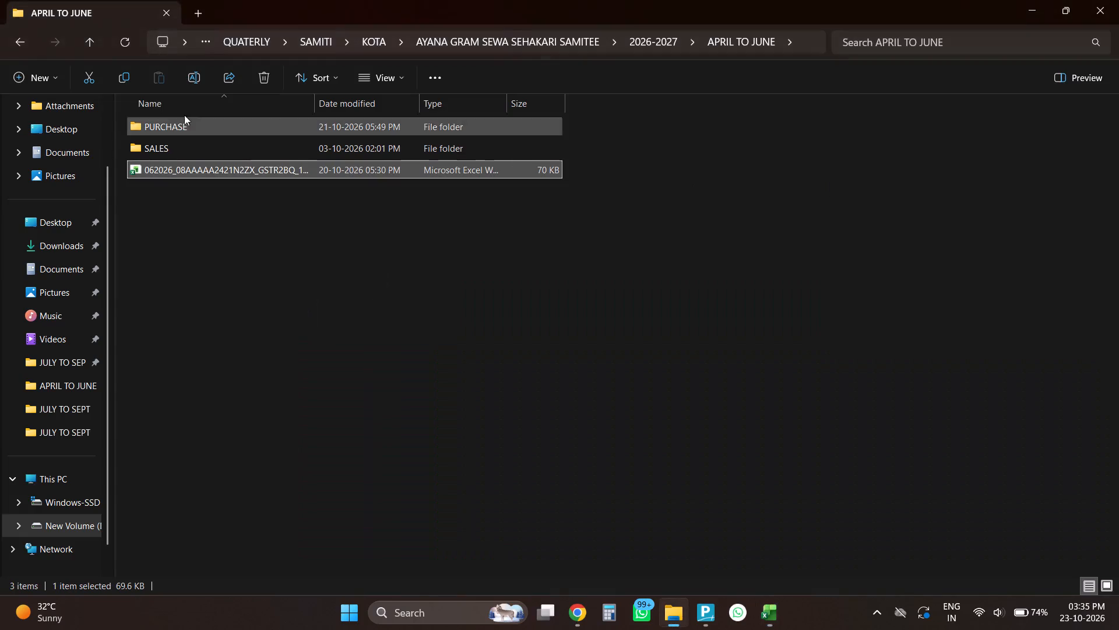
{"action": "left_click", "coordinate": [90, 46]}
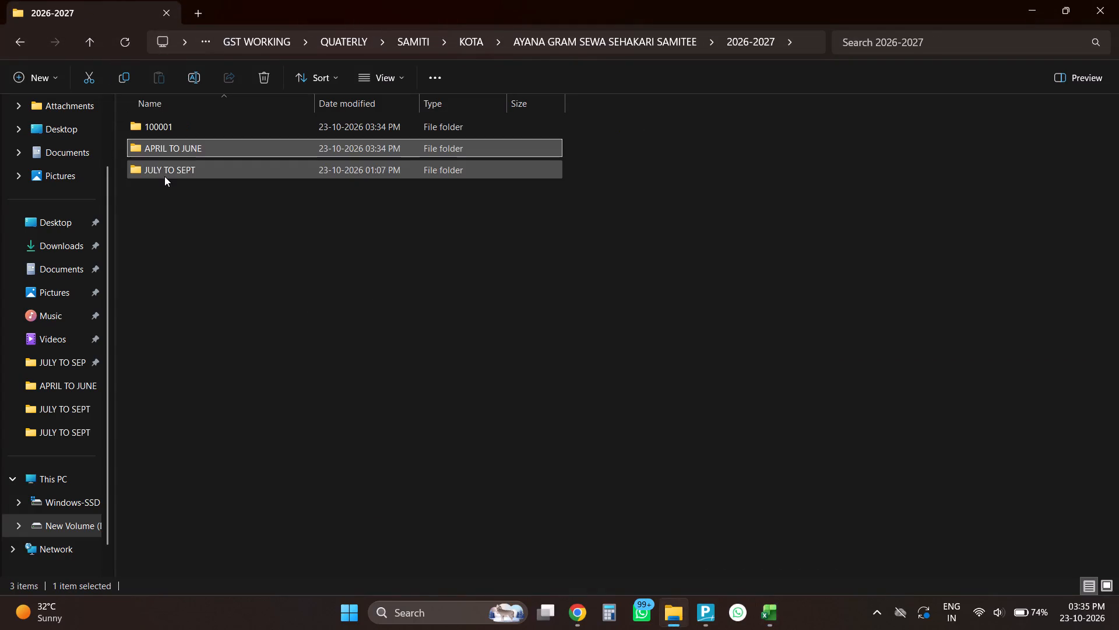
{"action": "double_click", "coordinate": [164, 176]}
{"action": "double_click", "coordinate": [162, 132]}
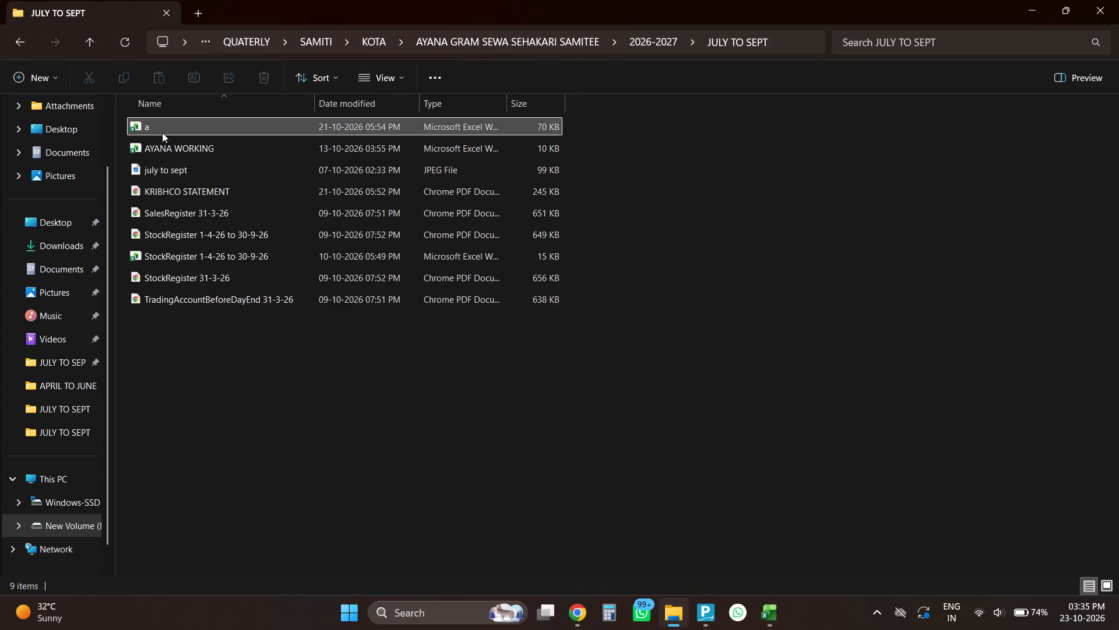
{"action": "left_click", "coordinate": [517, 556]}
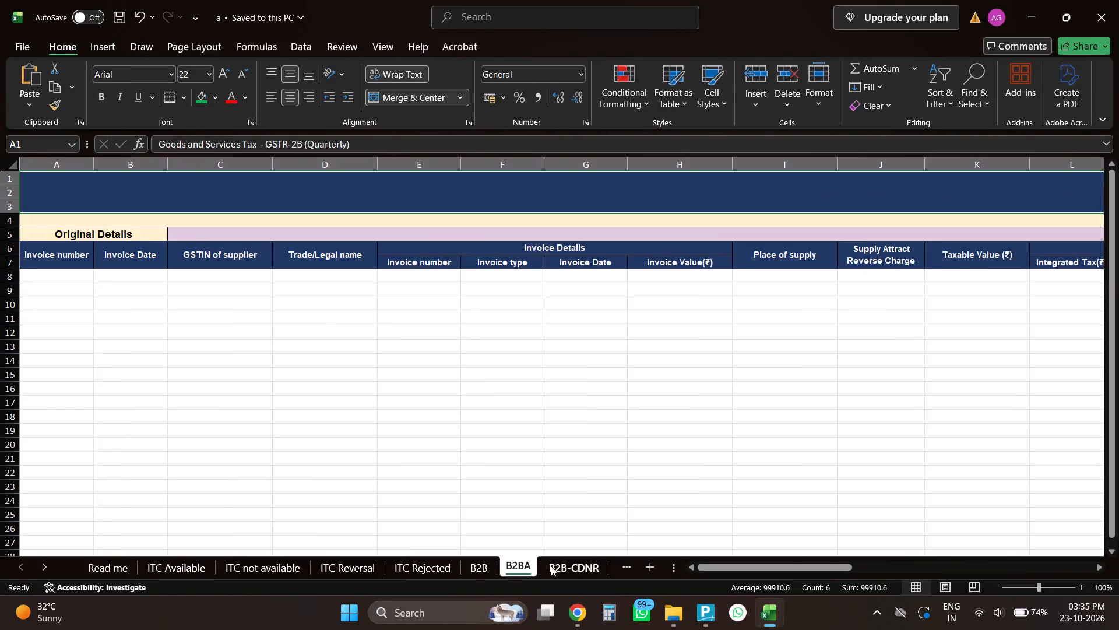
{"action": "left_click", "coordinate": [555, 566]}
{"action": "left_click", "coordinate": [1118, 0]}
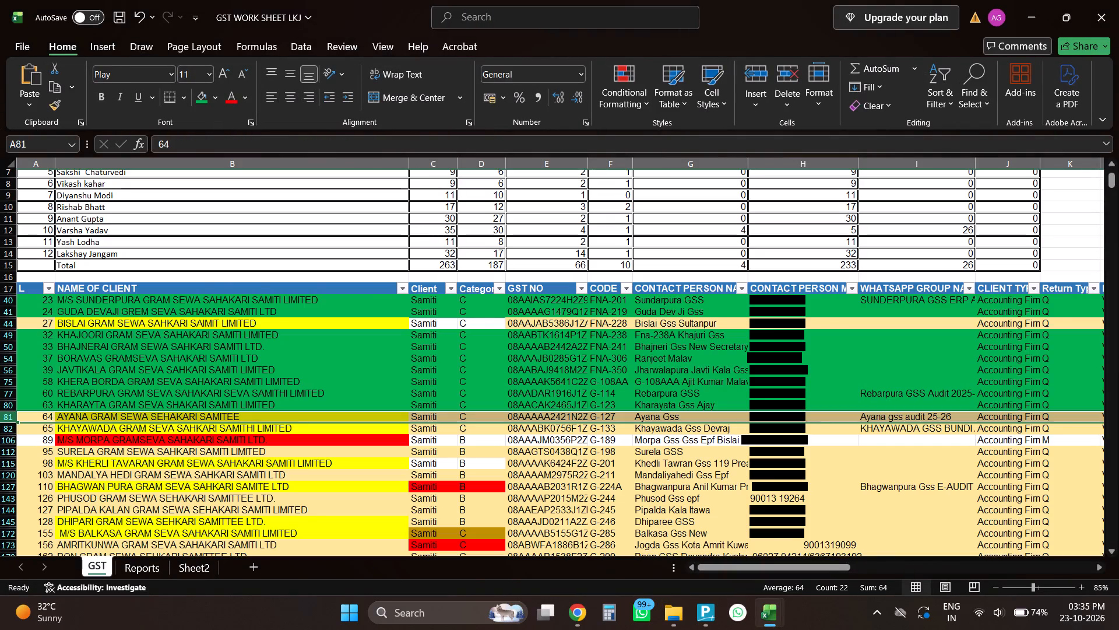
Compare the table 3.1 outward supply amounts in G-127's CompuGst GSTR-3B with those in the TallyPrime report.
{"action": "key", "text": "alt+Tab"}
{"action": "key", "text": "alt+Tab"}
{"action": "key", "text": "alt+Tab"}
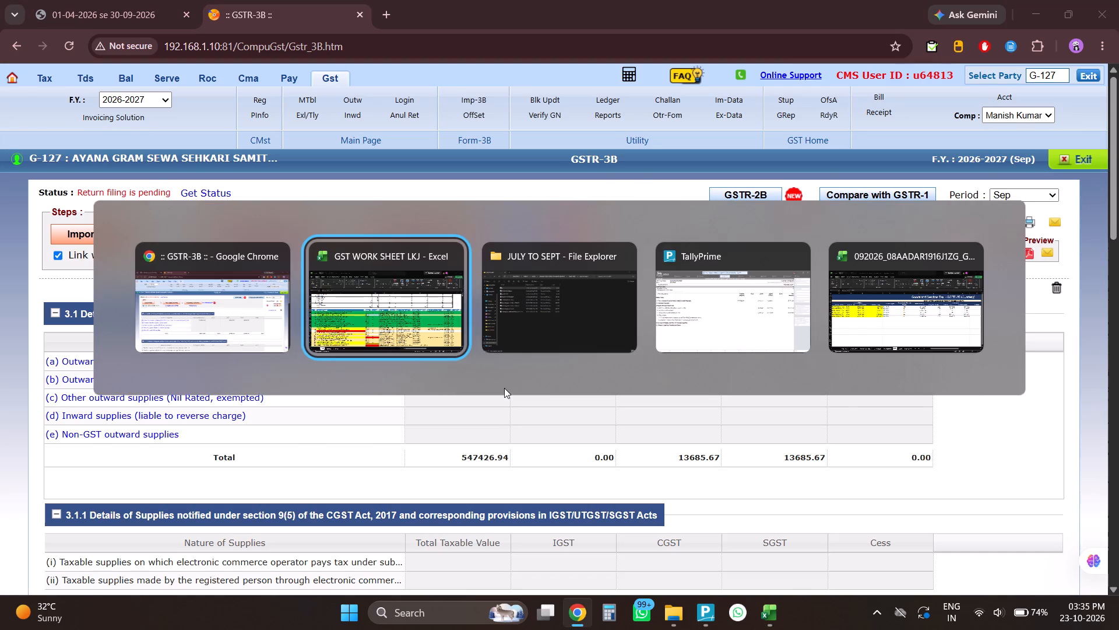
{"action": "key", "text": "alt+Tab"}
{"action": "key", "text": "alt+Tab"}
{"action": "key", "text": "alt+Tab"}
{"action": "key", "text": "alt+Tab"}
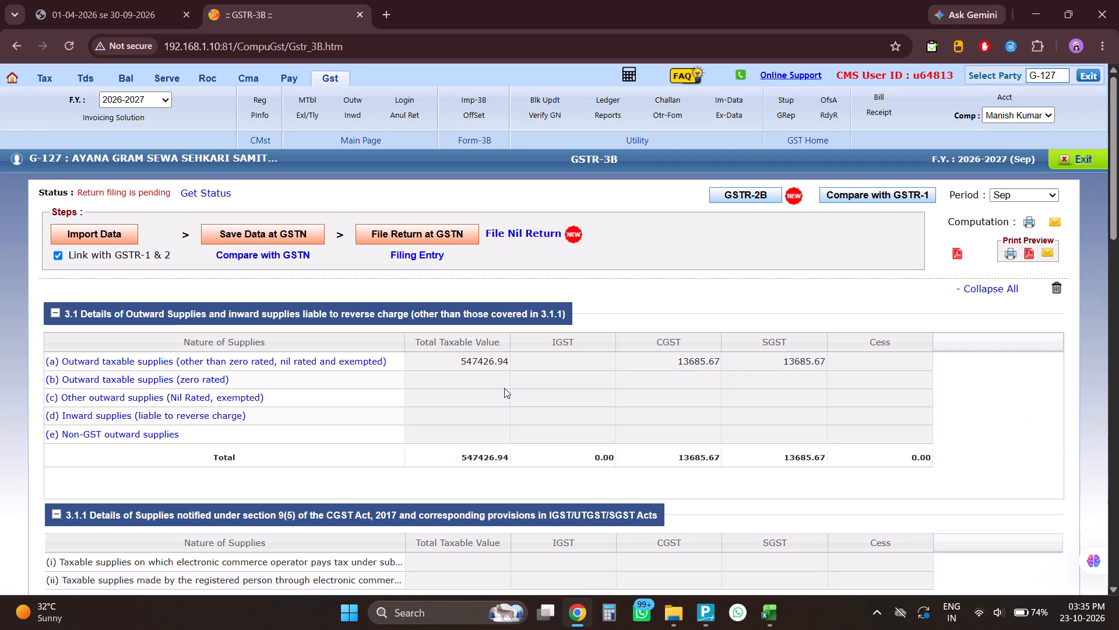
{"action": "key", "text": "alt+Tab"}
Compare the table 4 eligible ITC amounts in G-127's CompuGst GSTR-3B with those in the TallyPrime report.
{"action": "scroll", "coordinate": [699, 475], "scroll_direction": "down", "scroll_amount": 6}
{"action": "scroll", "coordinate": [699, 475], "scroll_direction": "up", "scroll_amount": 2}
{"action": "scroll", "coordinate": [699, 475], "scroll_direction": "down", "scroll_amount": 5}
{"action": "key", "text": "alt+Tab"}
{"action": "key", "text": "alt+Tab"}
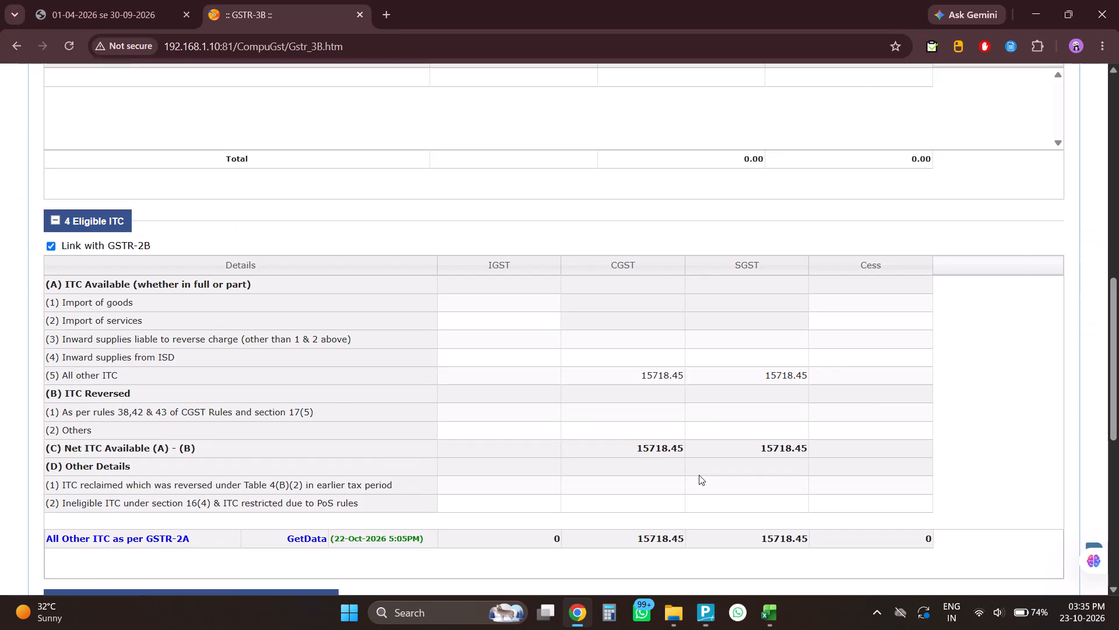
{"action": "key", "text": "alt+Tab"}
{"action": "key", "text": "alt+Tab"}
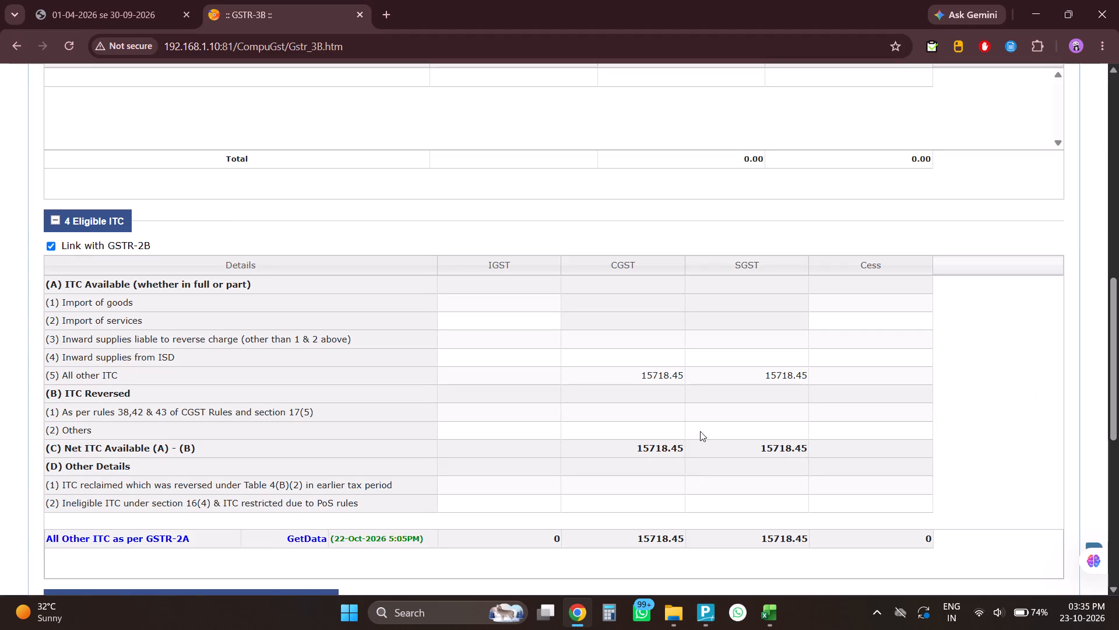
Use Calculator to subtract TallyPrime's CGST input tax credit of 15715.97 from G-127's CompuGst figure of 15718.45, clearing it when done.
{"action": "key", "text": "super+2"}
{"action": "key", "text": "Escape"}
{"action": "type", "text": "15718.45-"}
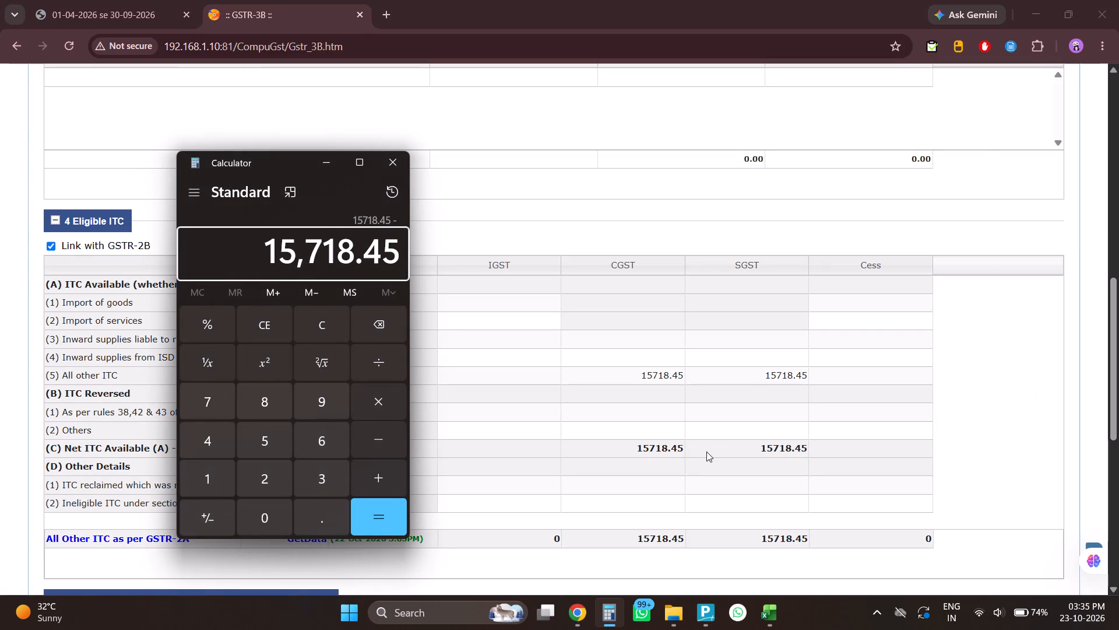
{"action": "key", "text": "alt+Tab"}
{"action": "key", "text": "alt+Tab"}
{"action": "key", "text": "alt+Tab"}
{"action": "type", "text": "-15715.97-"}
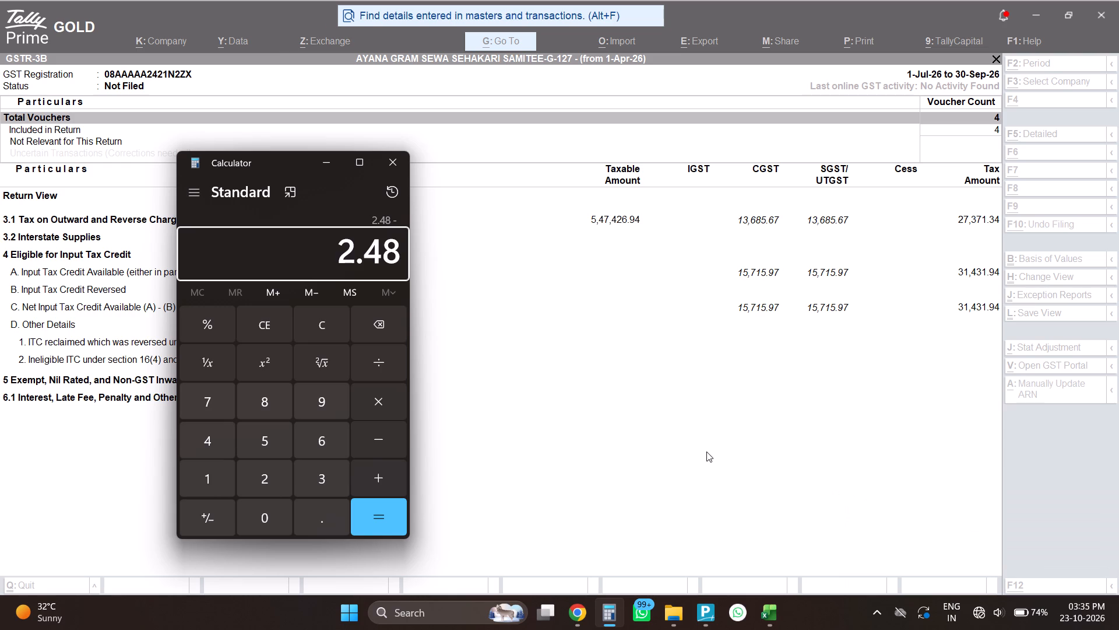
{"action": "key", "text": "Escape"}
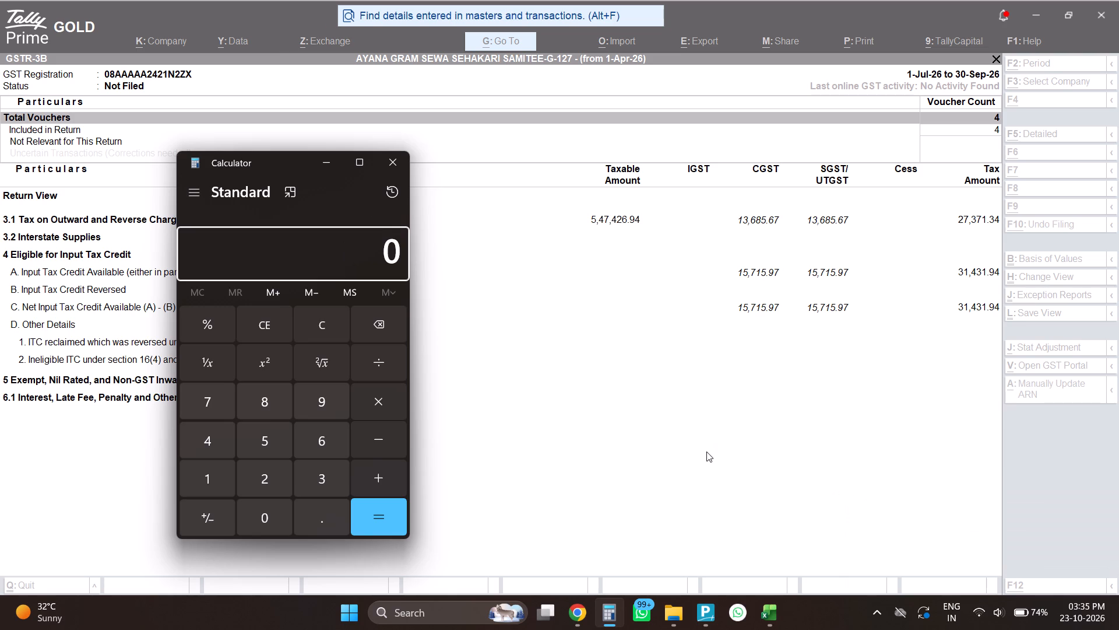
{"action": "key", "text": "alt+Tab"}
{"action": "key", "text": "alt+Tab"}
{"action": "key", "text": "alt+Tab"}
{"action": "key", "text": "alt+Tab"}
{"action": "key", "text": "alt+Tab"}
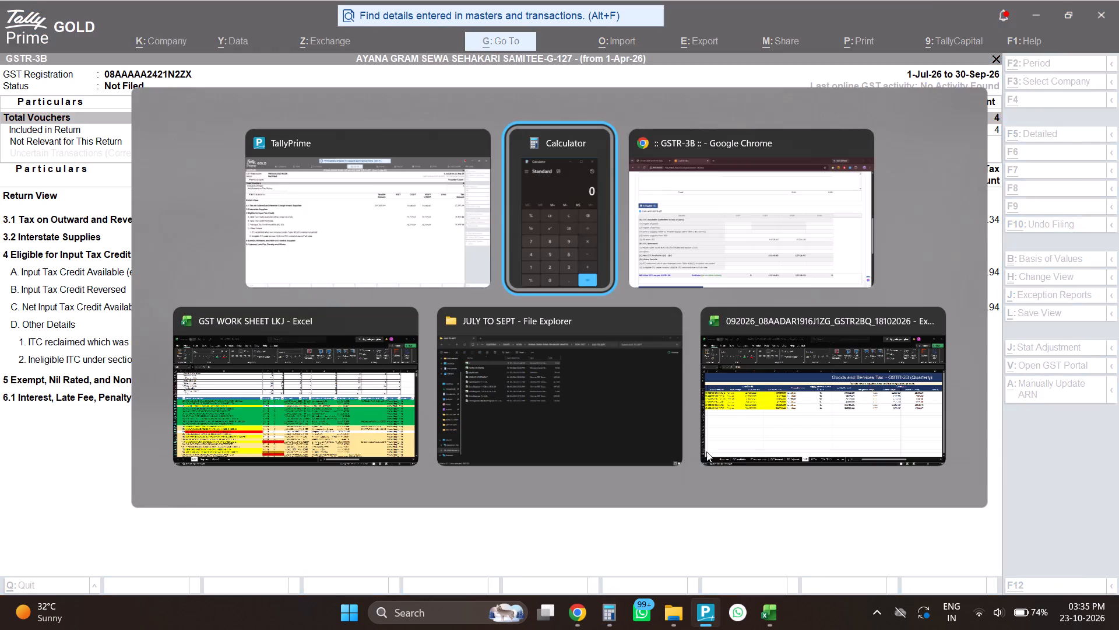
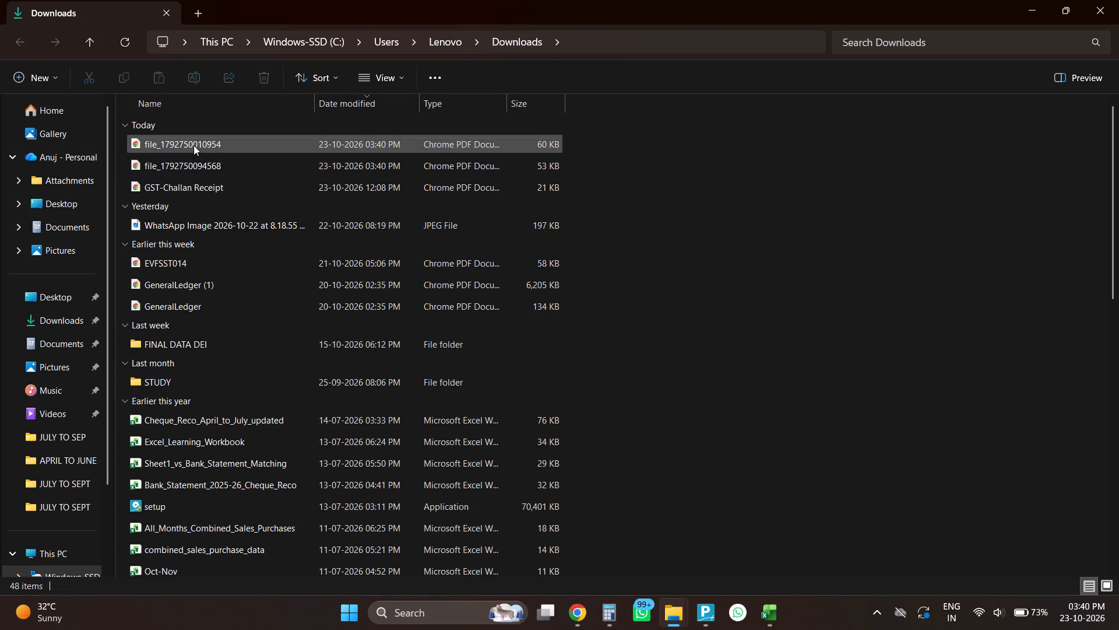
{"action": "left_click", "coordinate": [193, 145]}
{"action": "key", "text": "shift+Down"}
{"action": "key", "text": "Return"}
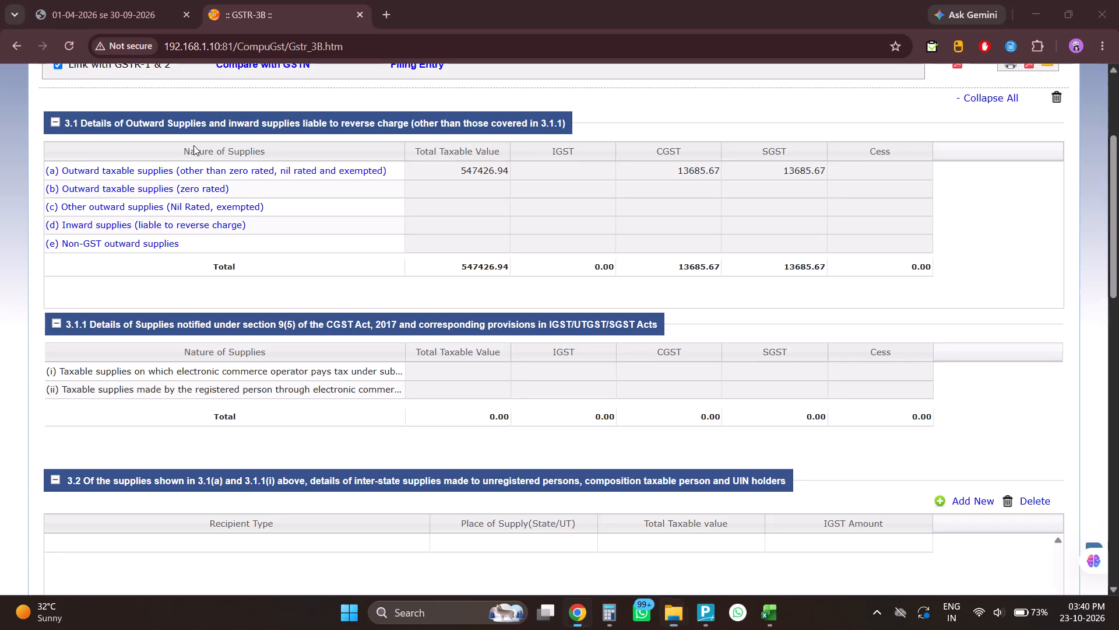
{"action": "scroll", "coordinate": [610, 288], "scroll_direction": "down", "scroll_amount": 20}
{"action": "scroll", "coordinate": [610, 288], "scroll_direction": "down", "scroll_amount": 5}
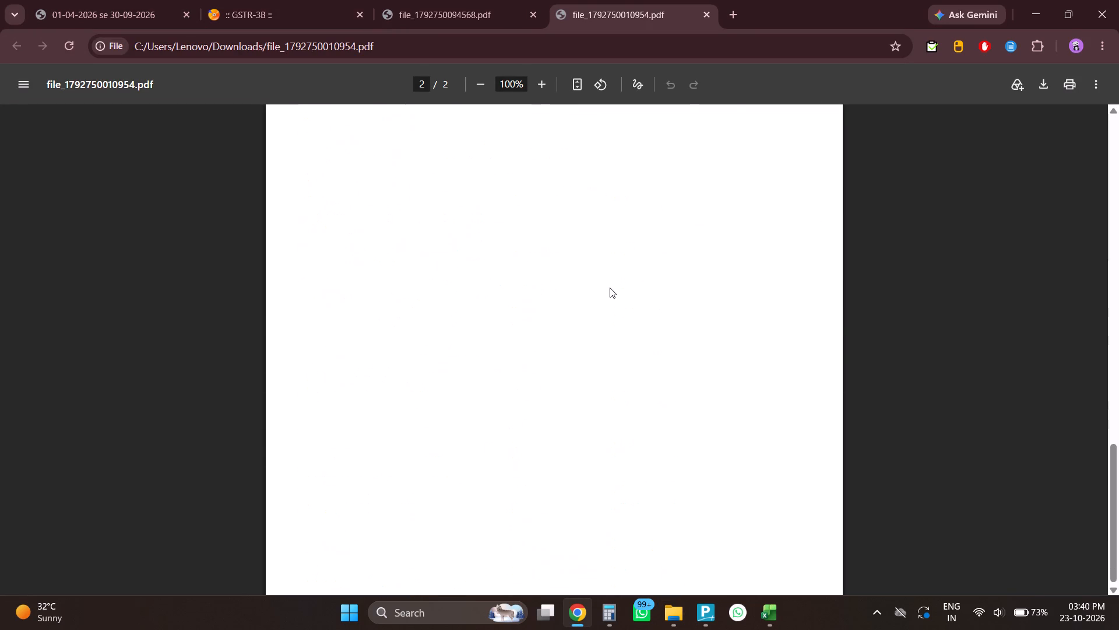
{"action": "scroll", "coordinate": [610, 288], "scroll_direction": "up", "scroll_amount": 8}
{"action": "scroll", "coordinate": [610, 288], "scroll_direction": "down", "scroll_amount": 4}
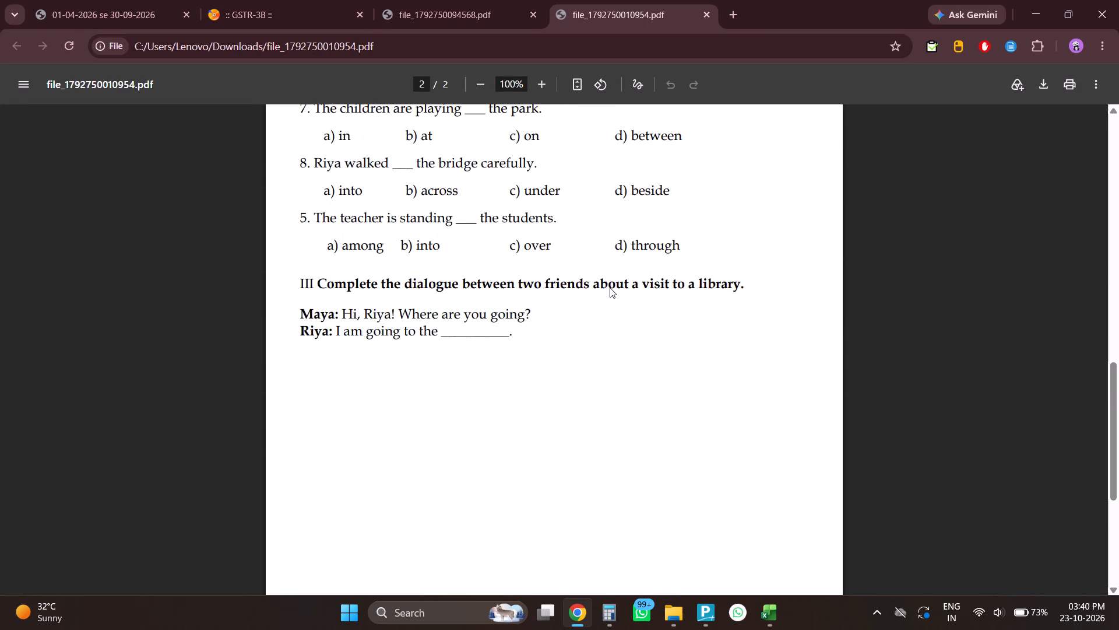
{"action": "scroll", "coordinate": [610, 288], "scroll_direction": "down", "scroll_amount": 2}
{"action": "scroll", "coordinate": [610, 288], "scroll_direction": "up", "scroll_amount": 9}
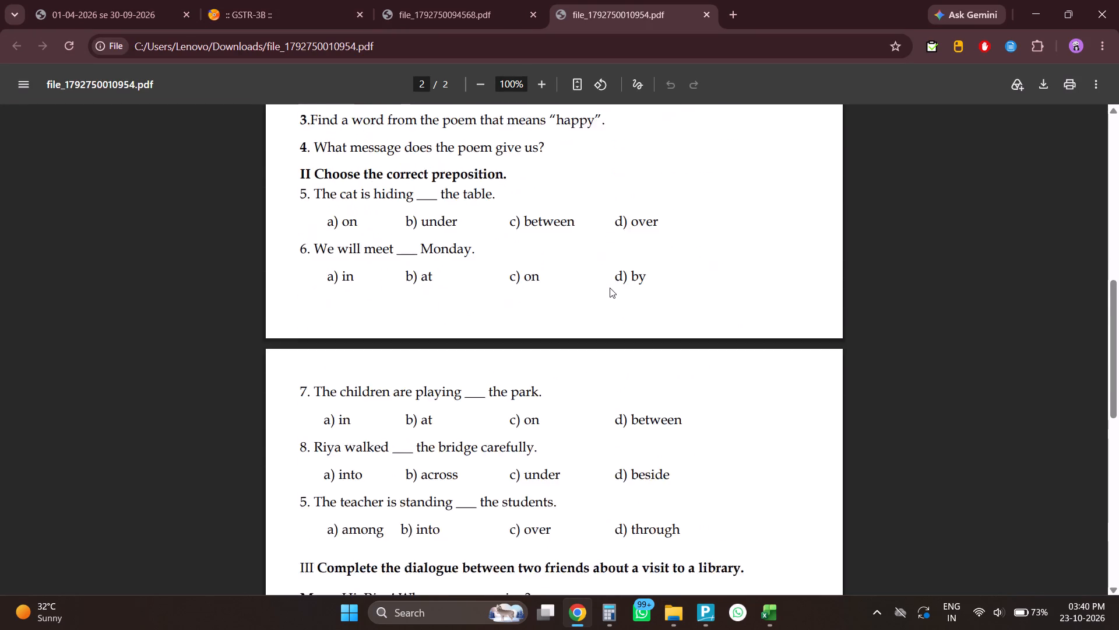
{"action": "scroll", "coordinate": [610, 288], "scroll_direction": "up", "scroll_amount": 12}
{"action": "left_click", "coordinate": [407, 0]}
{"action": "scroll", "coordinate": [550, 289], "scroll_direction": "down", "scroll_amount": 11}
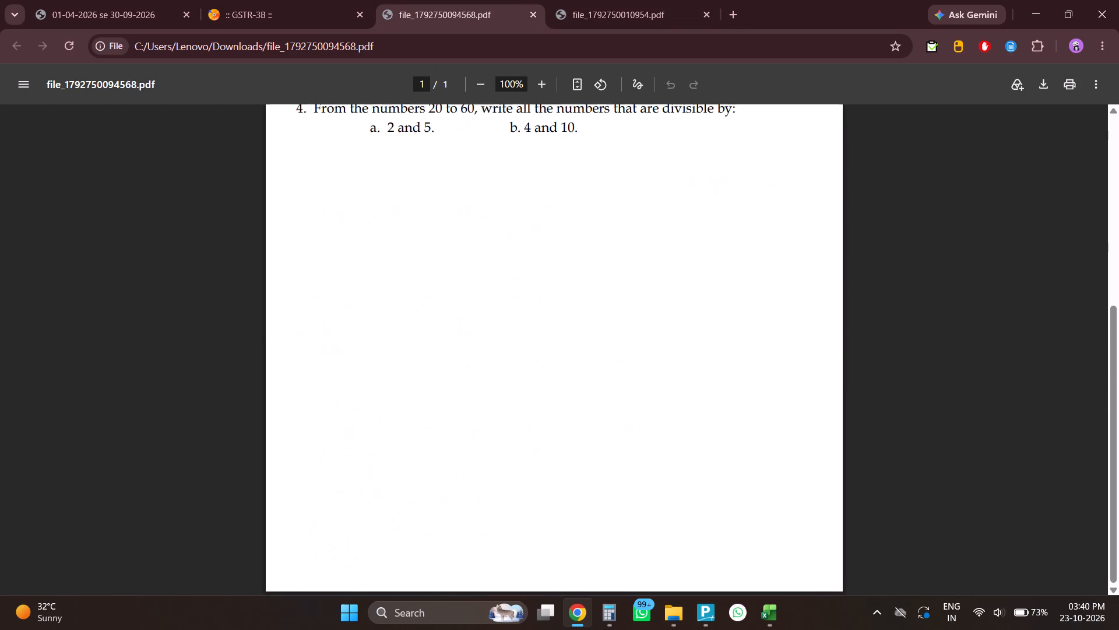
{"action": "scroll", "coordinate": [550, 289], "scroll_direction": "down", "scroll_amount": 9}
{"action": "scroll", "coordinate": [550, 289], "scroll_direction": "up", "scroll_amount": 17}
{"action": "left_click", "coordinate": [608, 0]}
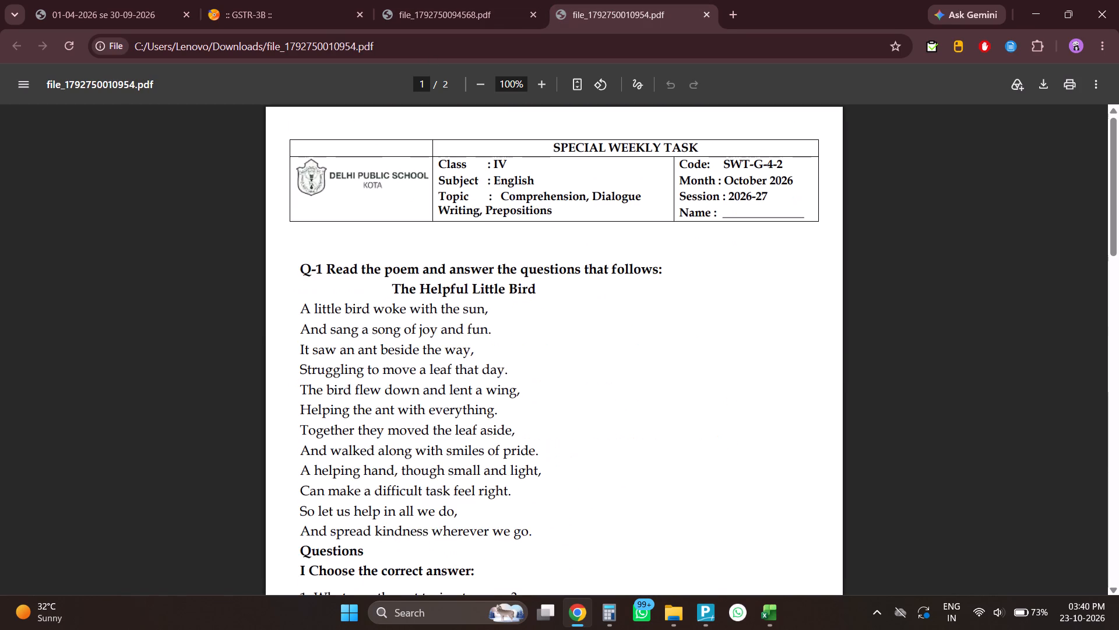
{"action": "scroll", "coordinate": [537, 273], "scroll_direction": "down", "scroll_amount": 17}
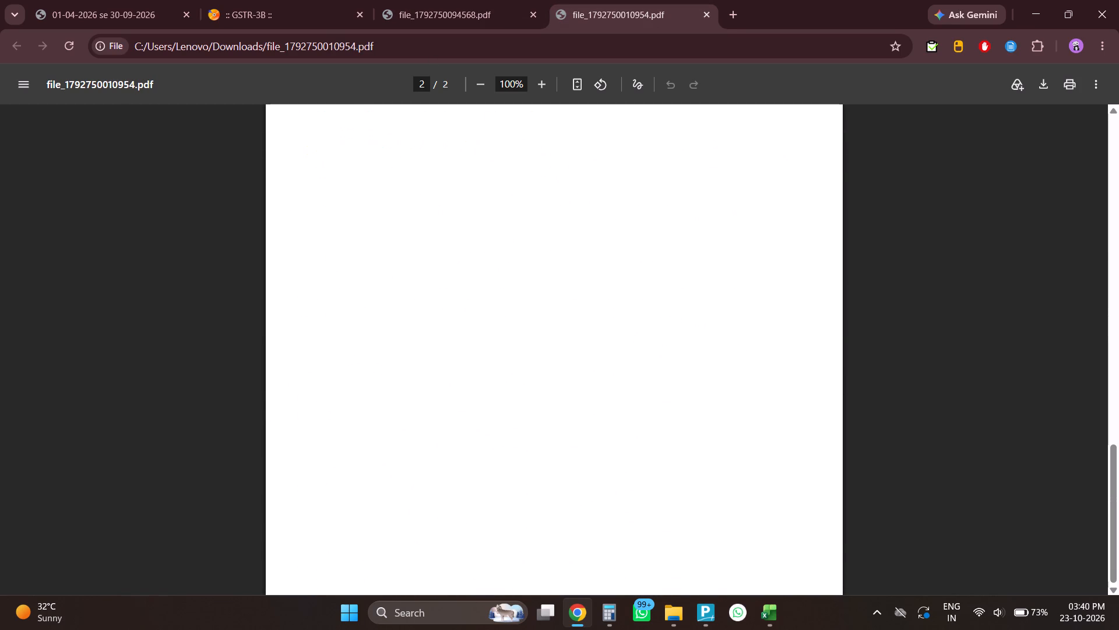
{"action": "scroll", "coordinate": [537, 273], "scroll_direction": "up", "scroll_amount": 20}
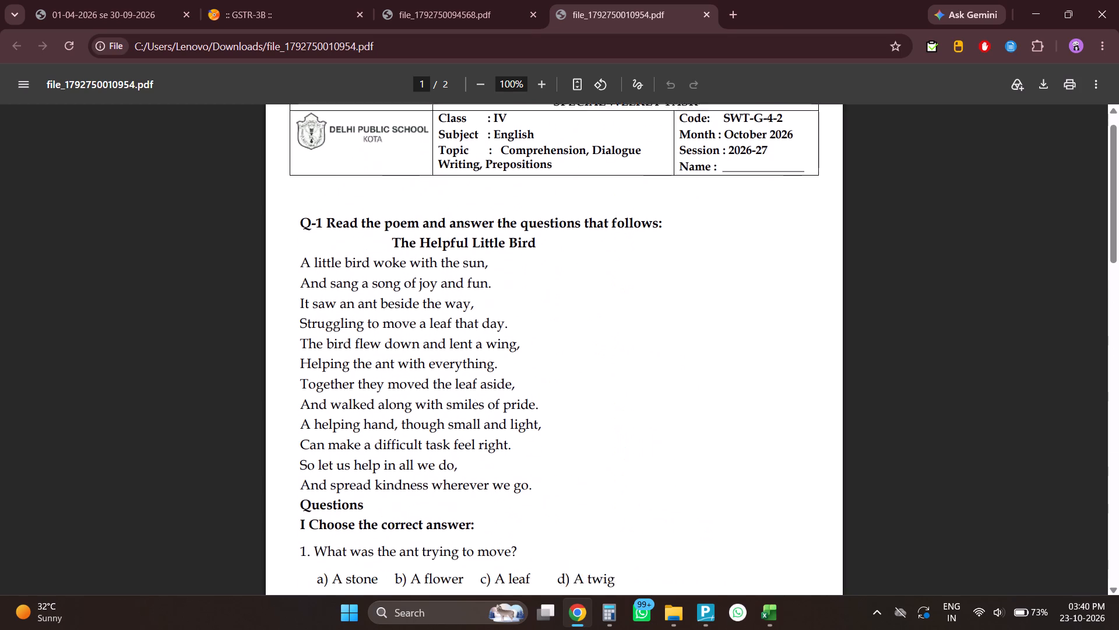
Print the Maths worksheet file_1792750094568.pdf on the Canon iR2525/2530 printer, single-sided.
{"action": "left_click", "coordinate": [453, 0]}
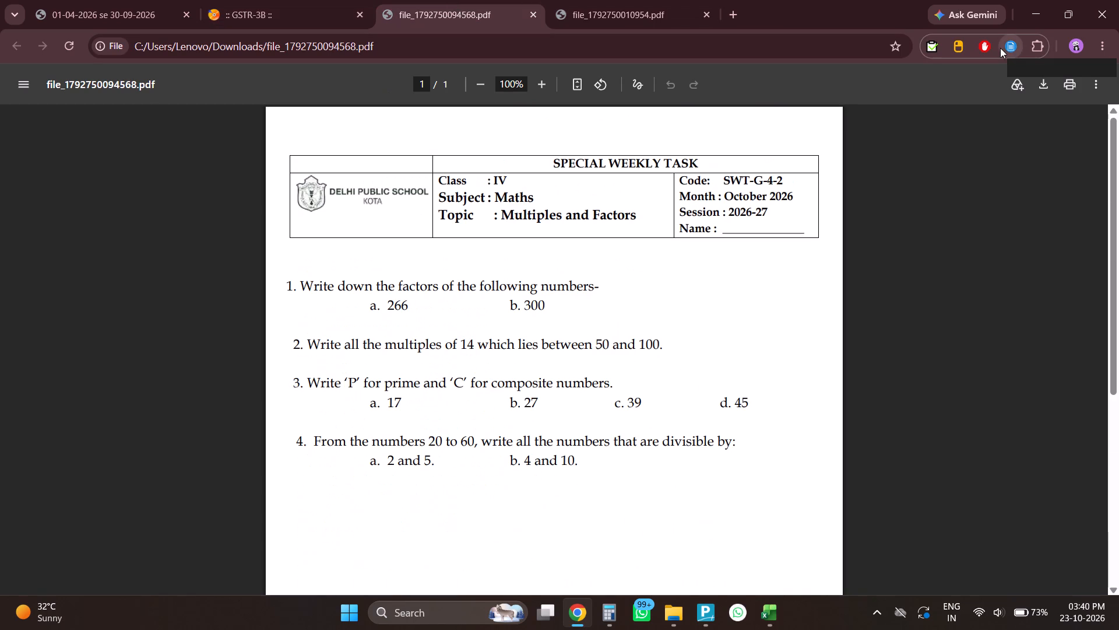
{"action": "key", "text": "ctrl+p"}
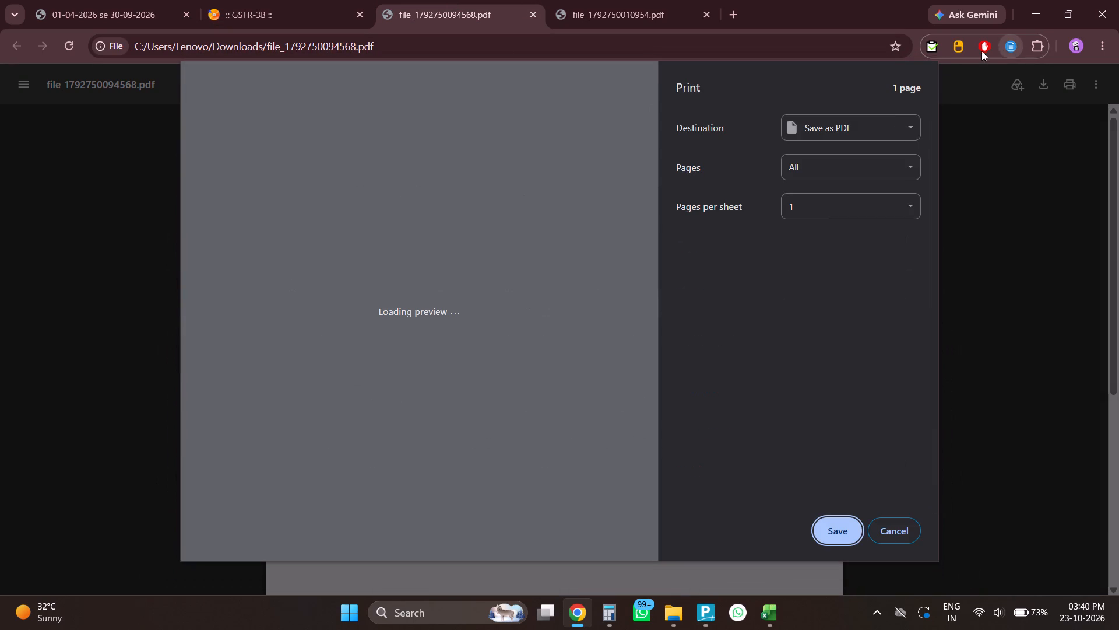
{"action": "left_click", "coordinate": [889, 123]}
{"action": "left_click", "coordinate": [834, 152]}
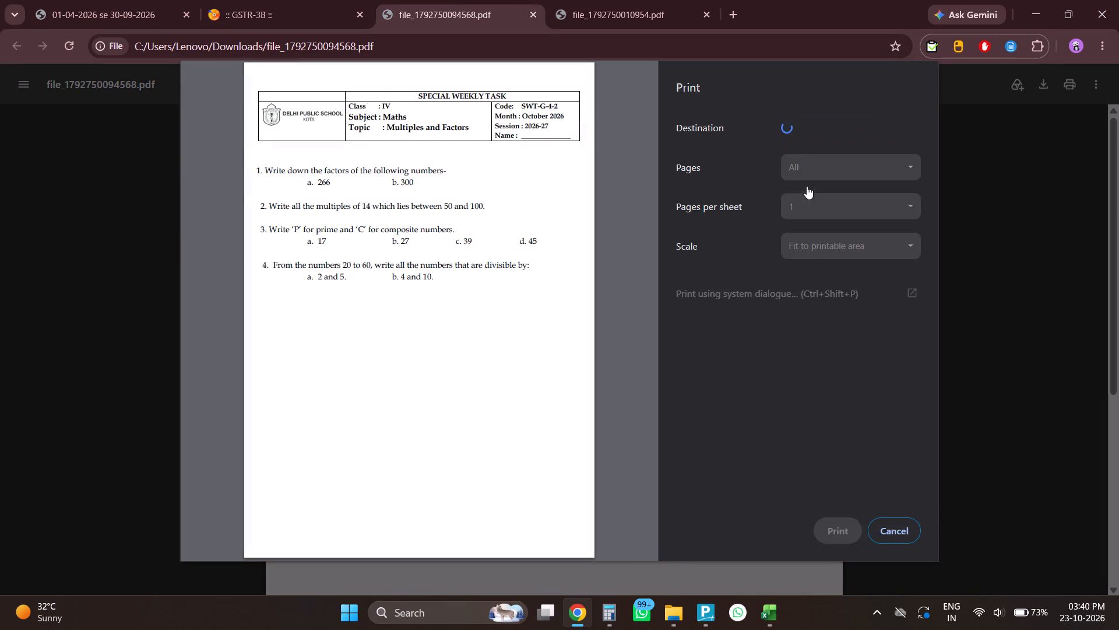
{"action": "left_click", "coordinate": [786, 262]}
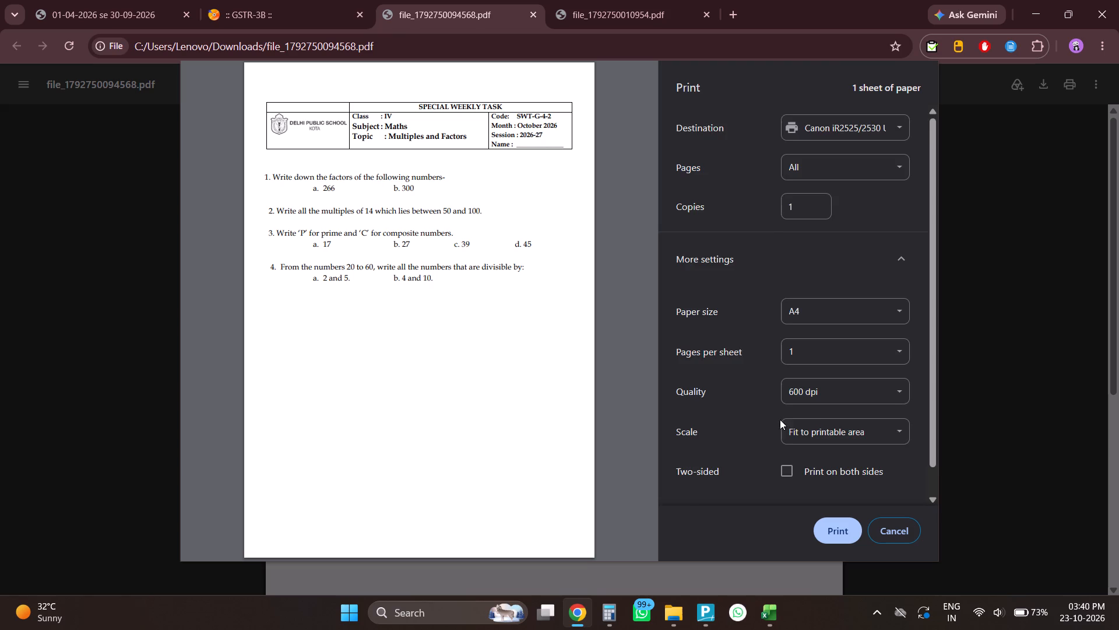
{"action": "scroll", "coordinate": [780, 412], "scroll_direction": "down", "scroll_amount": 3}
{"action": "left_click", "coordinate": [789, 440]}
{"action": "scroll", "coordinate": [794, 379], "scroll_direction": "down", "scroll_amount": 7}
{"action": "scroll", "coordinate": [794, 379], "scroll_direction": "up", "scroll_amount": 5}
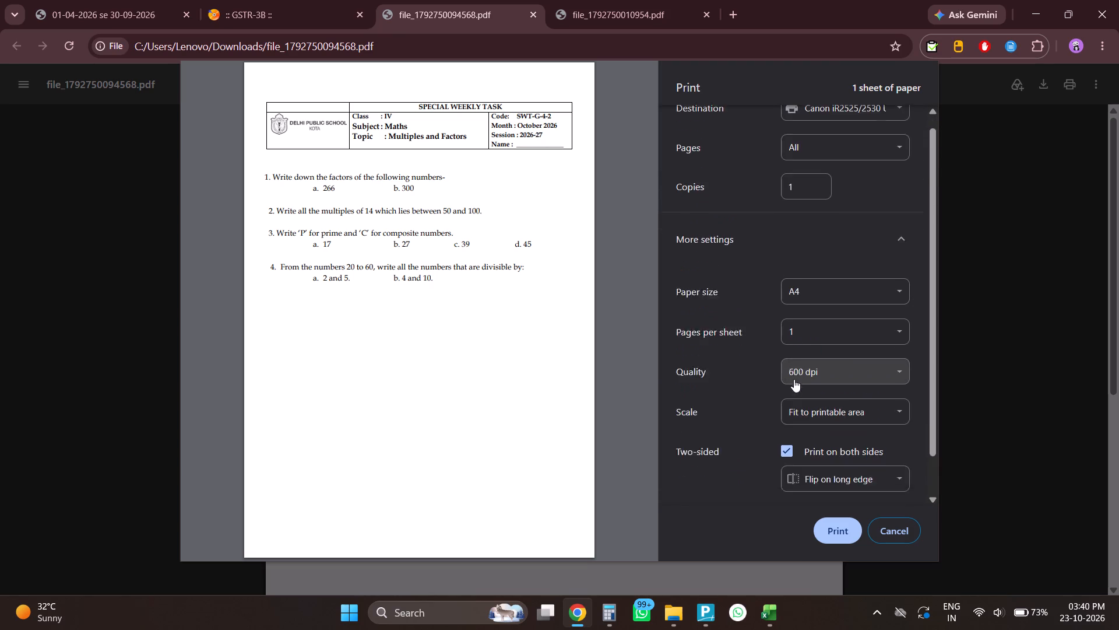
{"action": "scroll", "coordinate": [794, 379], "scroll_direction": "down", "scroll_amount": 3}
{"action": "left_click", "coordinate": [787, 412]}
{"action": "scroll", "coordinate": [791, 363], "scroll_direction": "up", "scroll_amount": 11}
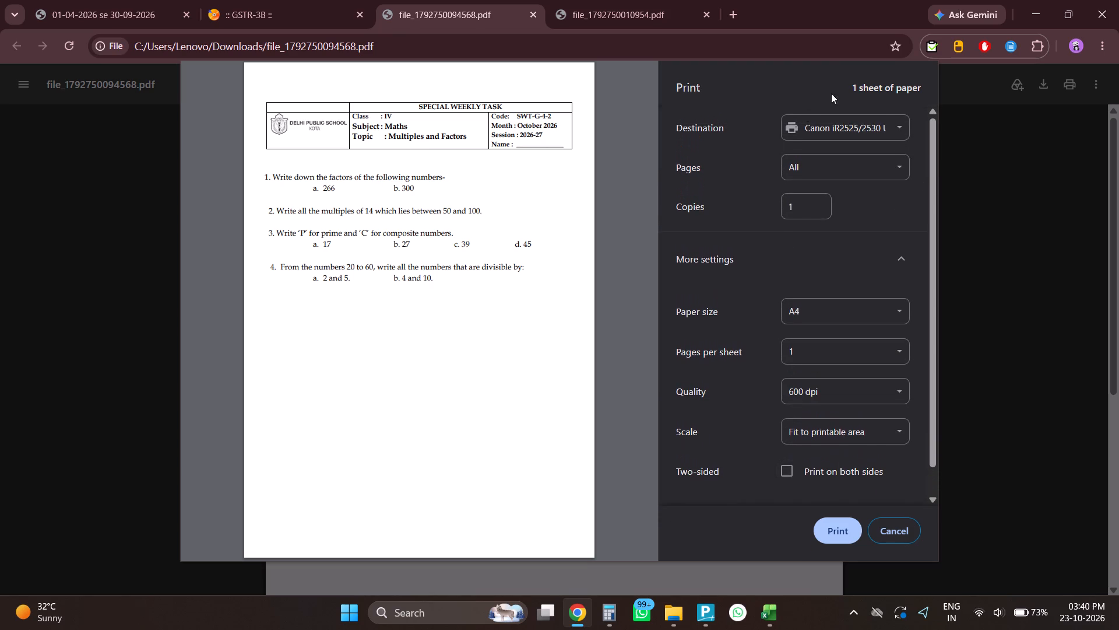
{"action": "left_click", "coordinate": [839, 526]}
Print all pages of the English worksheet file_1792750010954.pdf on both sides of the paper with the Canon iR2525/2530.
{"action": "left_click", "coordinate": [626, 0]}
{"action": "scroll", "coordinate": [572, 223], "scroll_direction": "down", "scroll_amount": 2}
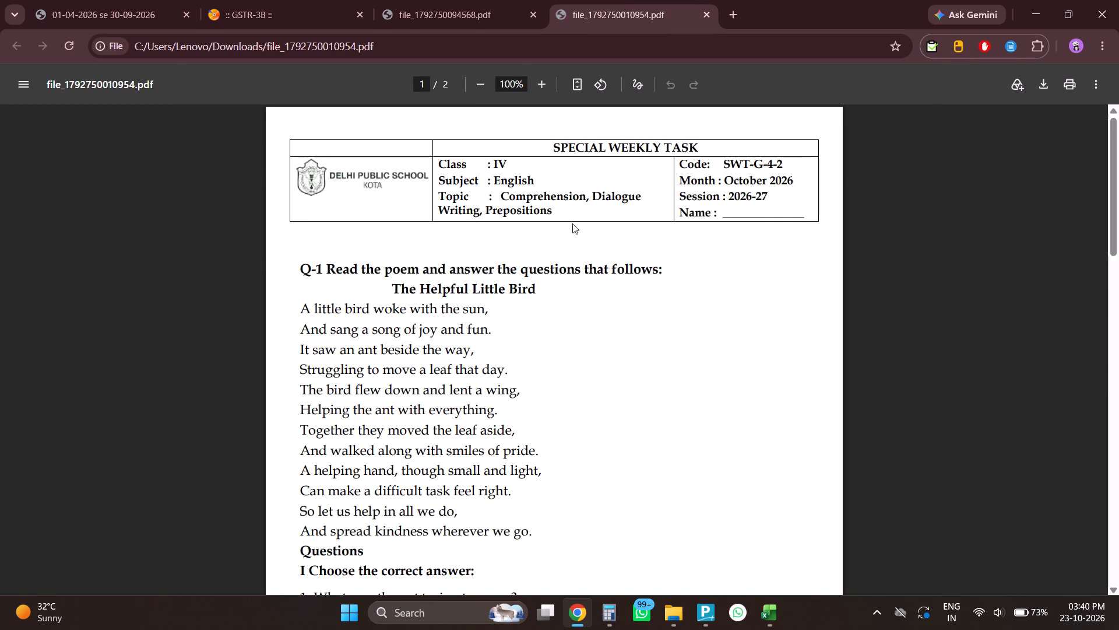
{"action": "scroll", "coordinate": [572, 223], "scroll_direction": "down", "scroll_amount": 16}
{"action": "scroll", "coordinate": [572, 223], "scroll_direction": "up", "scroll_amount": 20}
{"action": "scroll", "coordinate": [572, 223], "scroll_direction": "up", "scroll_amount": 5}
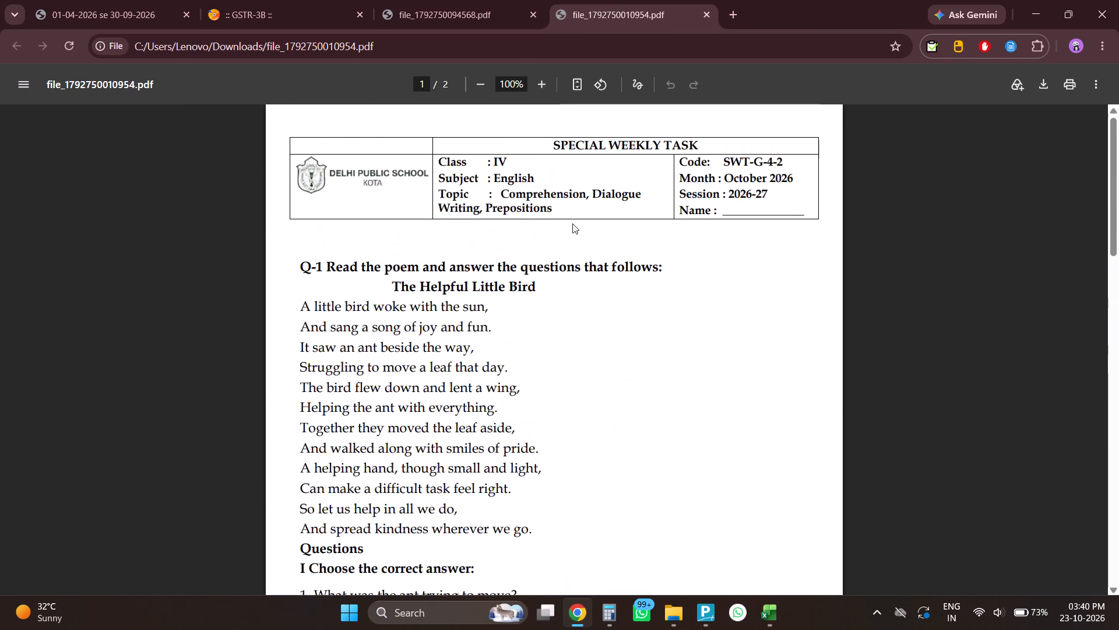
{"action": "key", "text": "ctrl+p"}
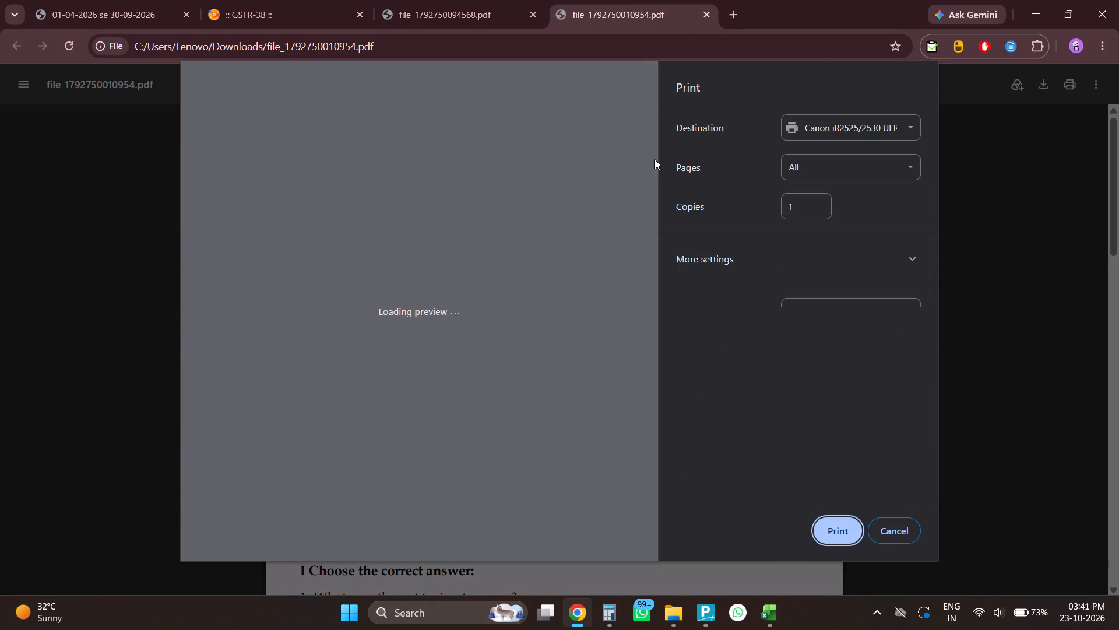
{"action": "left_click", "coordinate": [718, 254]}
{"action": "scroll", "coordinate": [791, 470], "scroll_direction": "down", "scroll_amount": 1}
{"action": "left_click", "coordinate": [782, 441]}
{"action": "scroll", "coordinate": [782, 441], "scroll_direction": "down", "scroll_amount": 5}
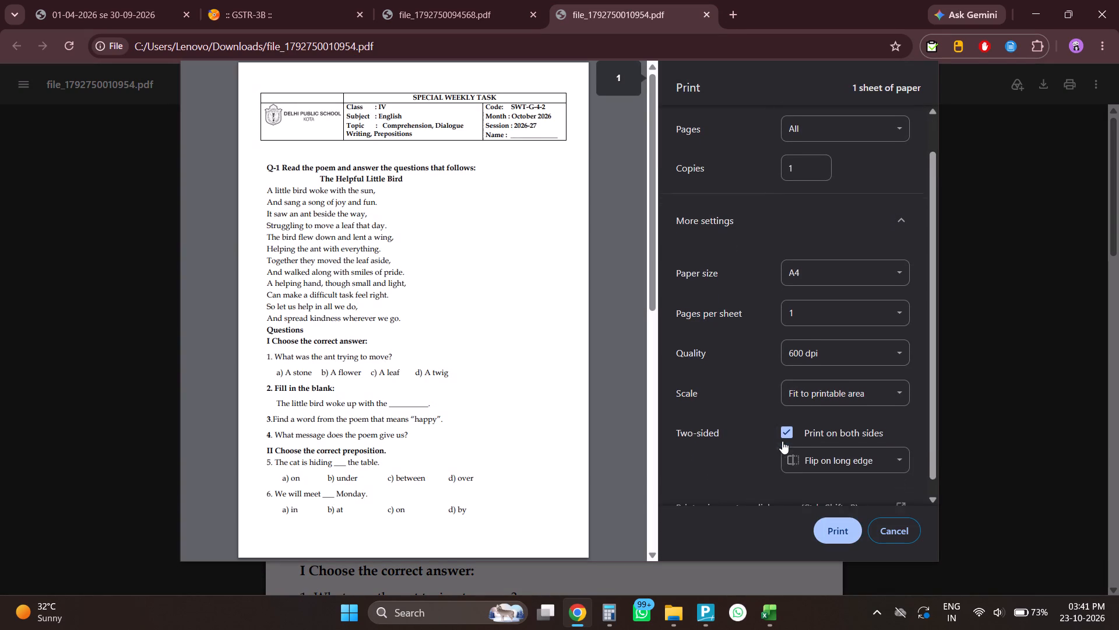
{"action": "scroll", "coordinate": [739, 325], "scroll_direction": "up", "scroll_amount": 15}
{"action": "scroll", "coordinate": [804, 271], "scroll_direction": "down", "scroll_amount": 6}
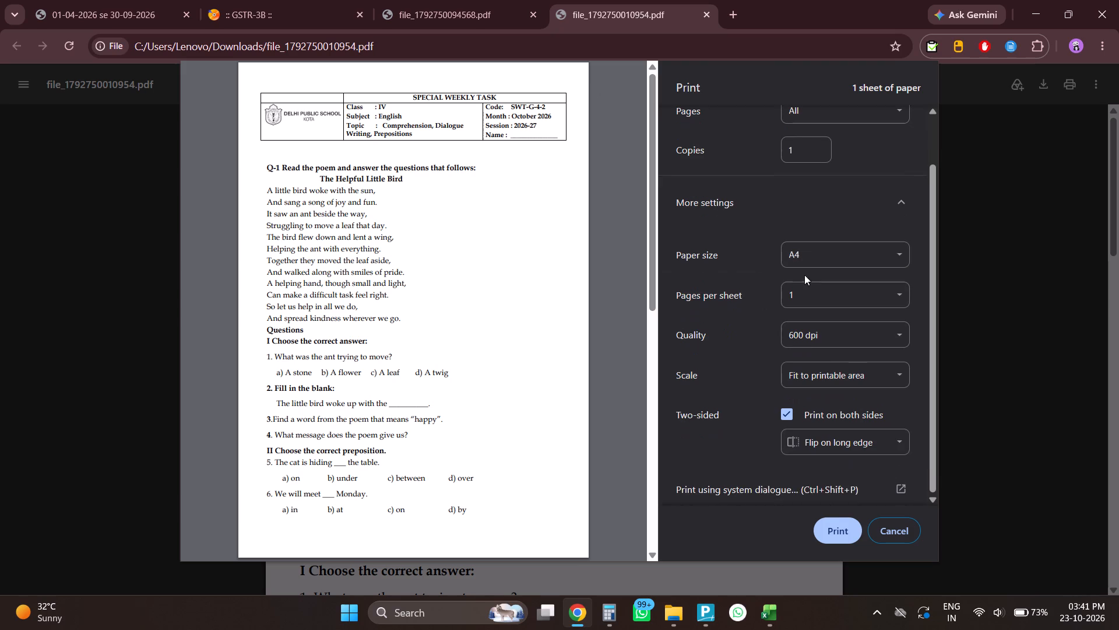
{"action": "left_click", "coordinate": [838, 537]}
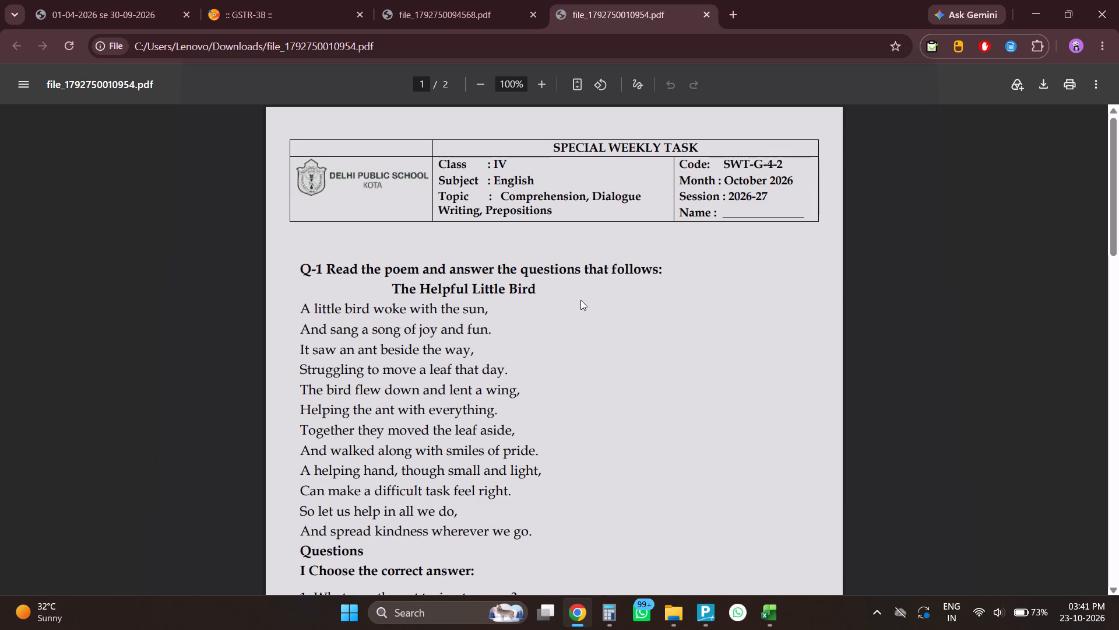
Close both worksheet PDFs and return to the CompuGst GSTR-3B page.
{"action": "left_click", "coordinate": [470, 0]}
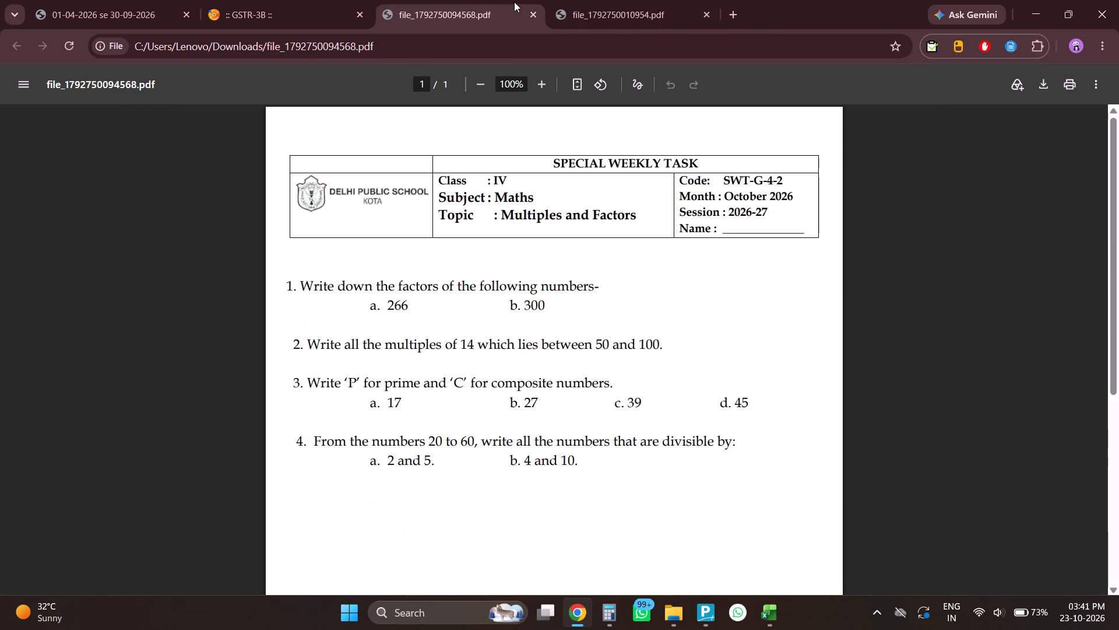
{"action": "left_click", "coordinate": [530, 16]}
{"action": "left_click", "coordinate": [530, 16]}
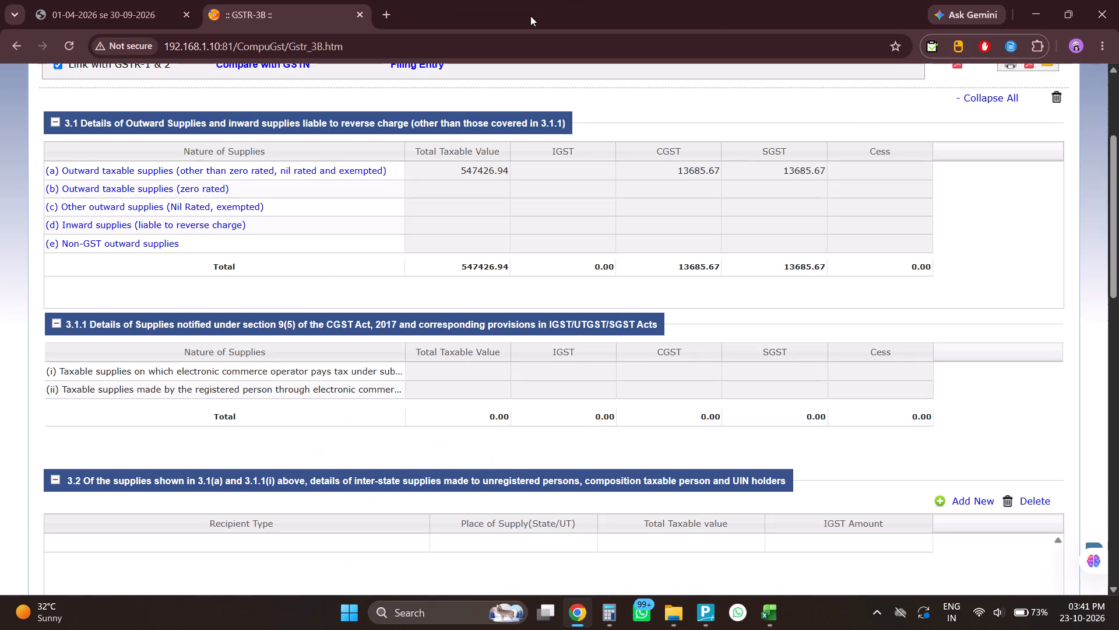
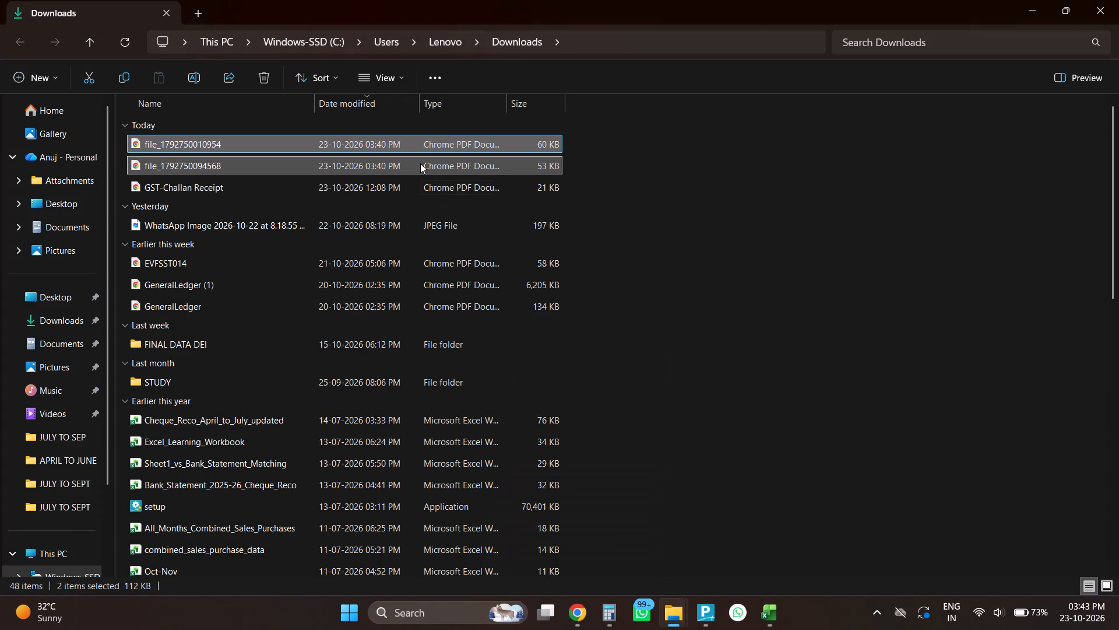
Close the Downloads folder window.
{"action": "left_click", "coordinate": [1118, 0]}
Switch to the Rebarpura quarterly GSTR-2B workbook in Excel, check its Read me, B2B, B2BA and B2B-CDNR sheets, and close it.
{"action": "key", "text": "alt+Tab"}
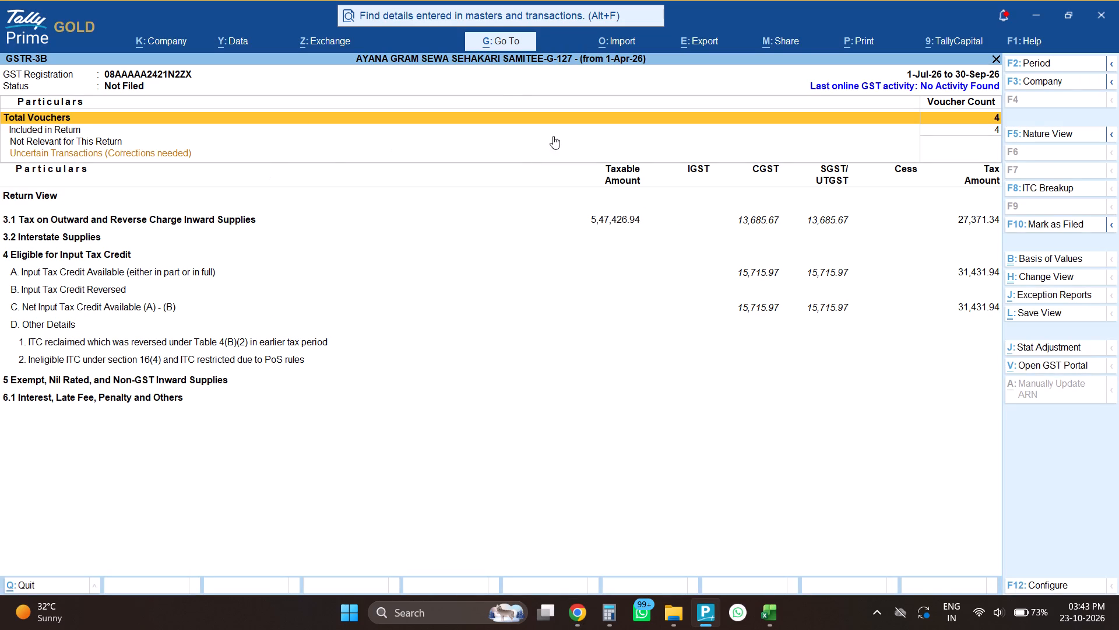
{"action": "key", "text": "alt+Tab"}
{"action": "key", "text": "alt+Tab"}
{"action": "key", "text": "alt+Tab"}
{"action": "key", "text": "alt+Tab"}
{"action": "key", "text": "alt+Tab"}
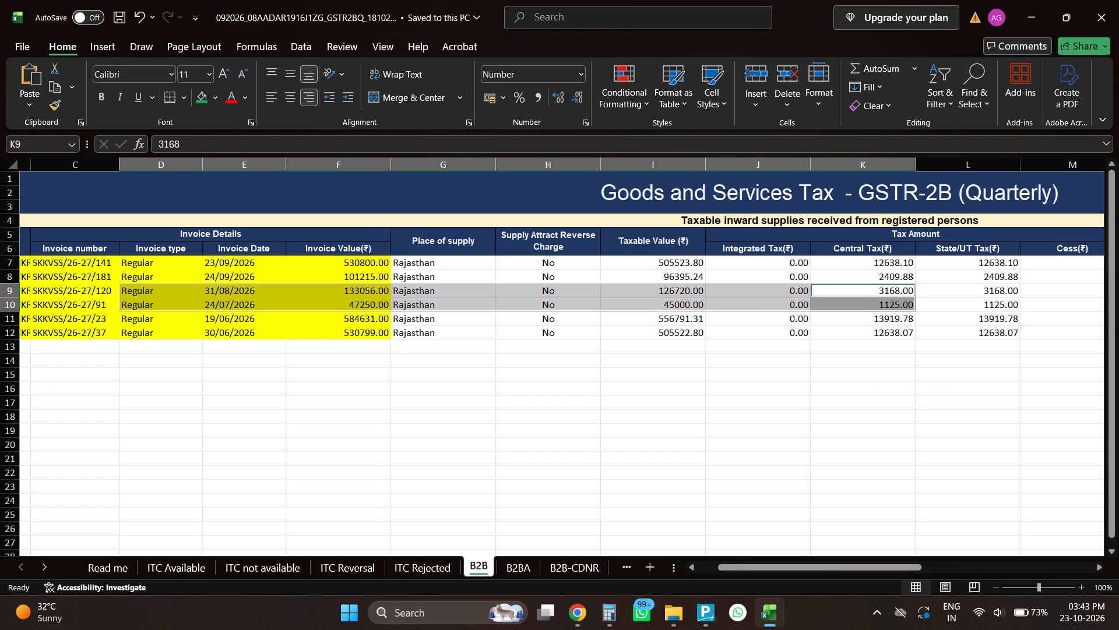
{"action": "left_click", "coordinate": [106, 578]}
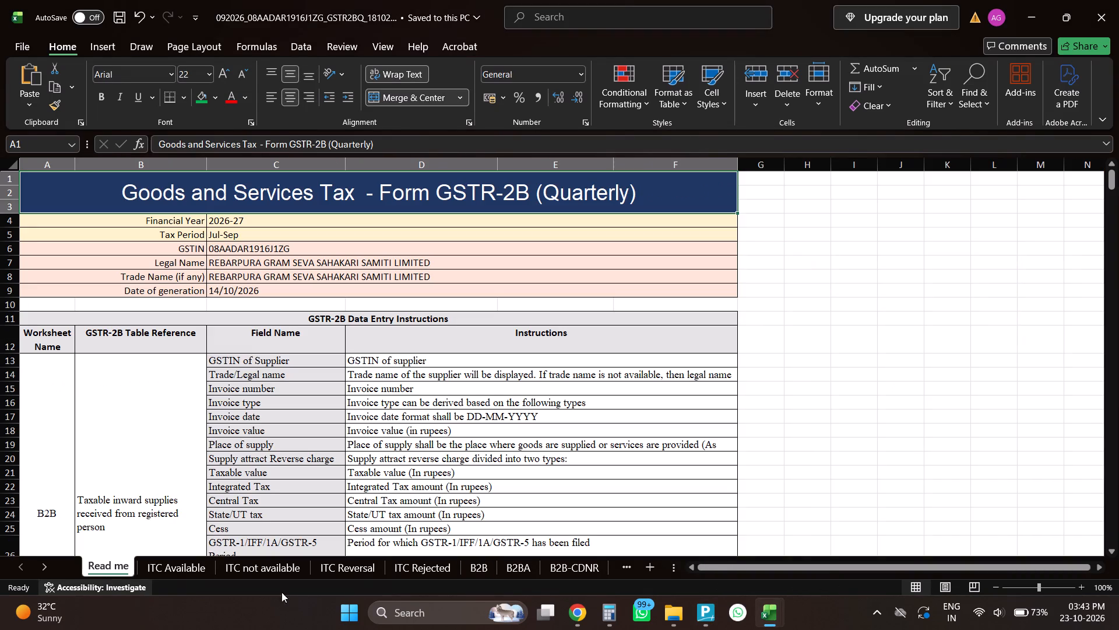
{"action": "left_click", "coordinate": [516, 566]}
{"action": "left_click", "coordinate": [466, 573]}
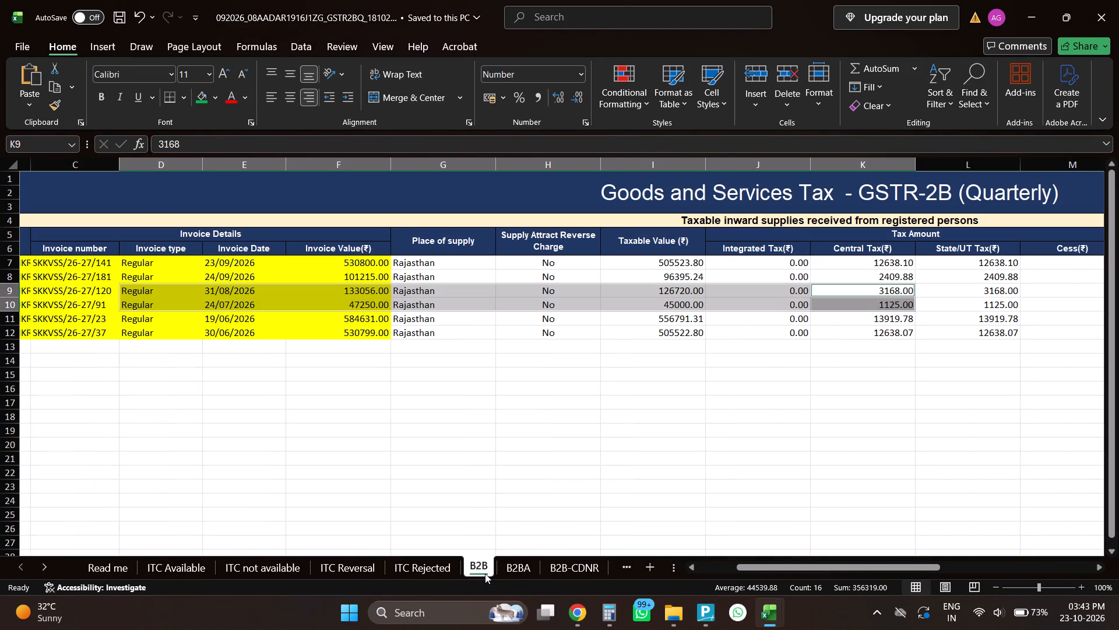
{"action": "left_click", "coordinate": [523, 570]}
{"action": "left_click", "coordinate": [555, 569]}
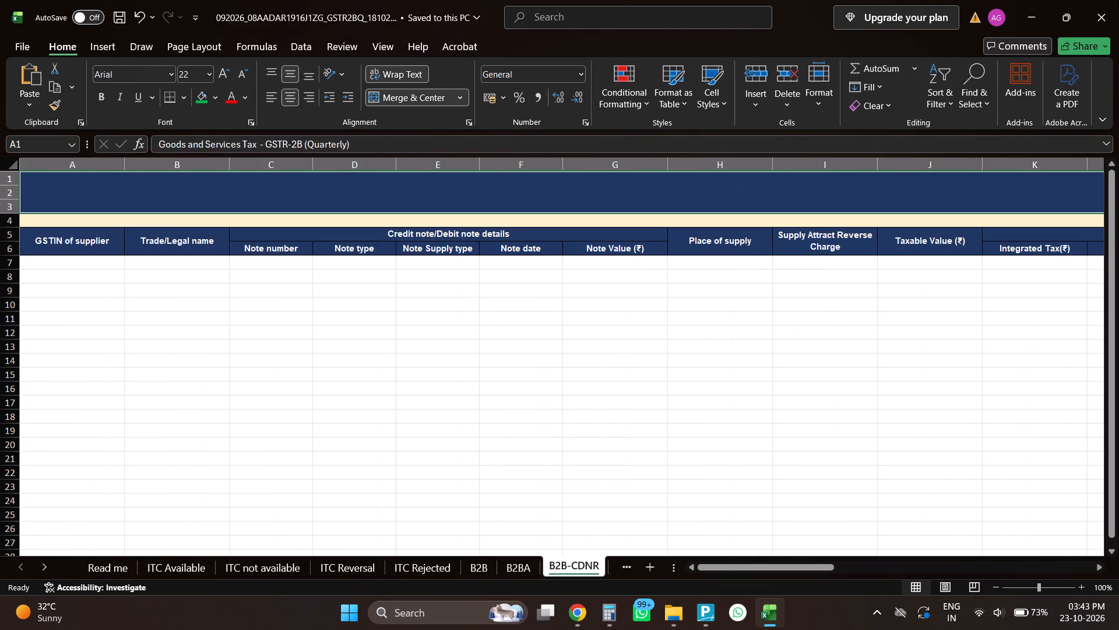
{"action": "left_click", "coordinate": [1118, 0]}
{"action": "key", "text": "alt+Tab"}
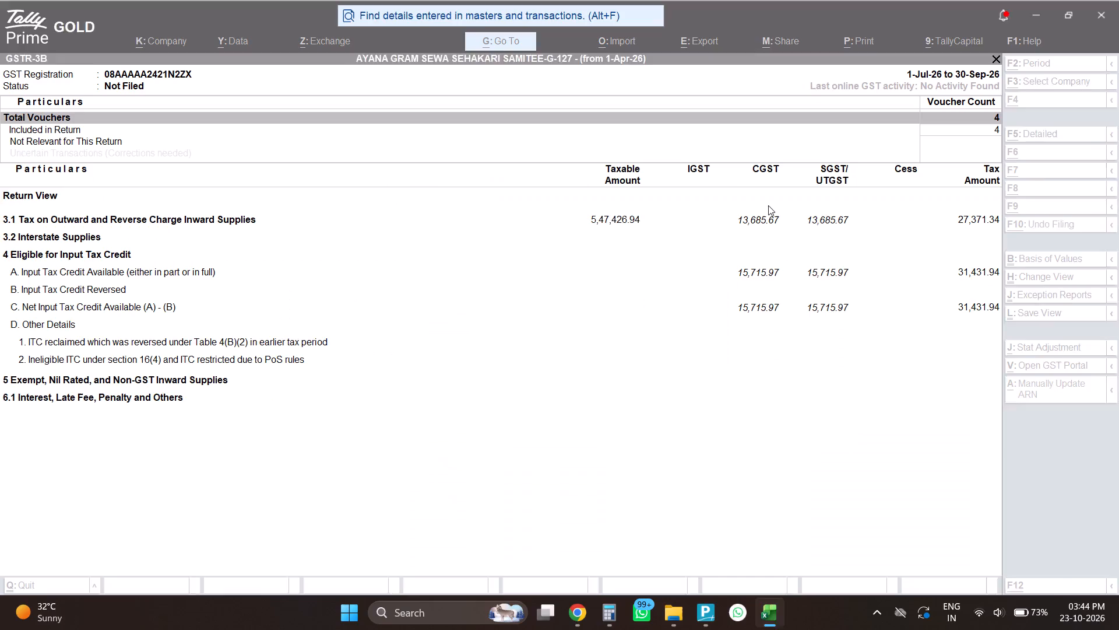
{"action": "key", "text": "alt+Tab"}
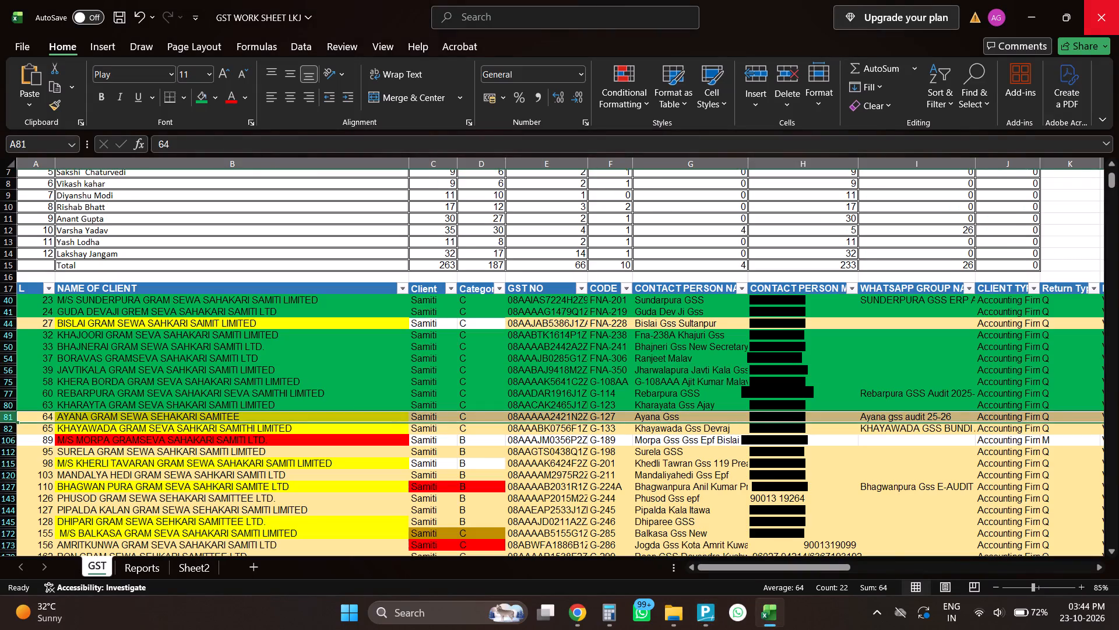
{"action": "scroll", "coordinate": [196, 441], "scroll_direction": "down", "scroll_amount": 6}
{"action": "scroll", "coordinate": [196, 441], "scroll_direction": "up", "scroll_amount": 2}
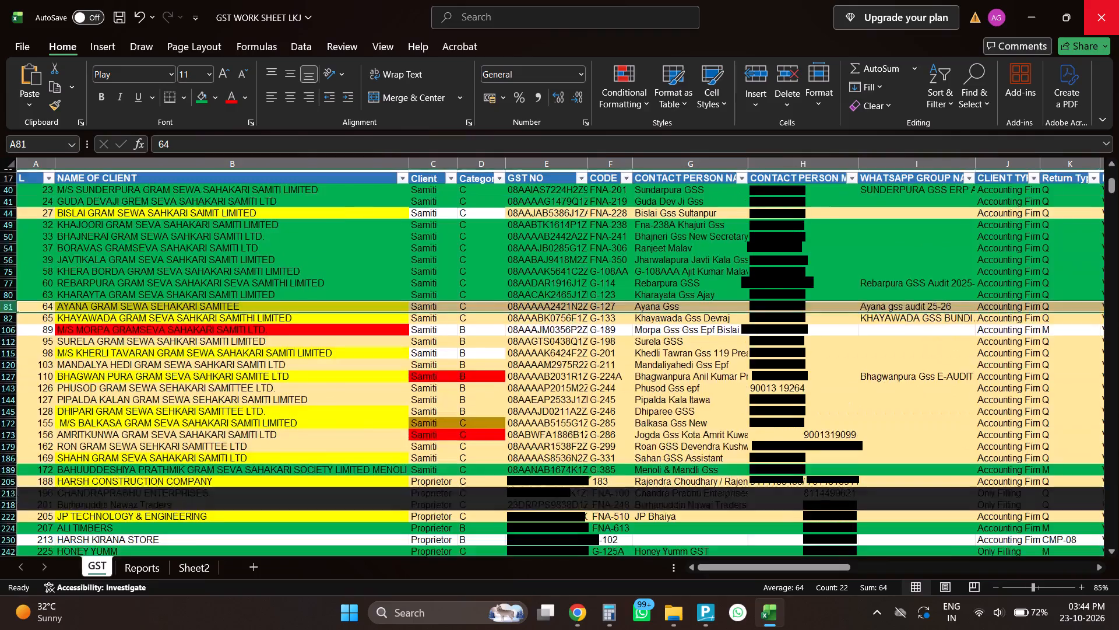
{"action": "scroll", "coordinate": [196, 441], "scroll_direction": "up", "scroll_amount": 3}
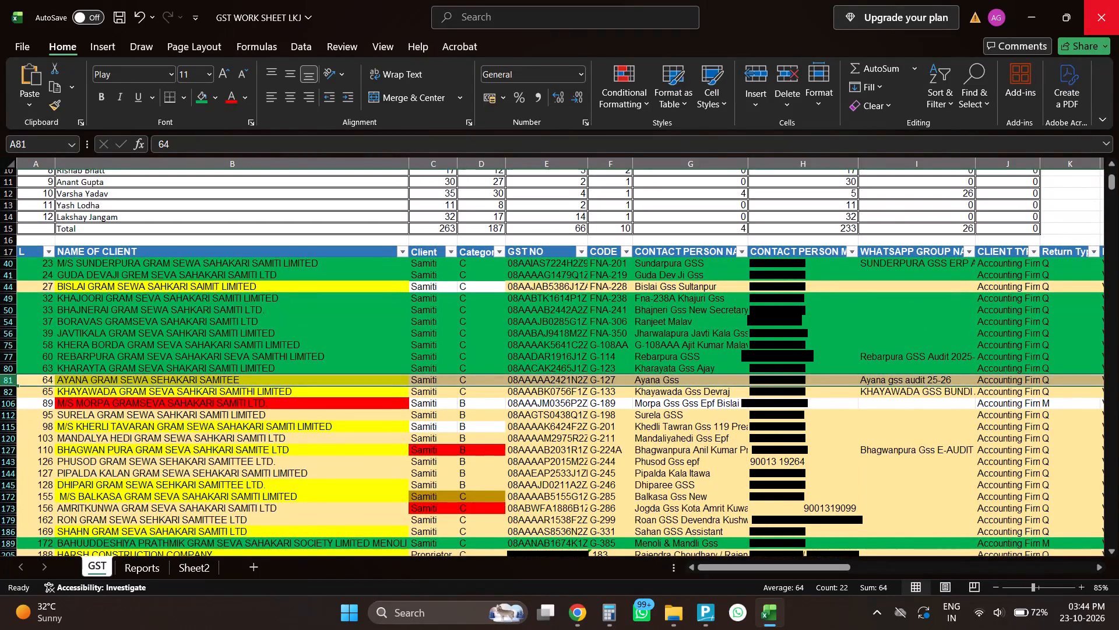
{"action": "left_click_drag", "start_coordinate": [171, 296], "coordinate": [166, 363]}
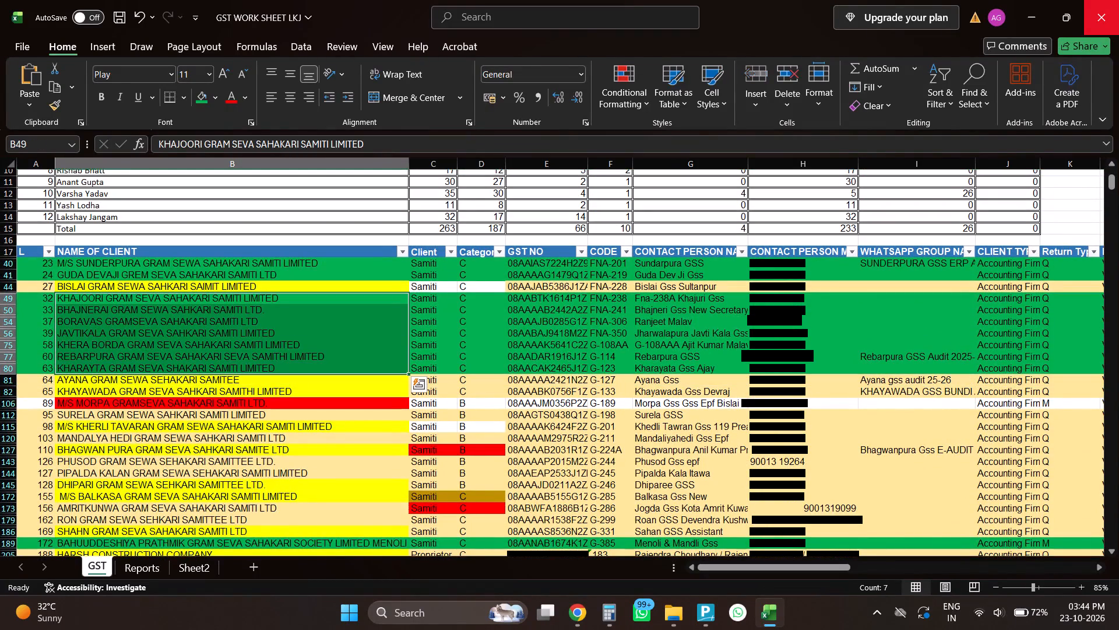
{"action": "scroll", "coordinate": [219, 471], "scroll_direction": "down", "scroll_amount": 3}
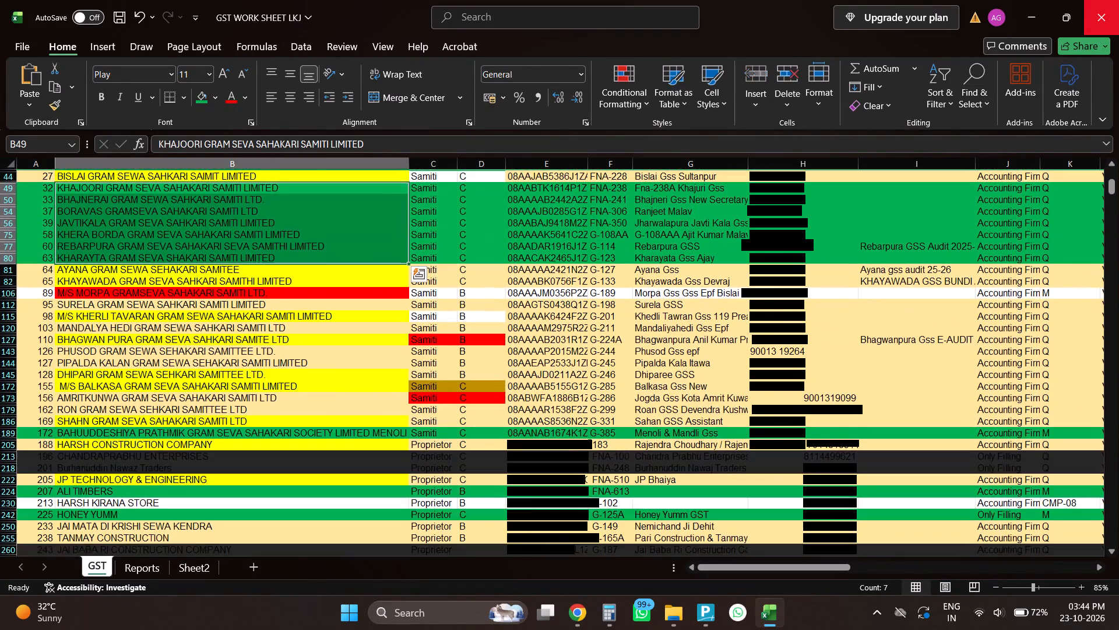
{"action": "scroll", "coordinate": [221, 491], "scroll_direction": "down", "scroll_amount": 2}
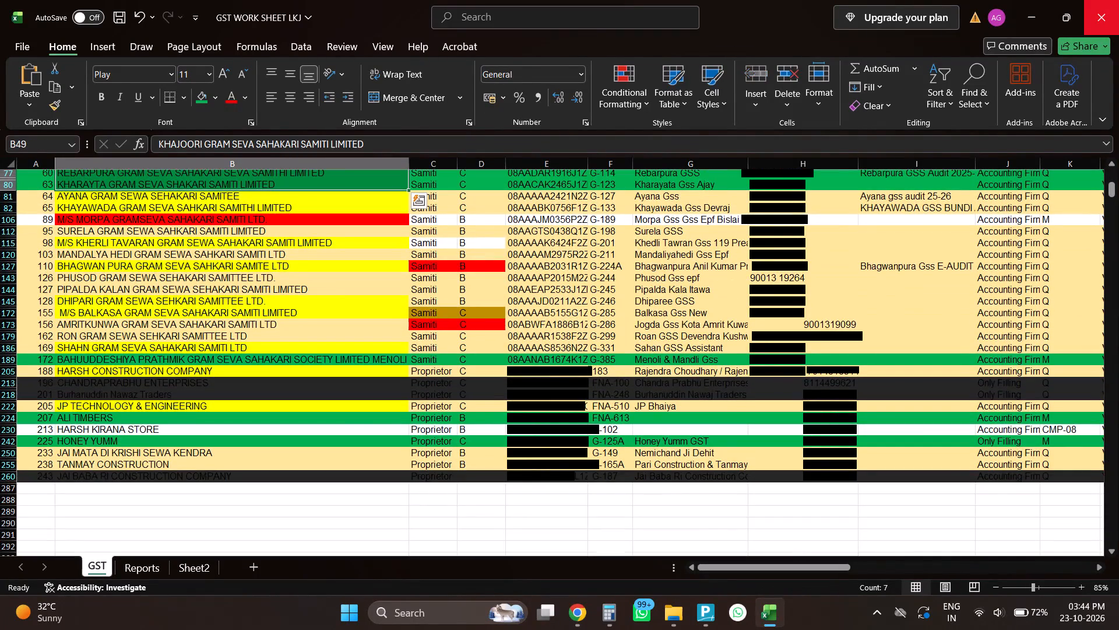
{"action": "scroll", "coordinate": [202, 413], "scroll_direction": "up", "scroll_amount": 4}
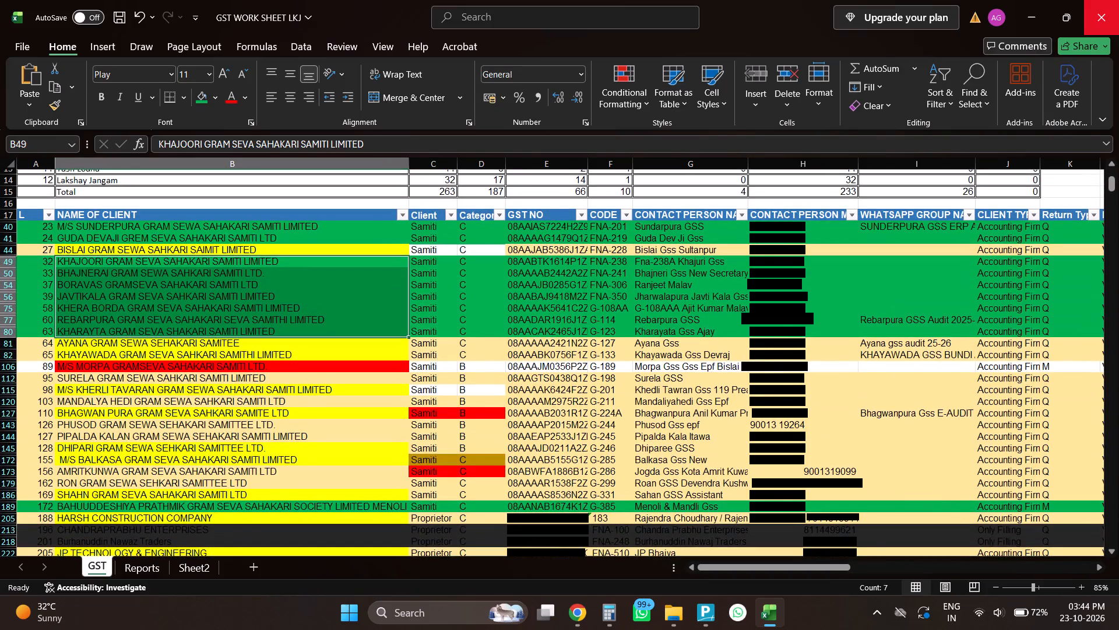
{"action": "left_click", "coordinate": [1, 345]}
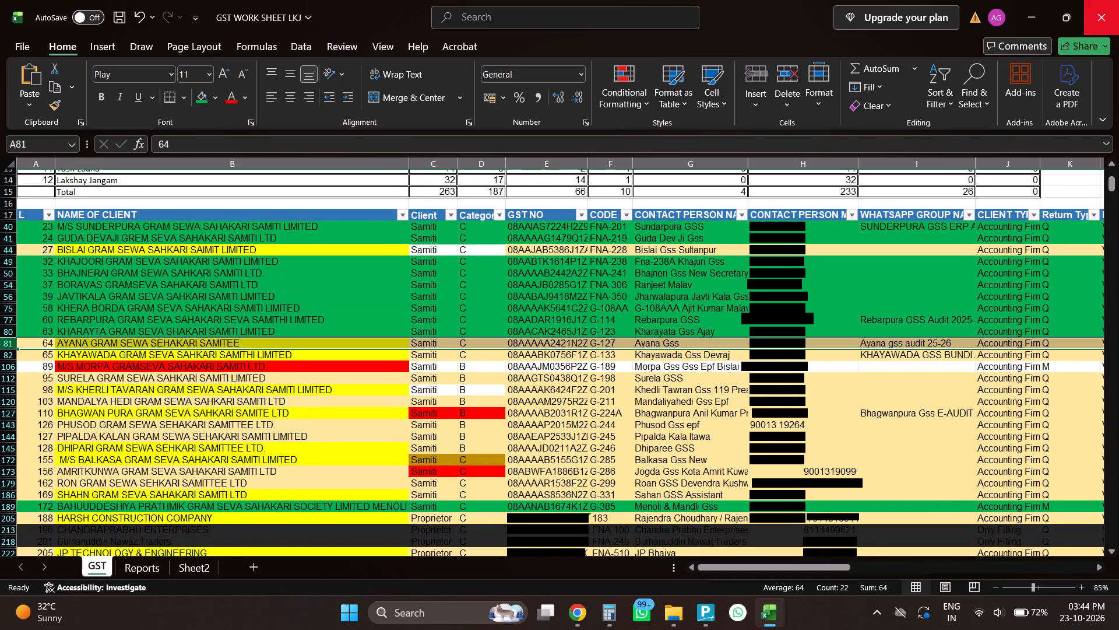
{"action": "scroll", "coordinate": [231, 417], "scroll_direction": "down", "scroll_amount": 2}
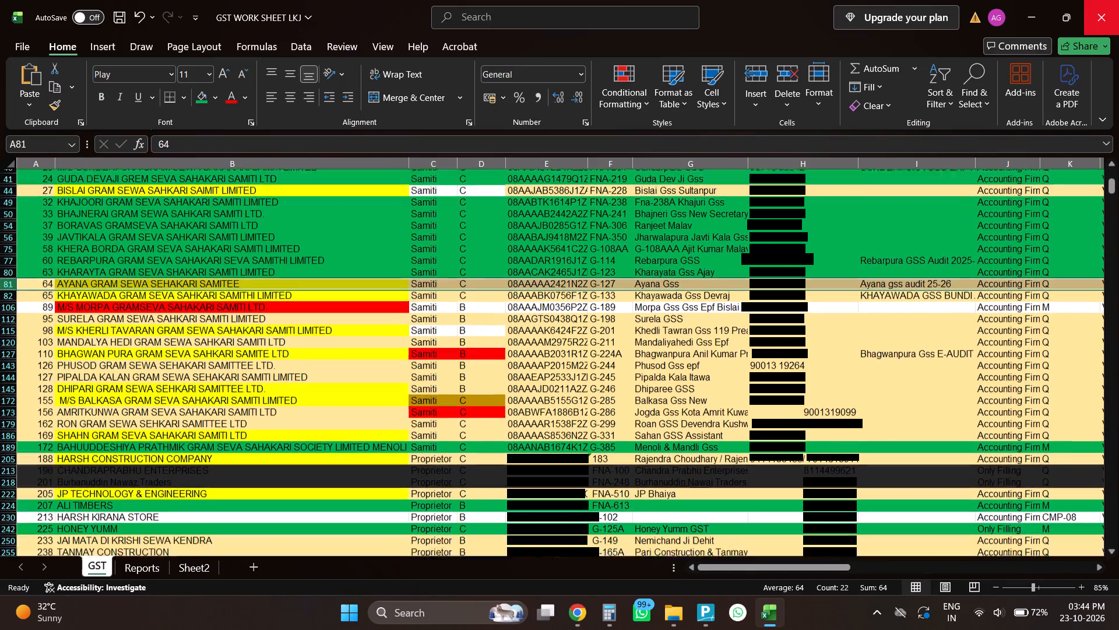
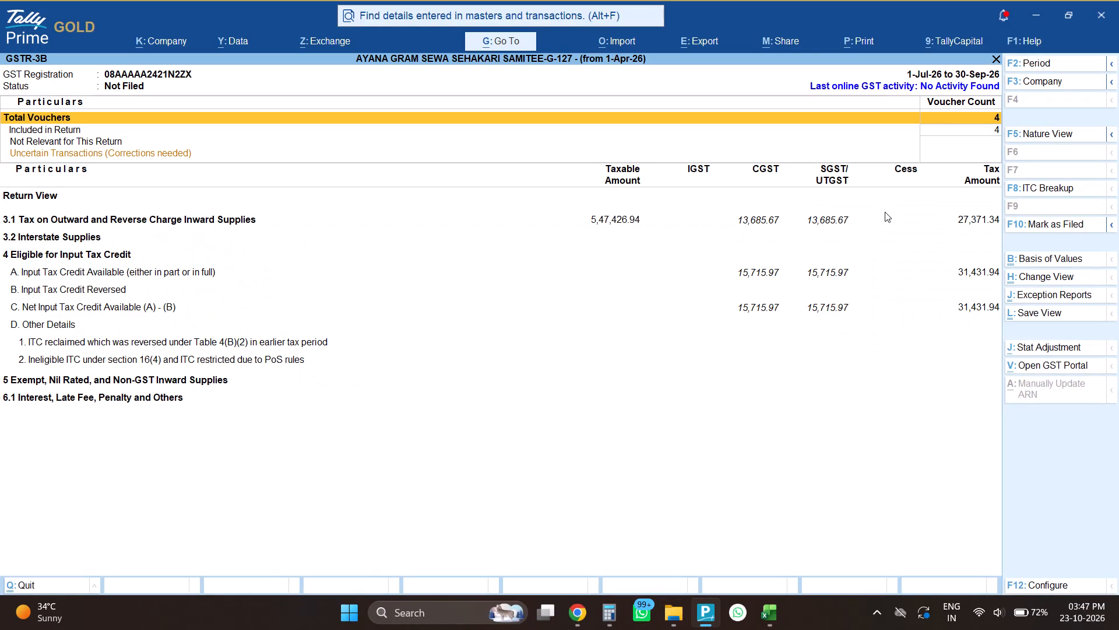
{"action": "key", "text": "alt+Tab"}
{"action": "key", "text": "alt+Tab"}
{"action": "key", "text": "alt+Tab"}
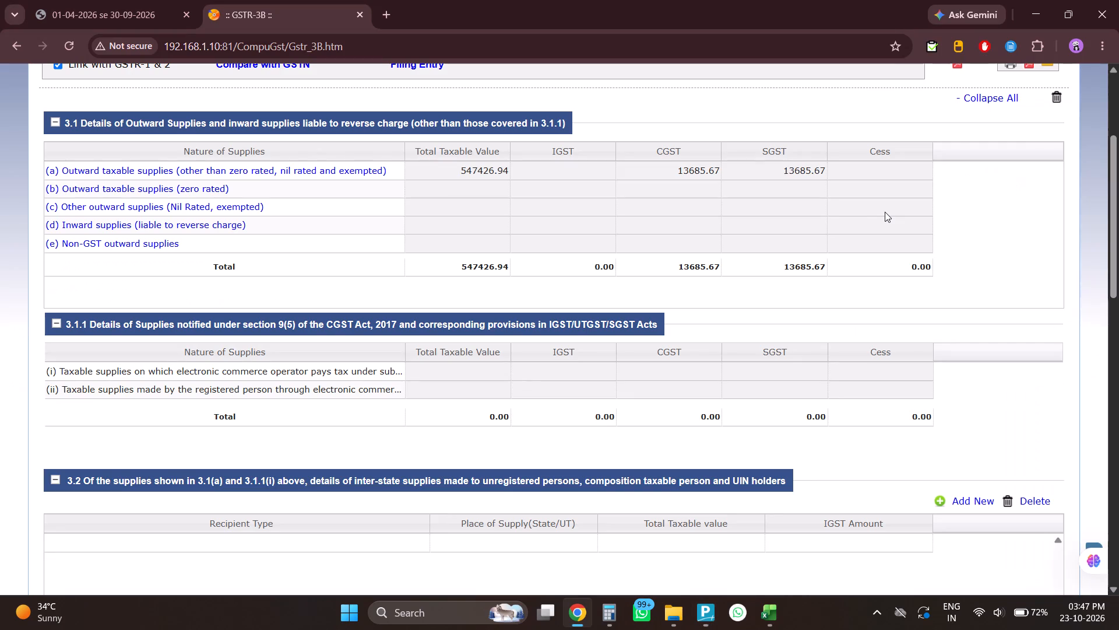
{"action": "scroll", "coordinate": [877, 219], "scroll_direction": "up", "scroll_amount": 8}
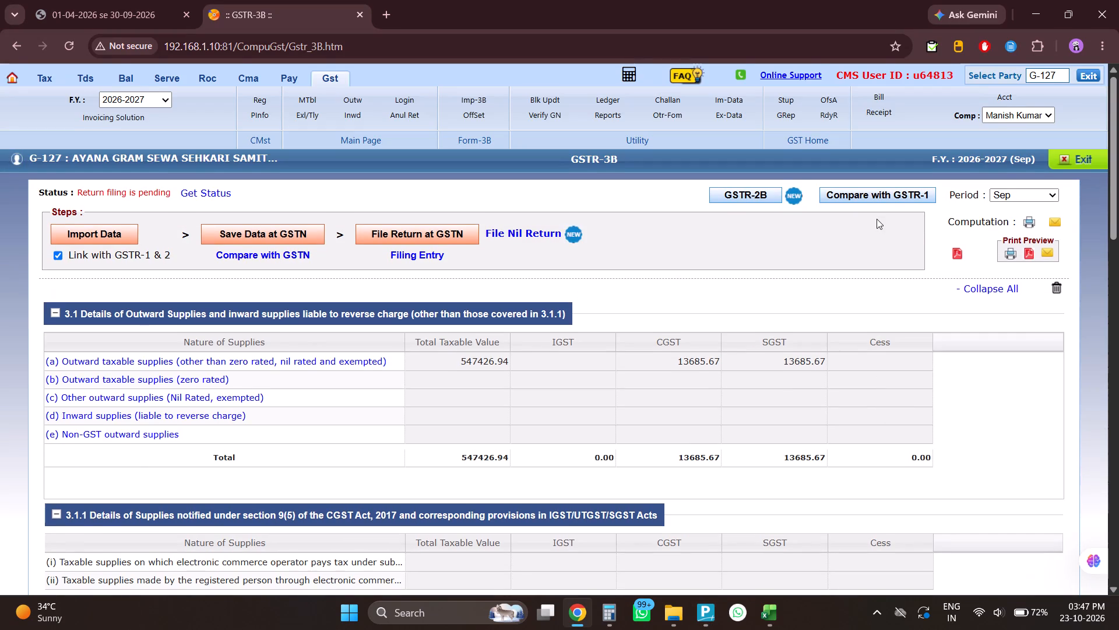
{"action": "scroll", "coordinate": [877, 219], "scroll_direction": "down", "scroll_amount": 6}
{"action": "scroll", "coordinate": [877, 219], "scroll_direction": "up", "scroll_amount": 5}
{"action": "scroll", "coordinate": [877, 219], "scroll_direction": "down", "scroll_amount": 5}
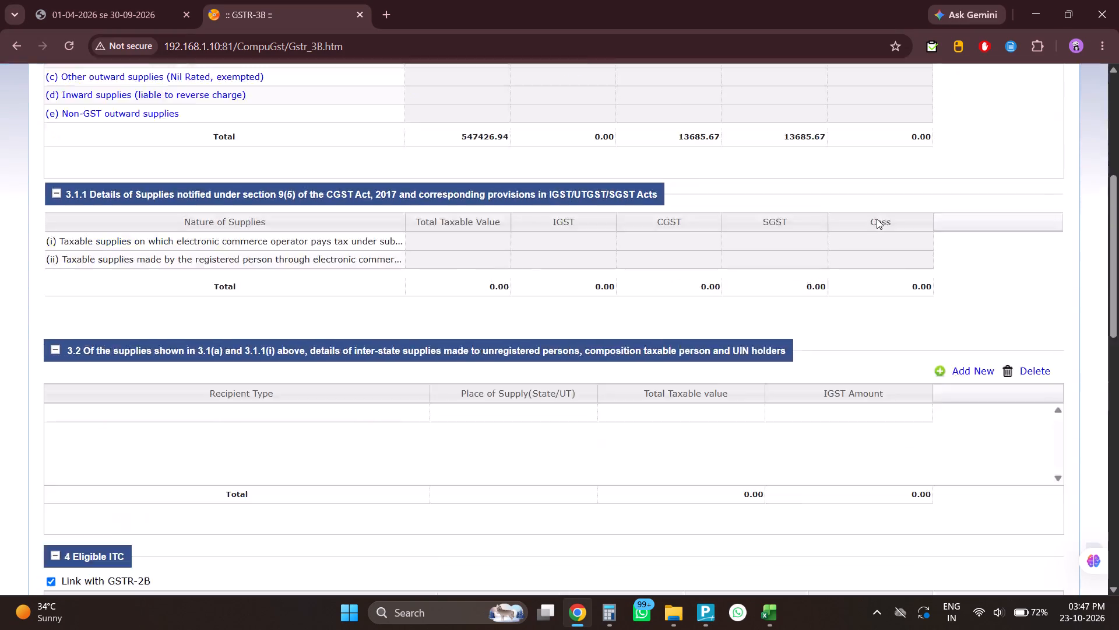
{"action": "scroll", "coordinate": [877, 219], "scroll_direction": "up", "scroll_amount": 6}
{"action": "key", "text": "alt+Tab"}
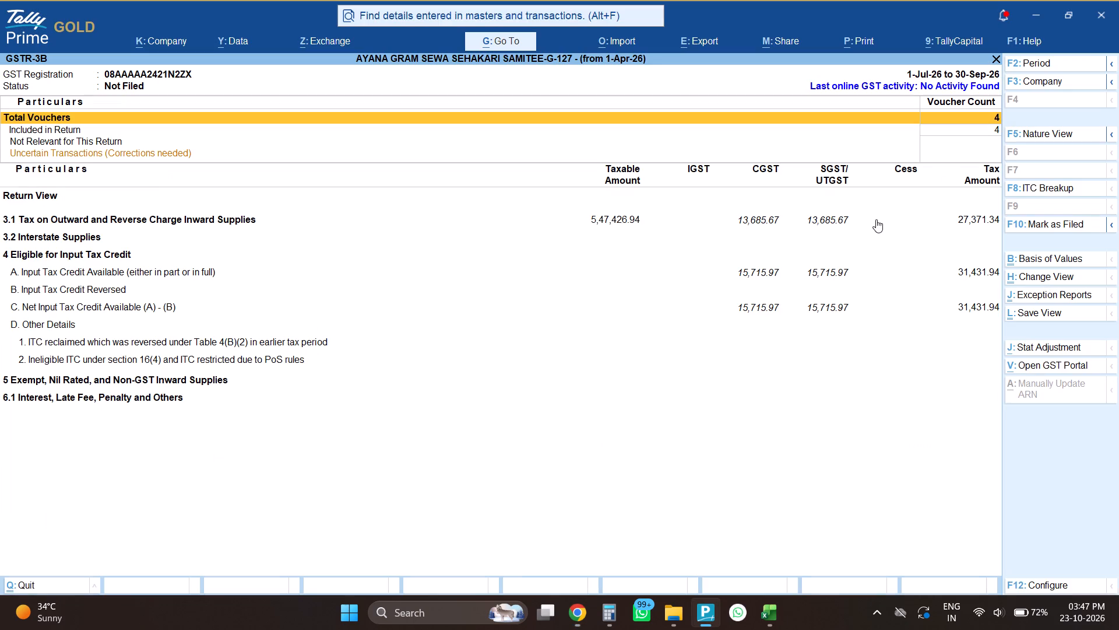
{"action": "key", "text": "alt+Tab"}
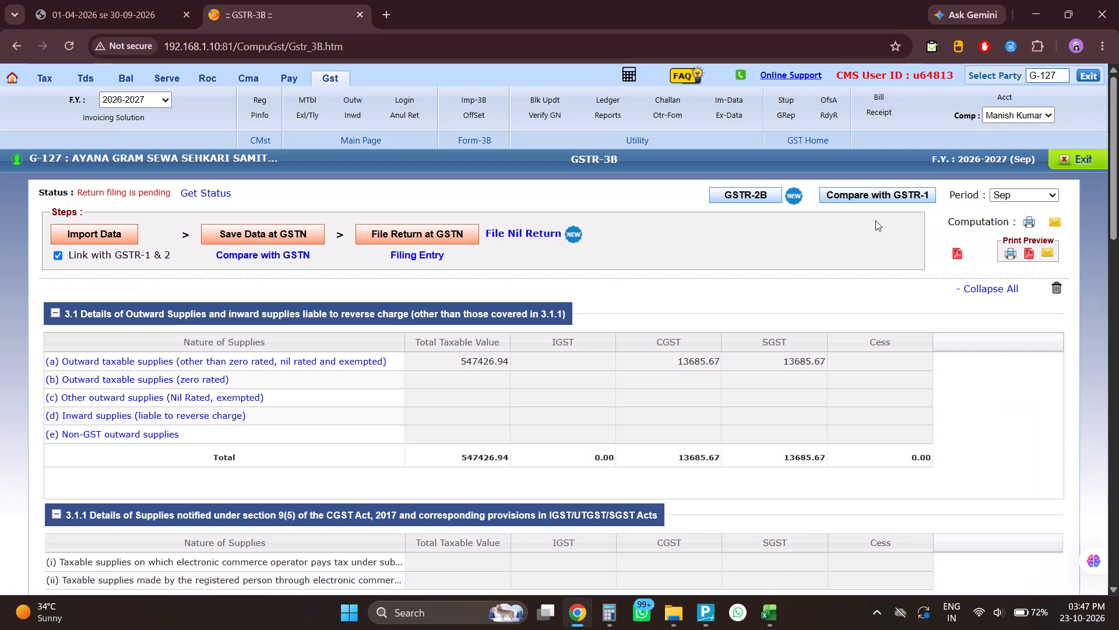
{"action": "key", "text": "alt+Tab"}
{"action": "key", "text": "alt+Tab"}
Review table 4 Eligible ITC and the All Other ITC as per GSTR-2A row in Ayana's CompuGst GSTR-3B against the Tally credit figures.
{"action": "scroll", "coordinate": [900, 237], "scroll_direction": "down", "scroll_amount": 13}
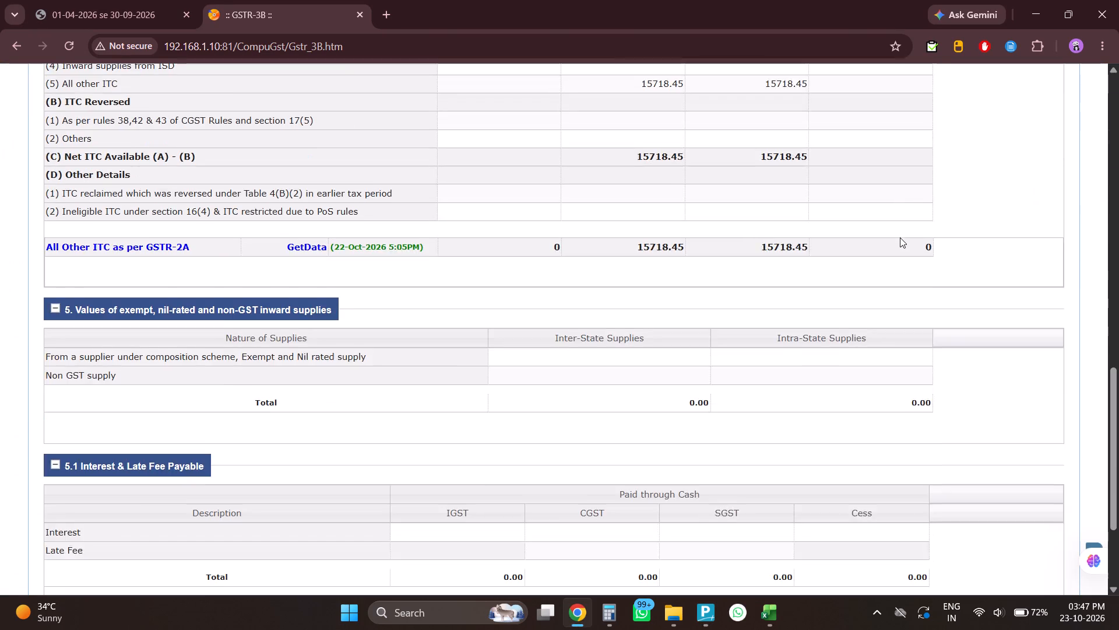
{"action": "scroll", "coordinate": [900, 237], "scroll_direction": "up", "scroll_amount": 5}
{"action": "scroll", "coordinate": [900, 239], "scroll_direction": "down", "scroll_amount": 12}
{"action": "scroll", "coordinate": [900, 243], "scroll_direction": "up", "scroll_amount": 8}
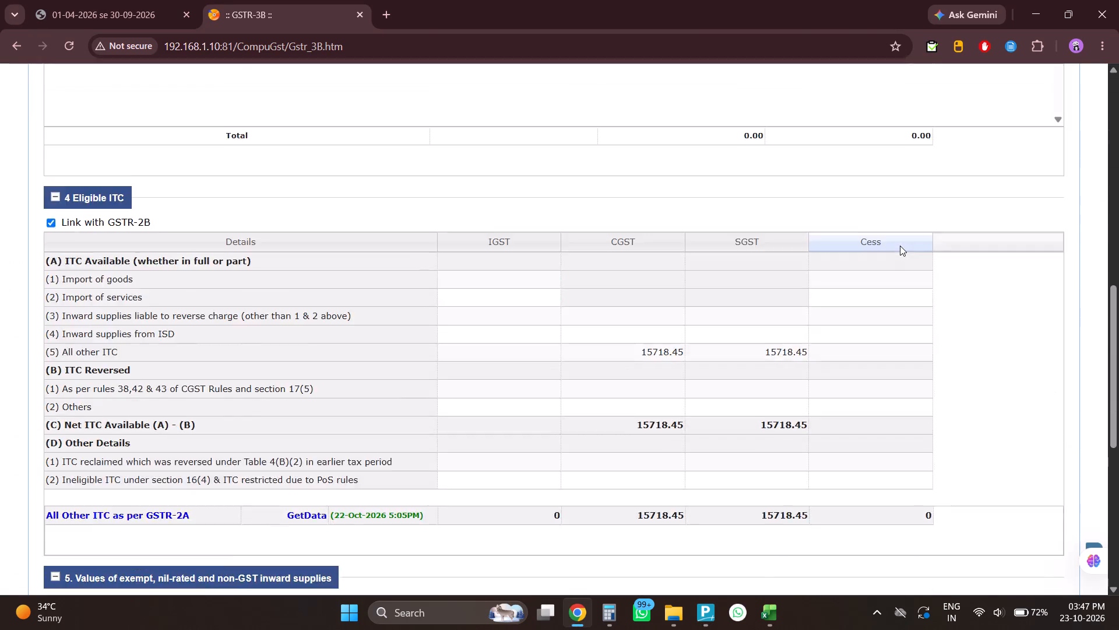
{"action": "scroll", "coordinate": [900, 246], "scroll_direction": "up", "scroll_amount": 9}
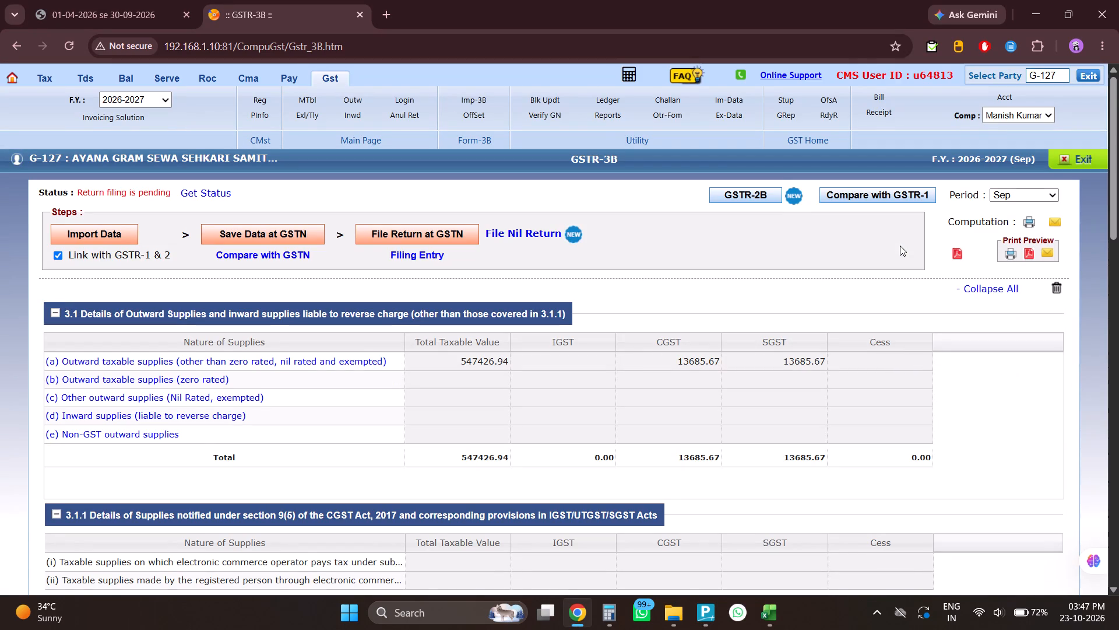